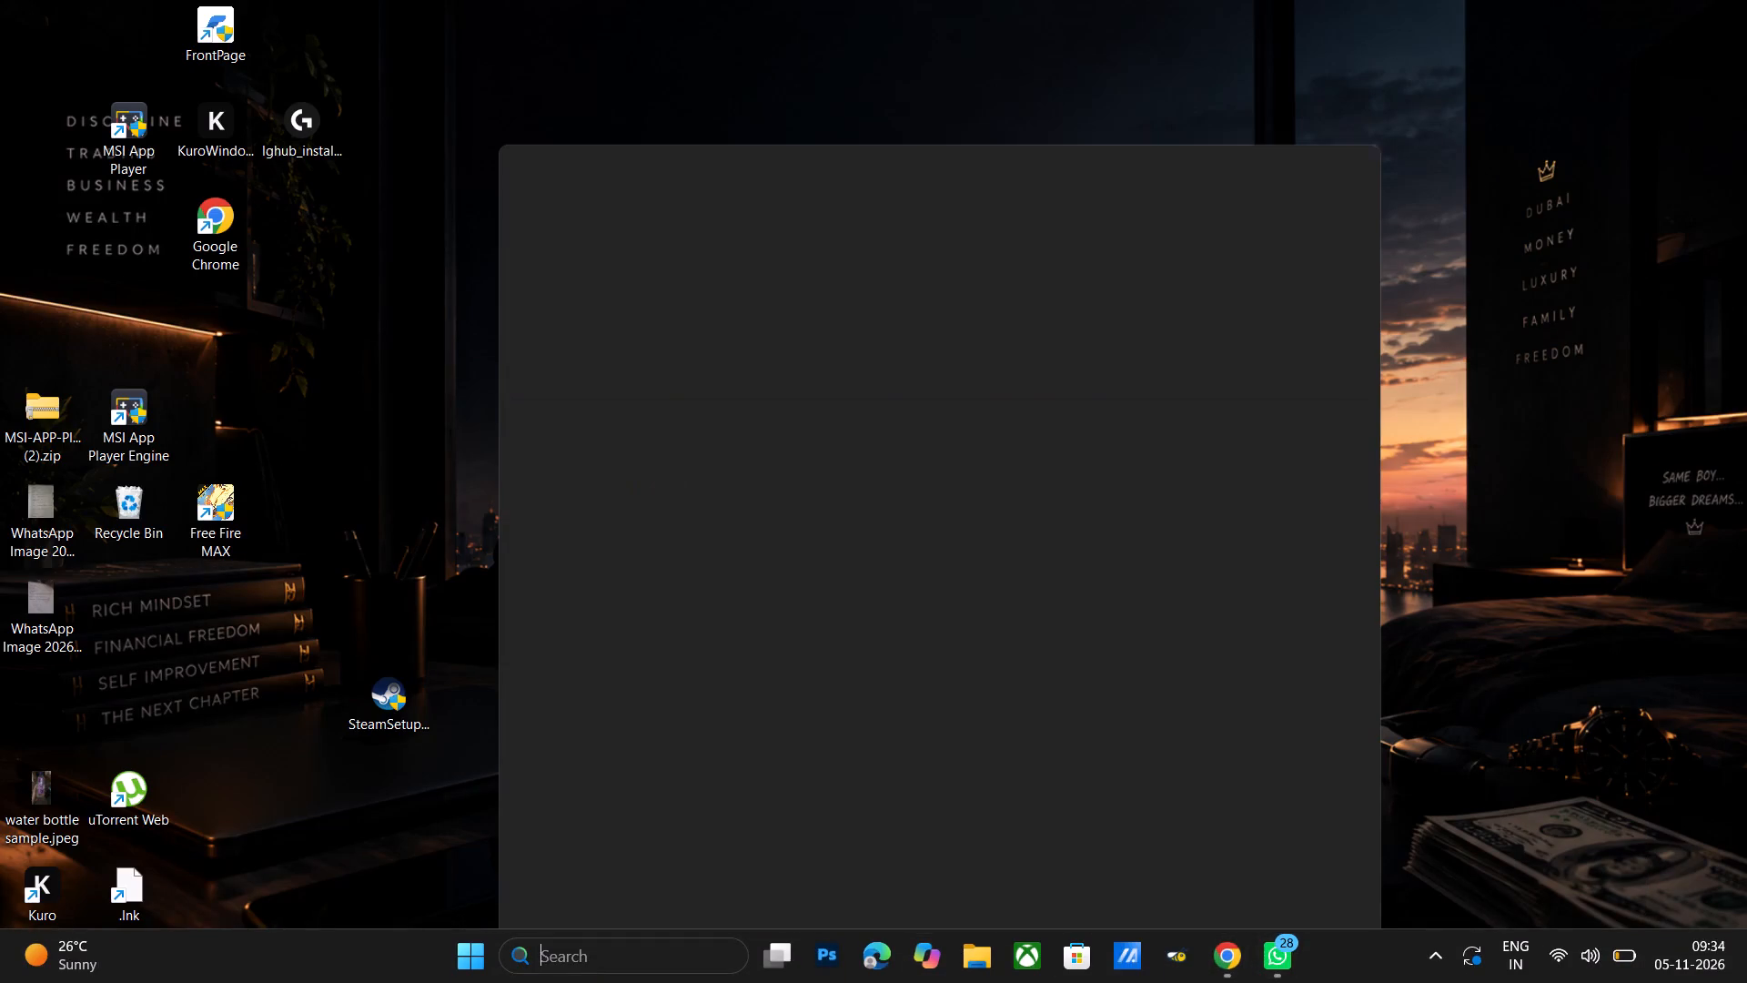
Open Excel and create a new blank workbook for the brokerage tracking sheet.
left_click(680, 314)
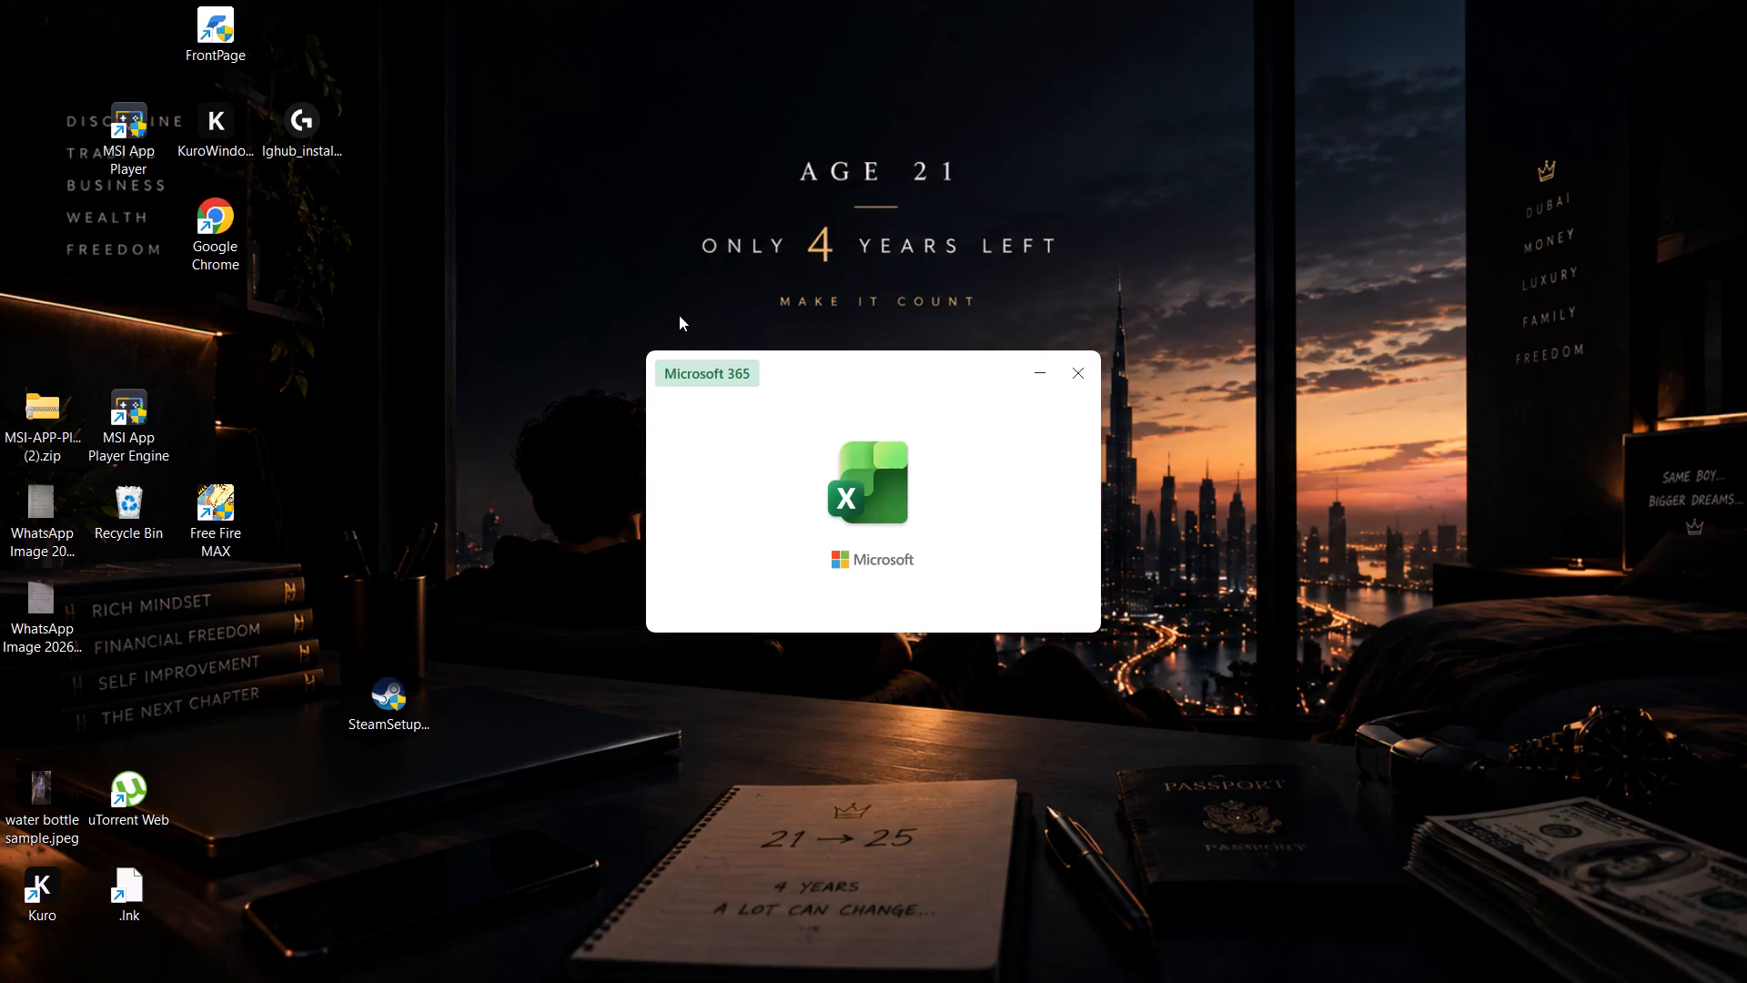
left_click(230, 199)
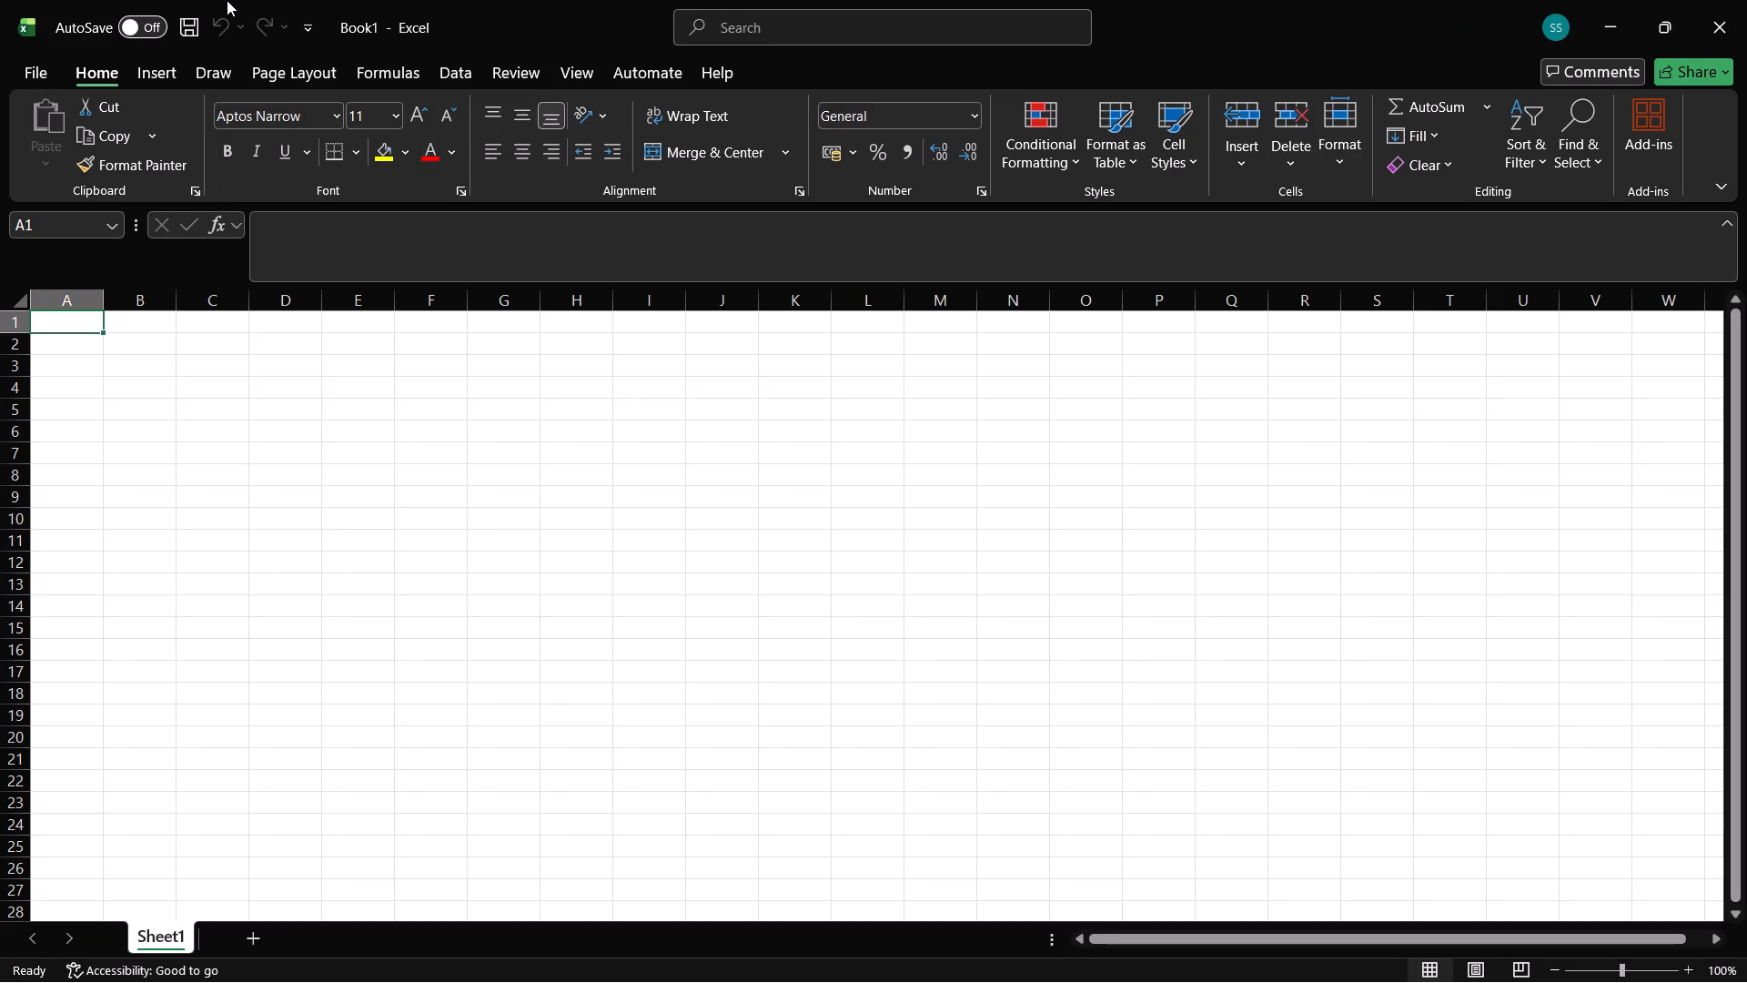
Enter the first column header DATE in capitals in cell A1.
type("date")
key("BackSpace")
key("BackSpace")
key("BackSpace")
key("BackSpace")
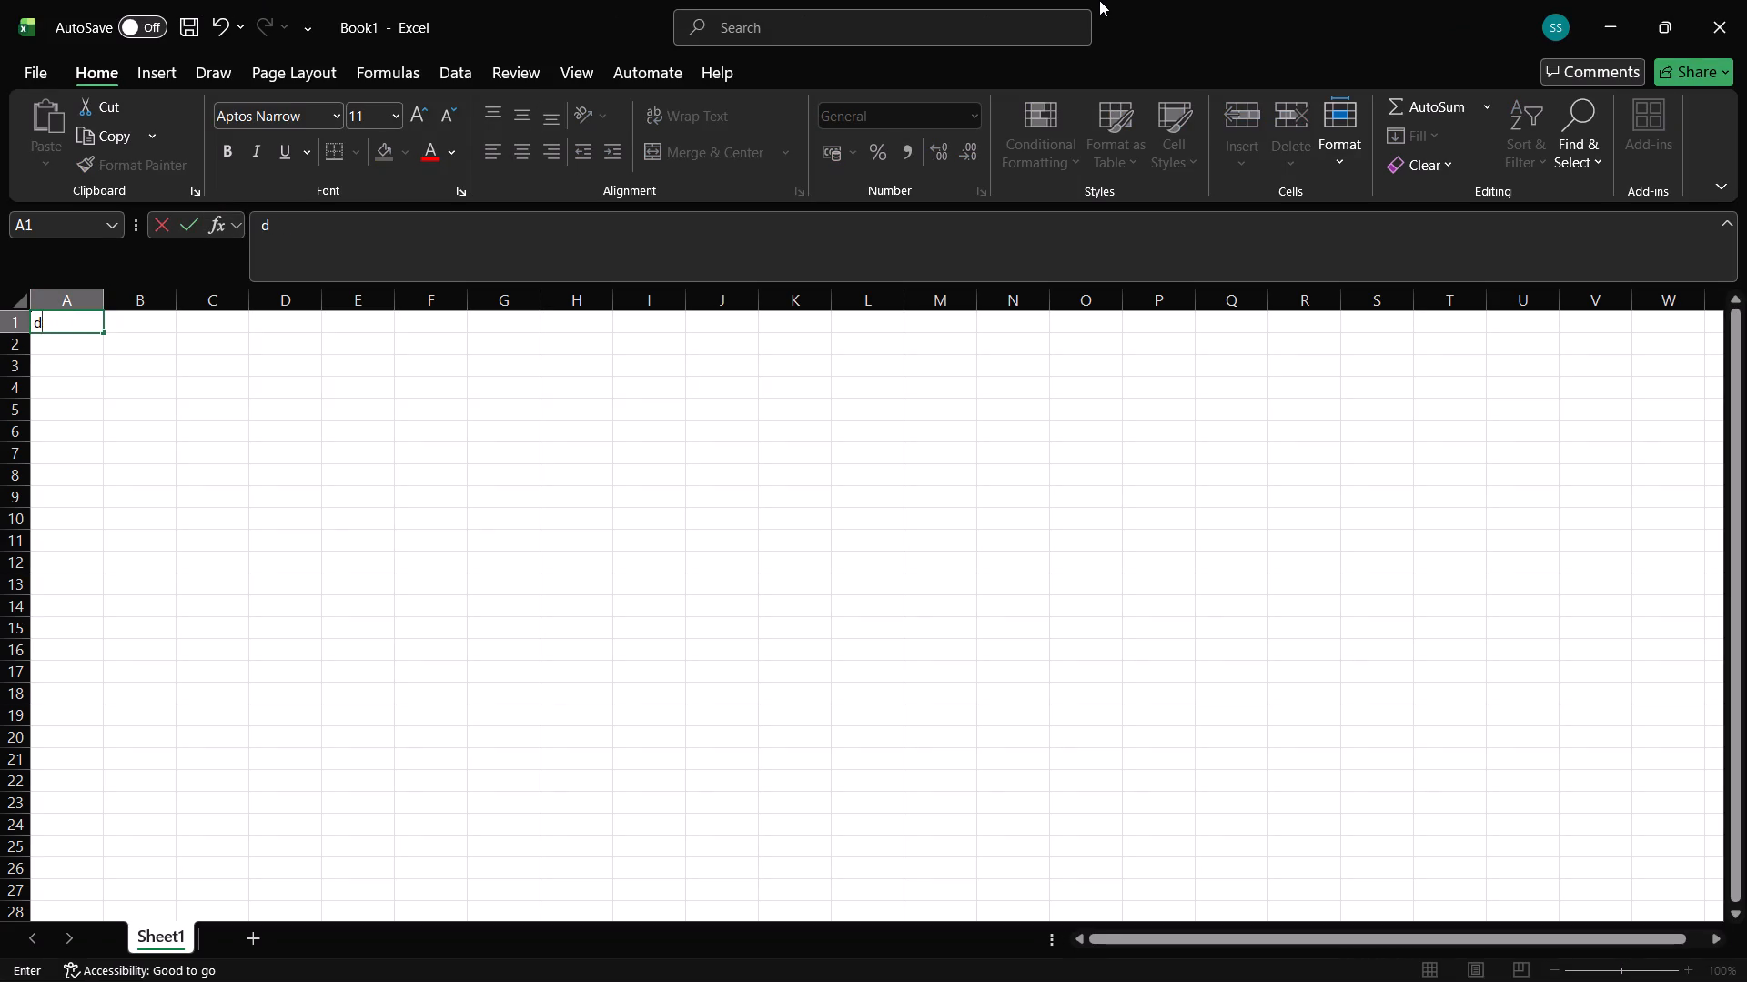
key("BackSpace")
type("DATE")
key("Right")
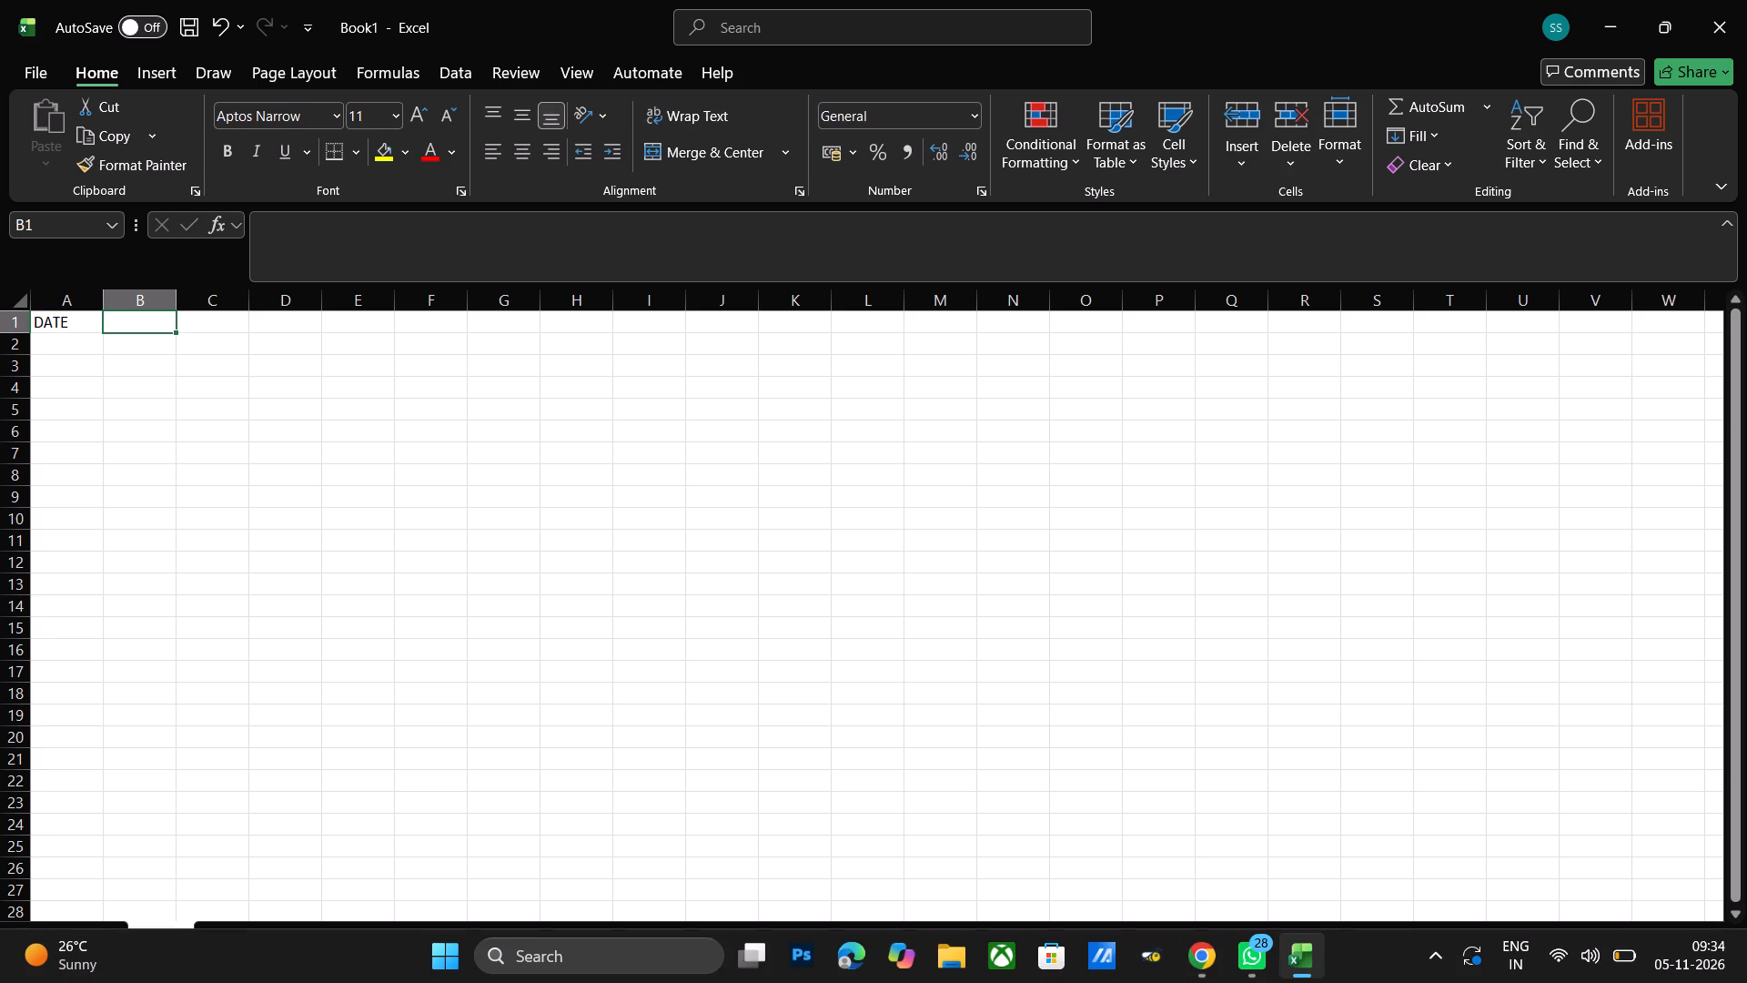
Switch to Chrome and check the tracking sheet image for the column header that follows the date.
left_click(1198, 970)
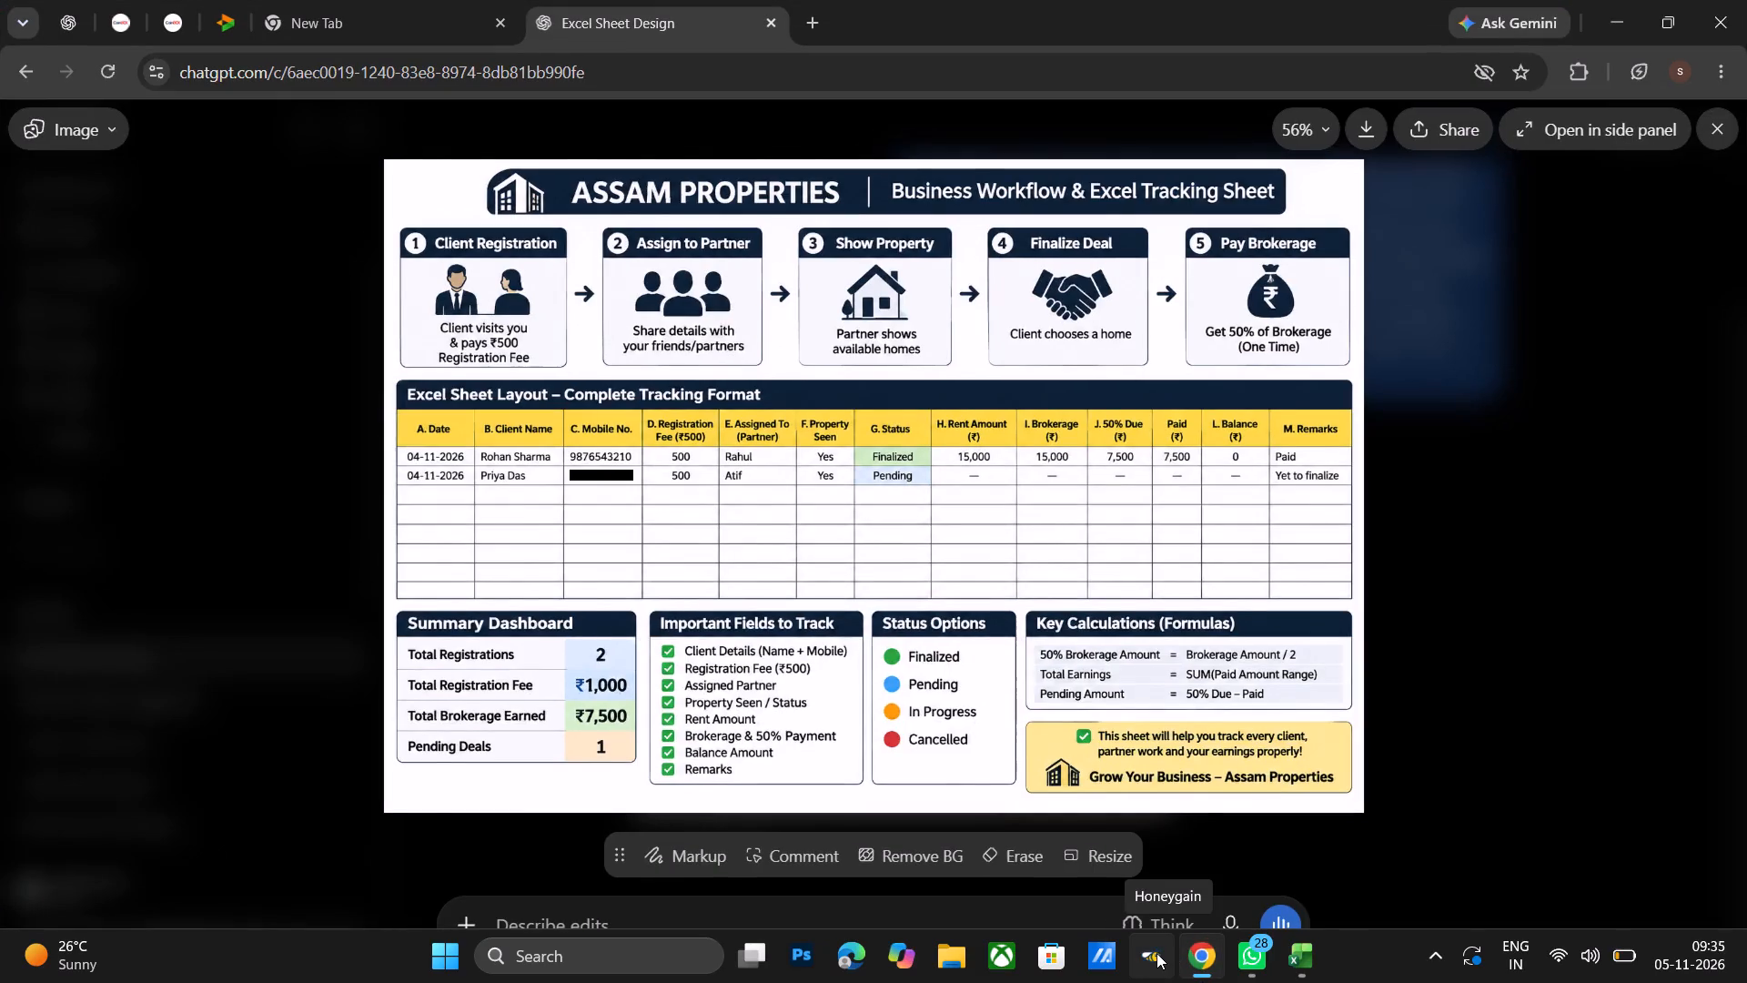
Switch to the Excel workbook and enter the headings CLINT NAME in B1 and MOBILE NO in C1.
left_click(1289, 955)
type("CLINT NAME")
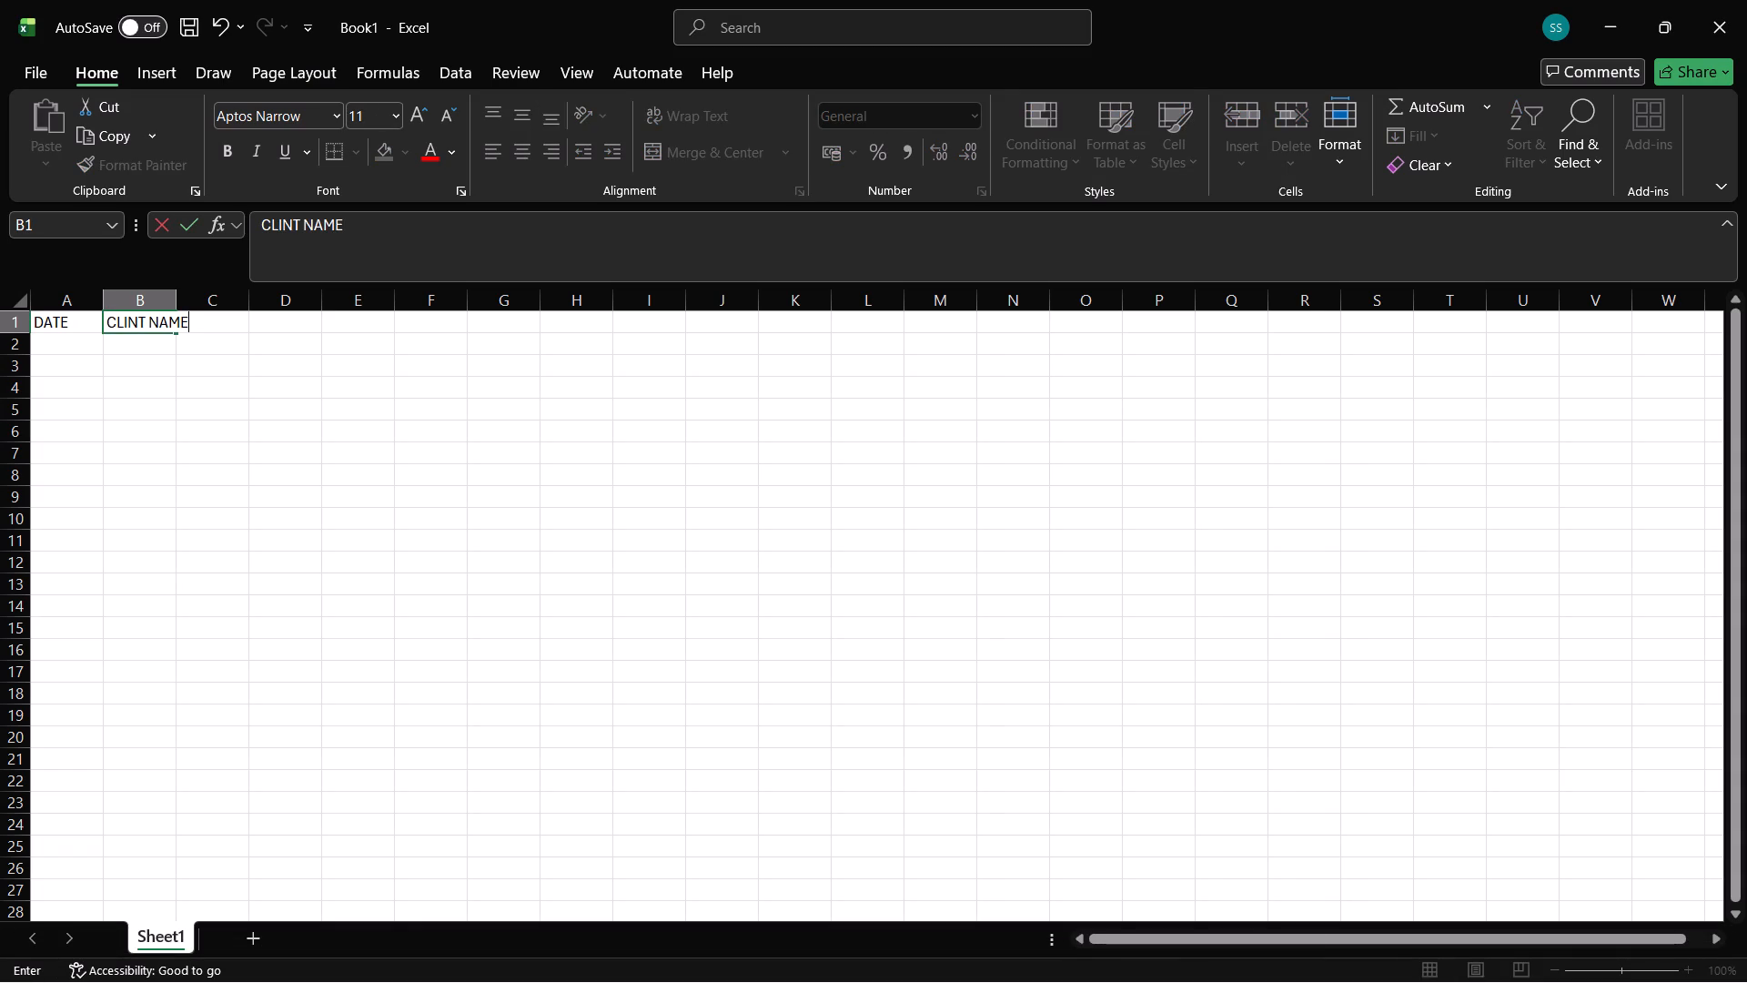
key("Right")
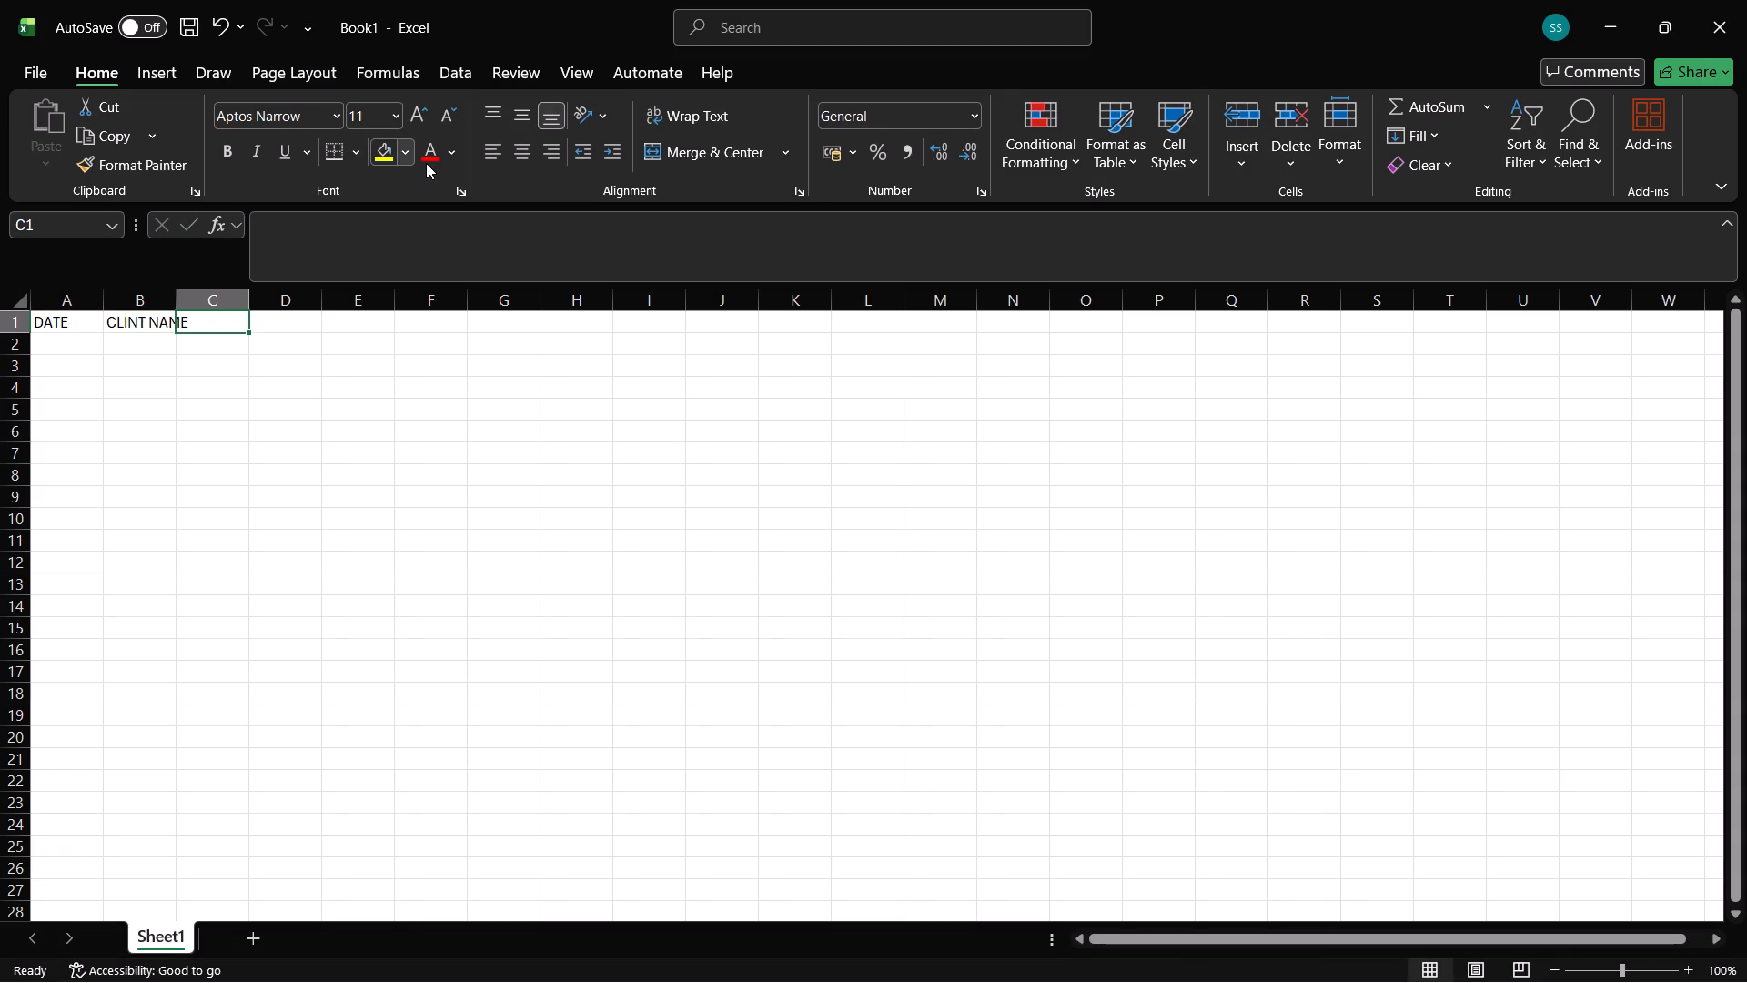
type("MO")
type("BILE")
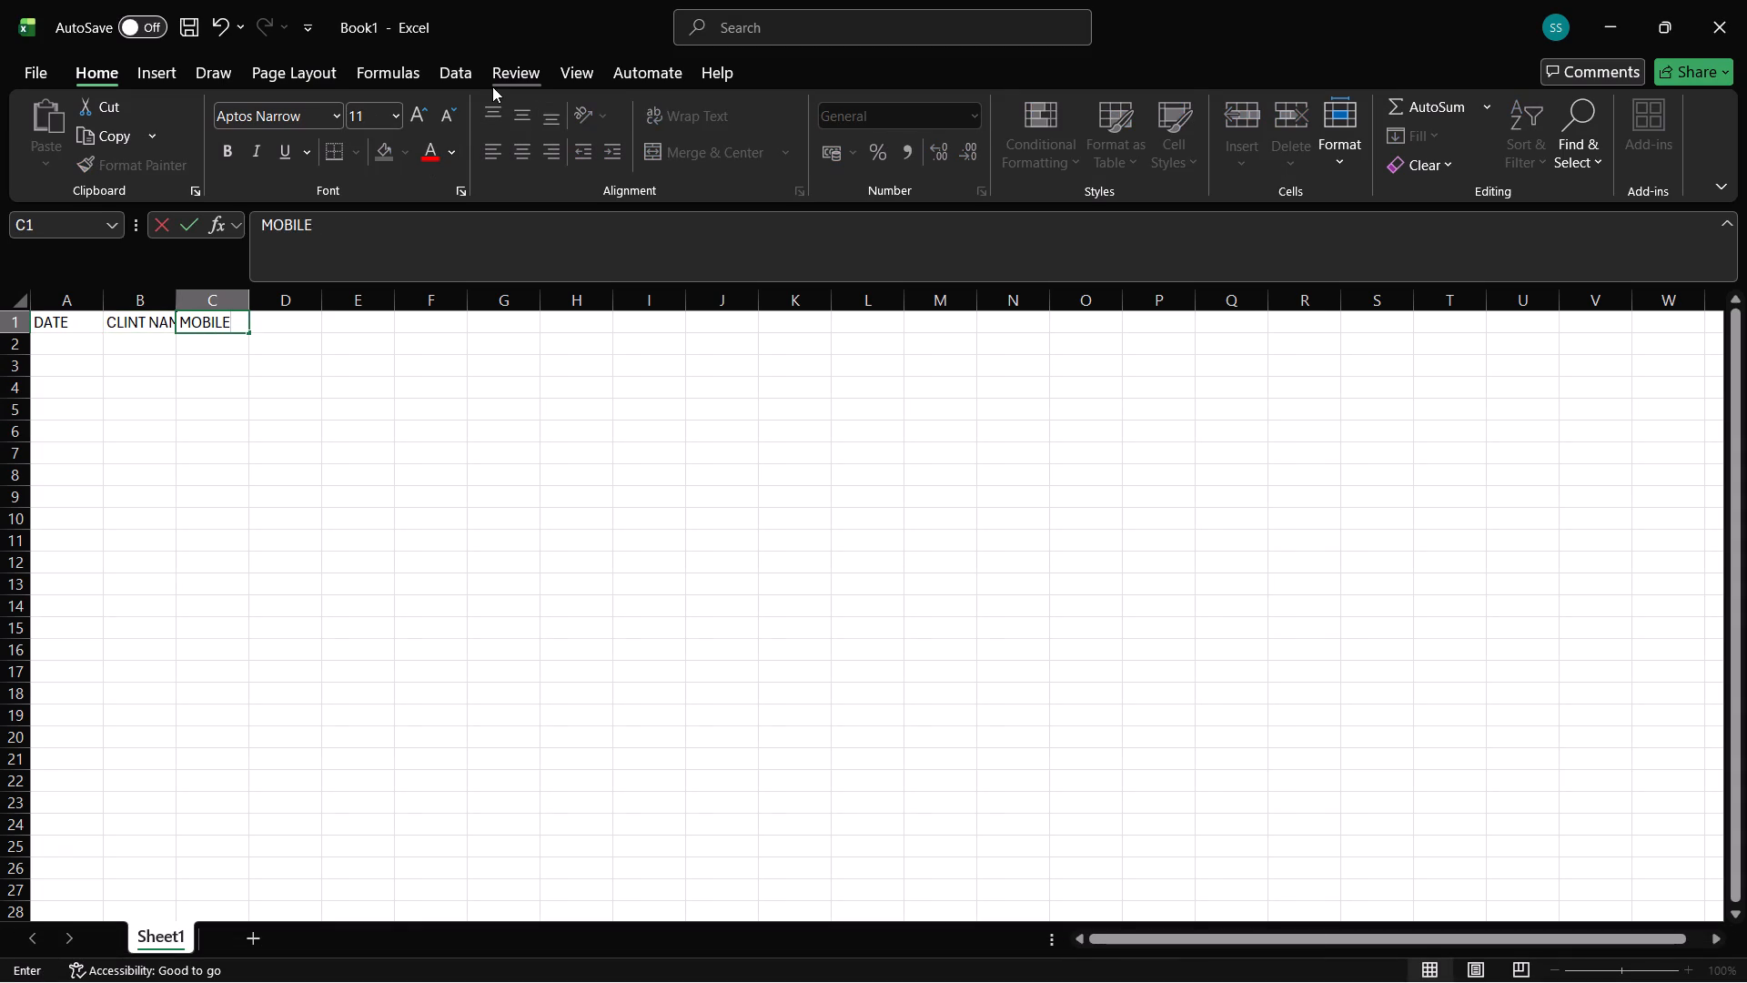
key("space")
type("NO")
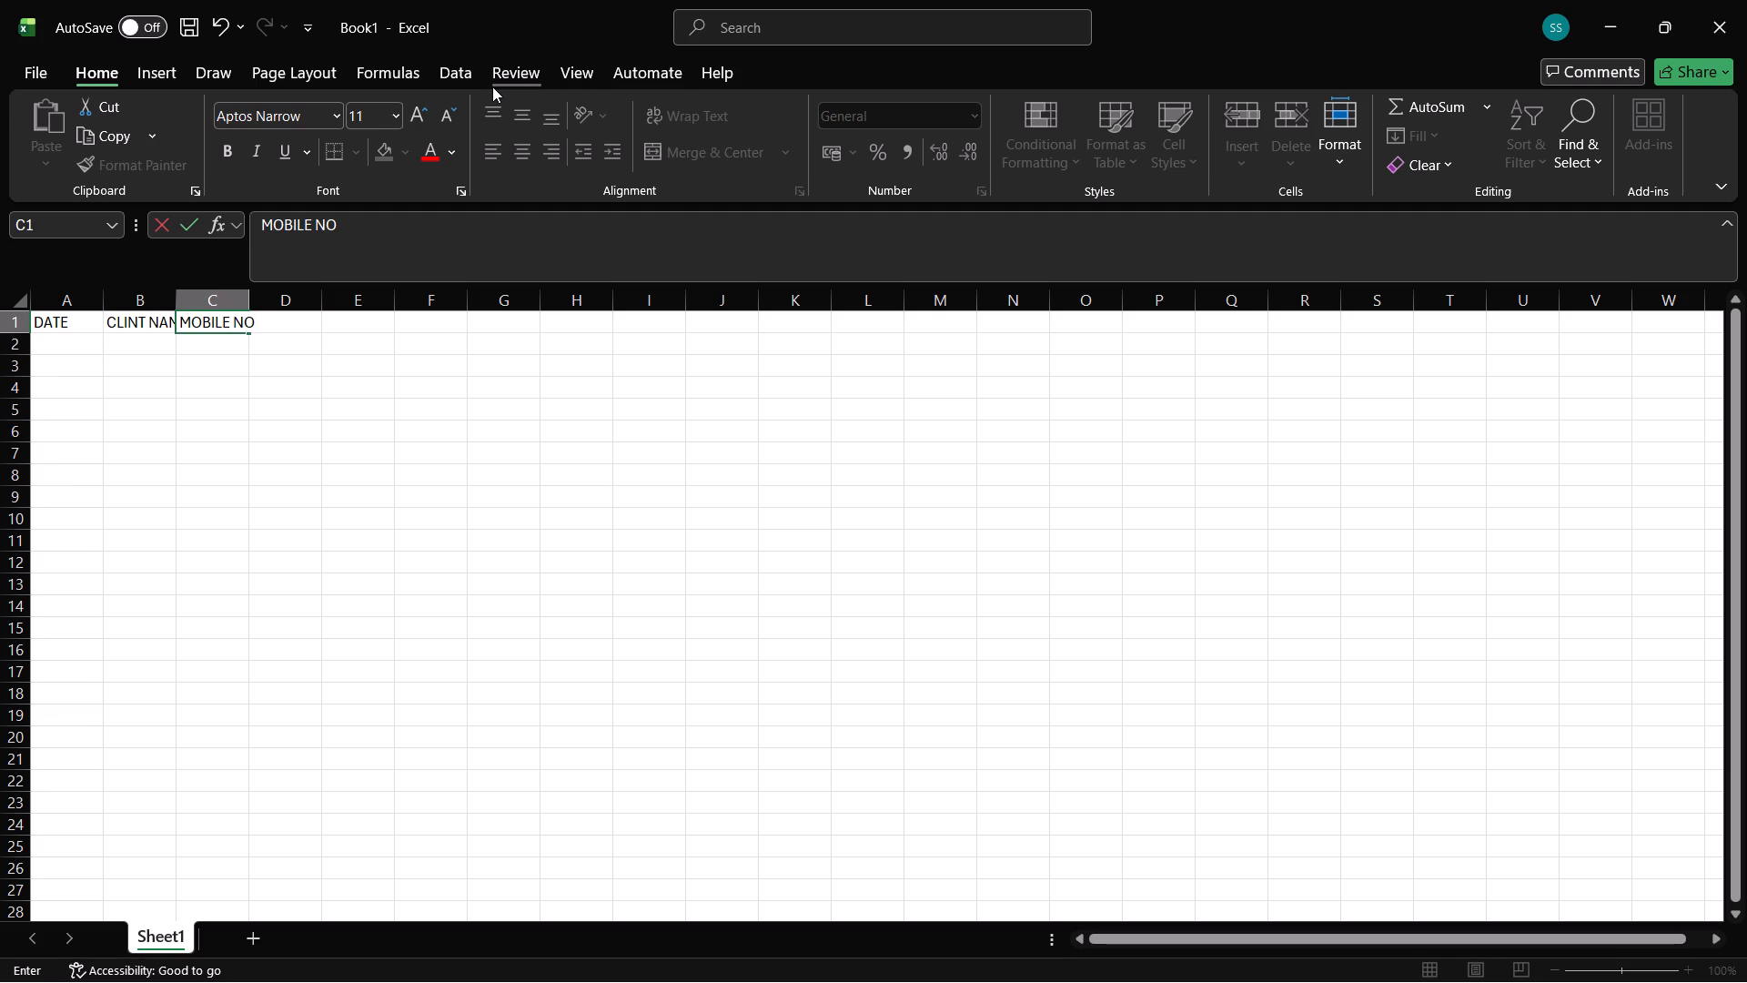
key("Right")
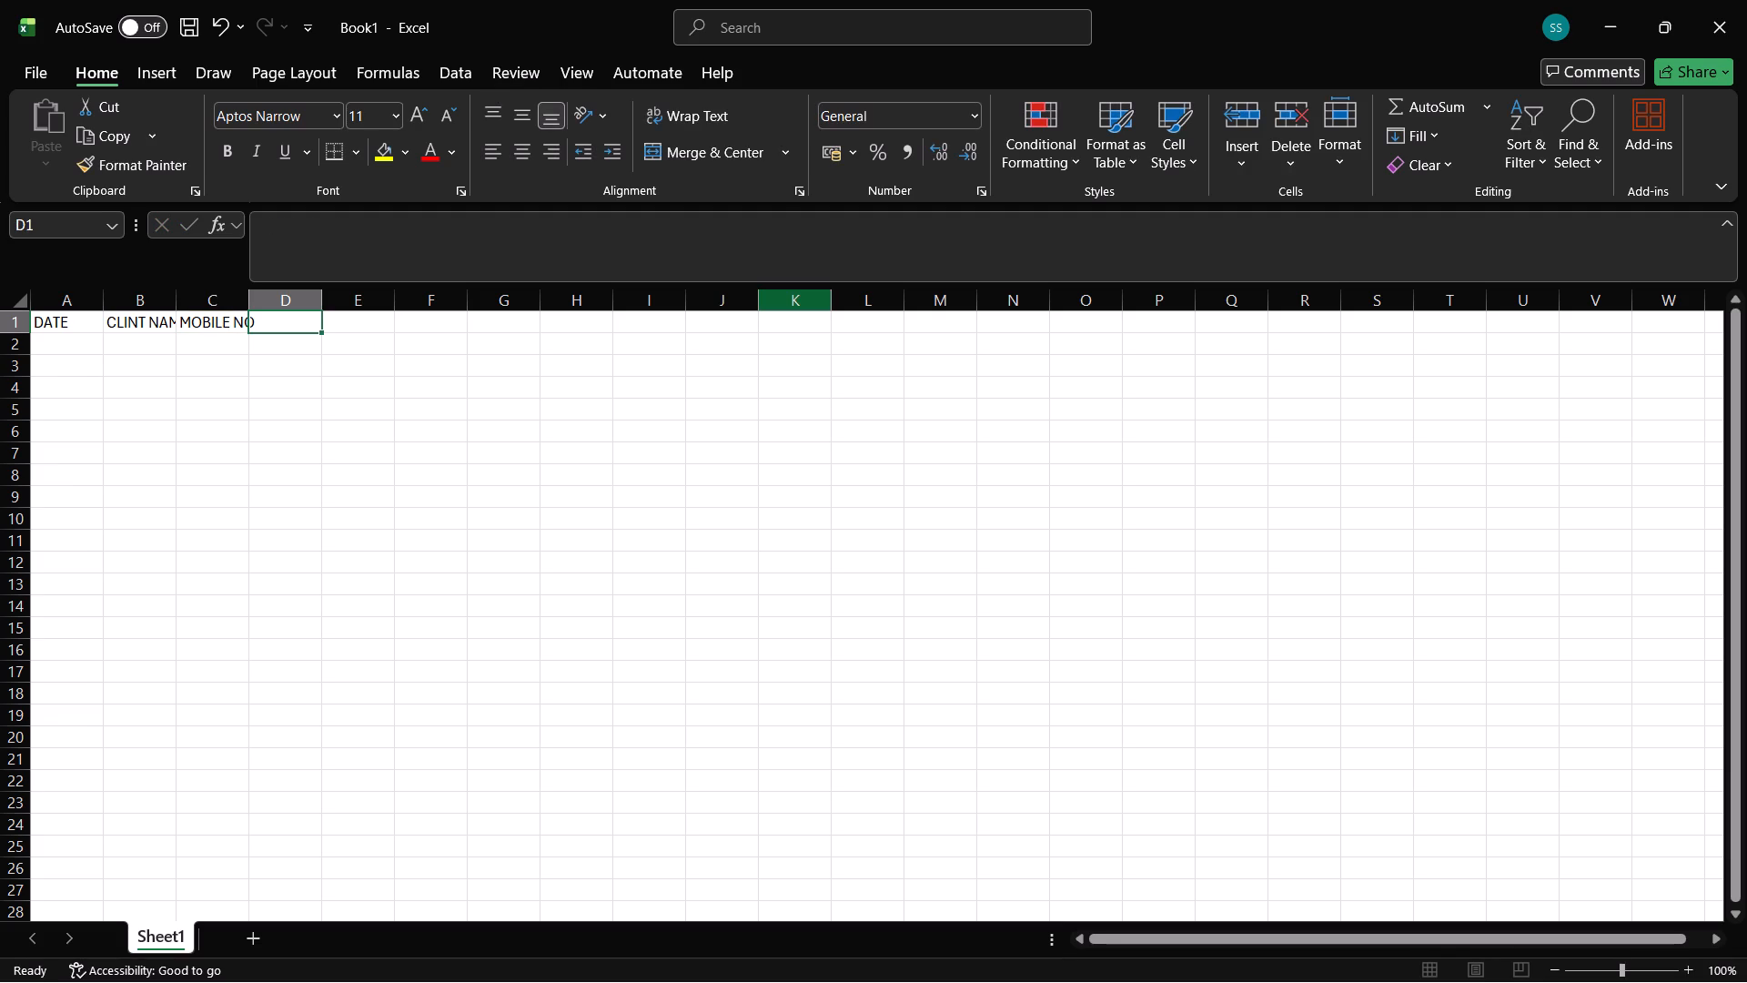
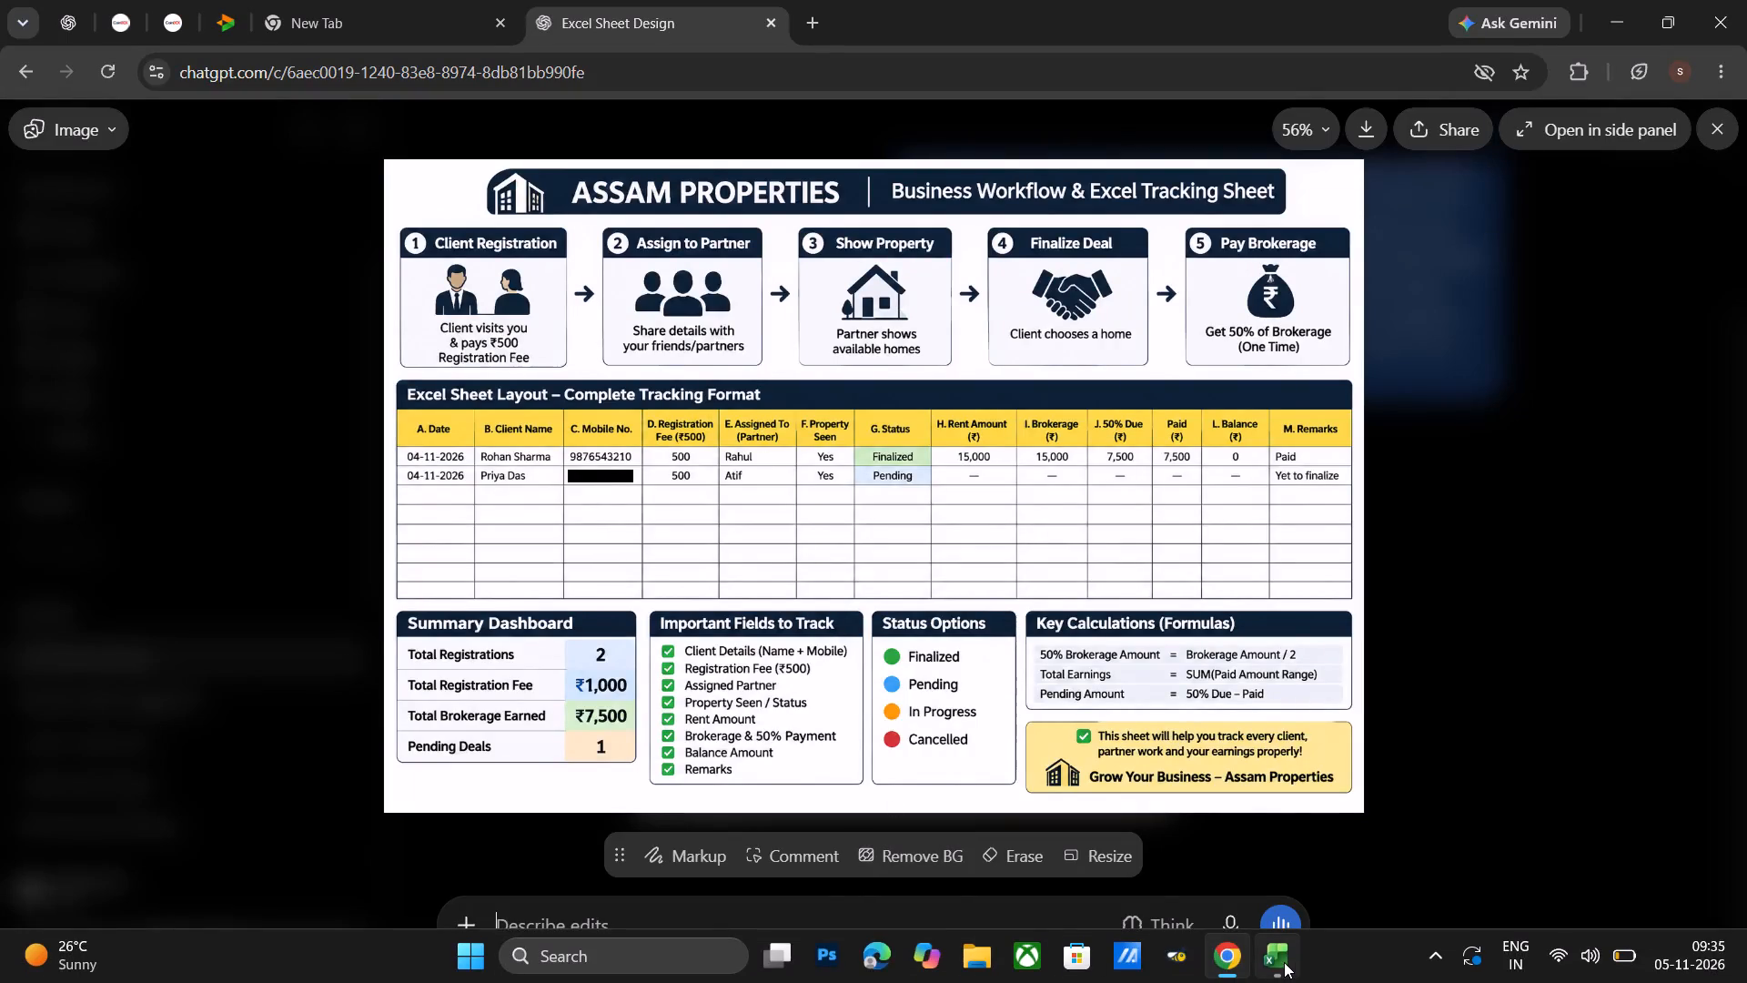
Switch to the Excel workbook and enter the heading REGISTRATION FEE in D1.
left_click(1284, 962)
type("REGISTRATION FEE")
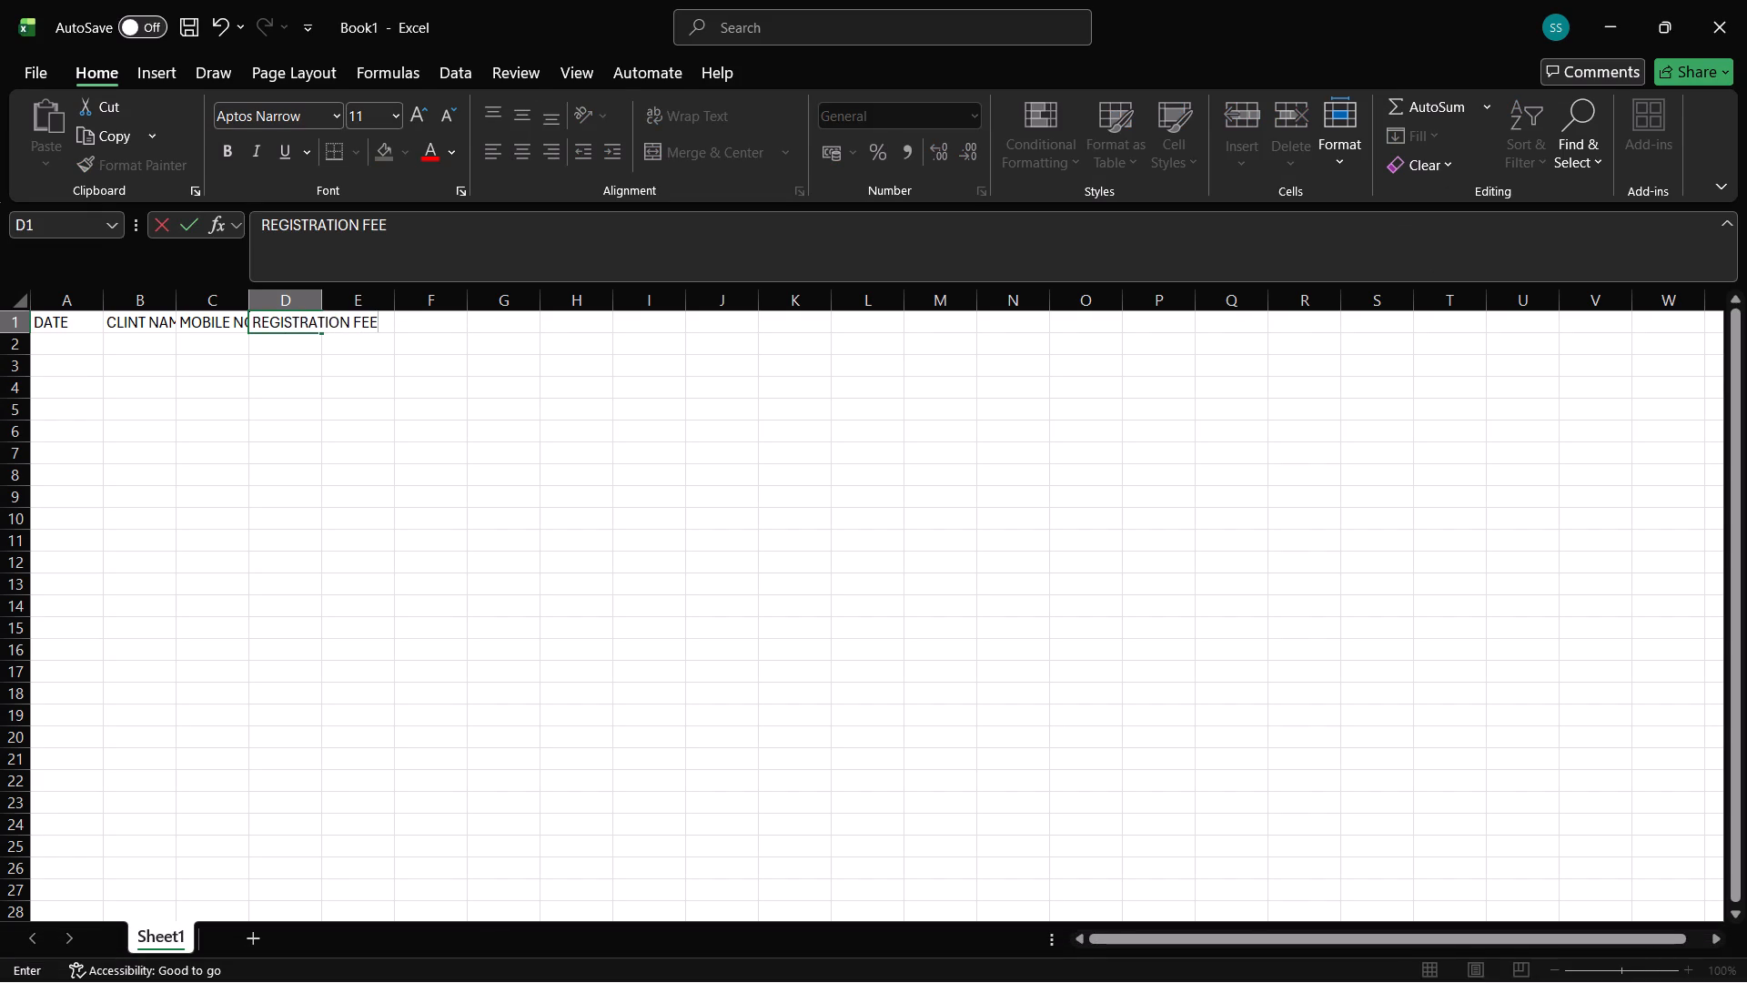
left_click(438, 329)
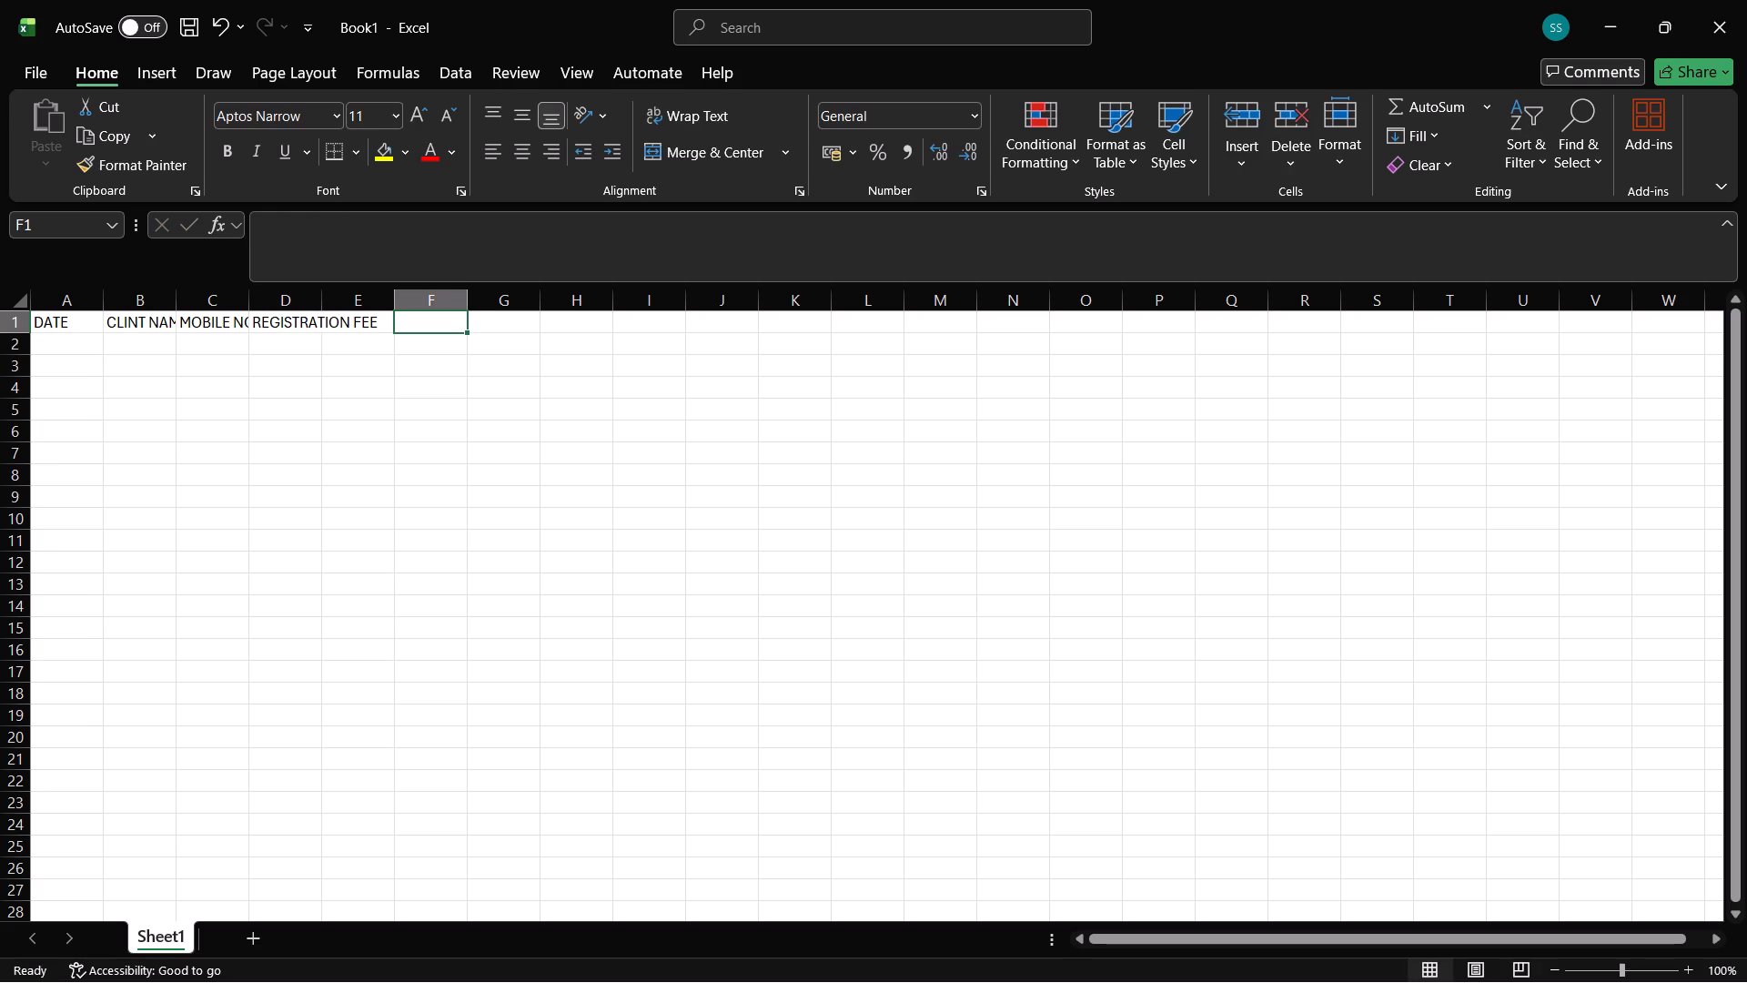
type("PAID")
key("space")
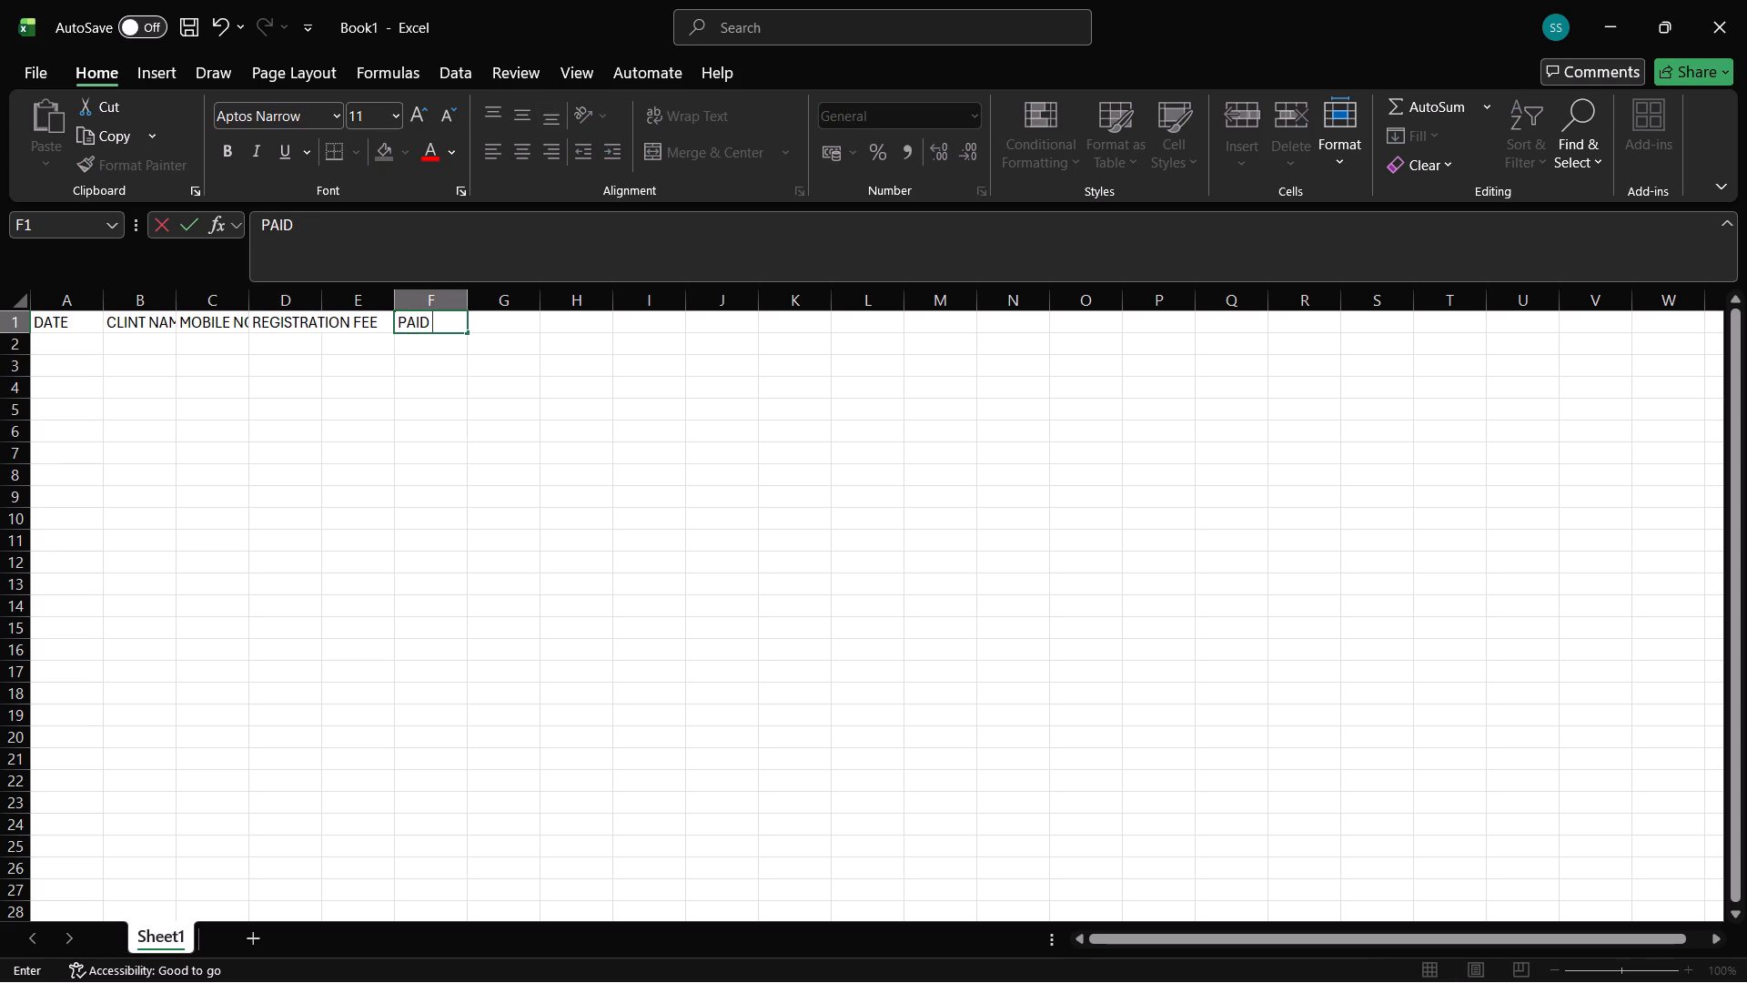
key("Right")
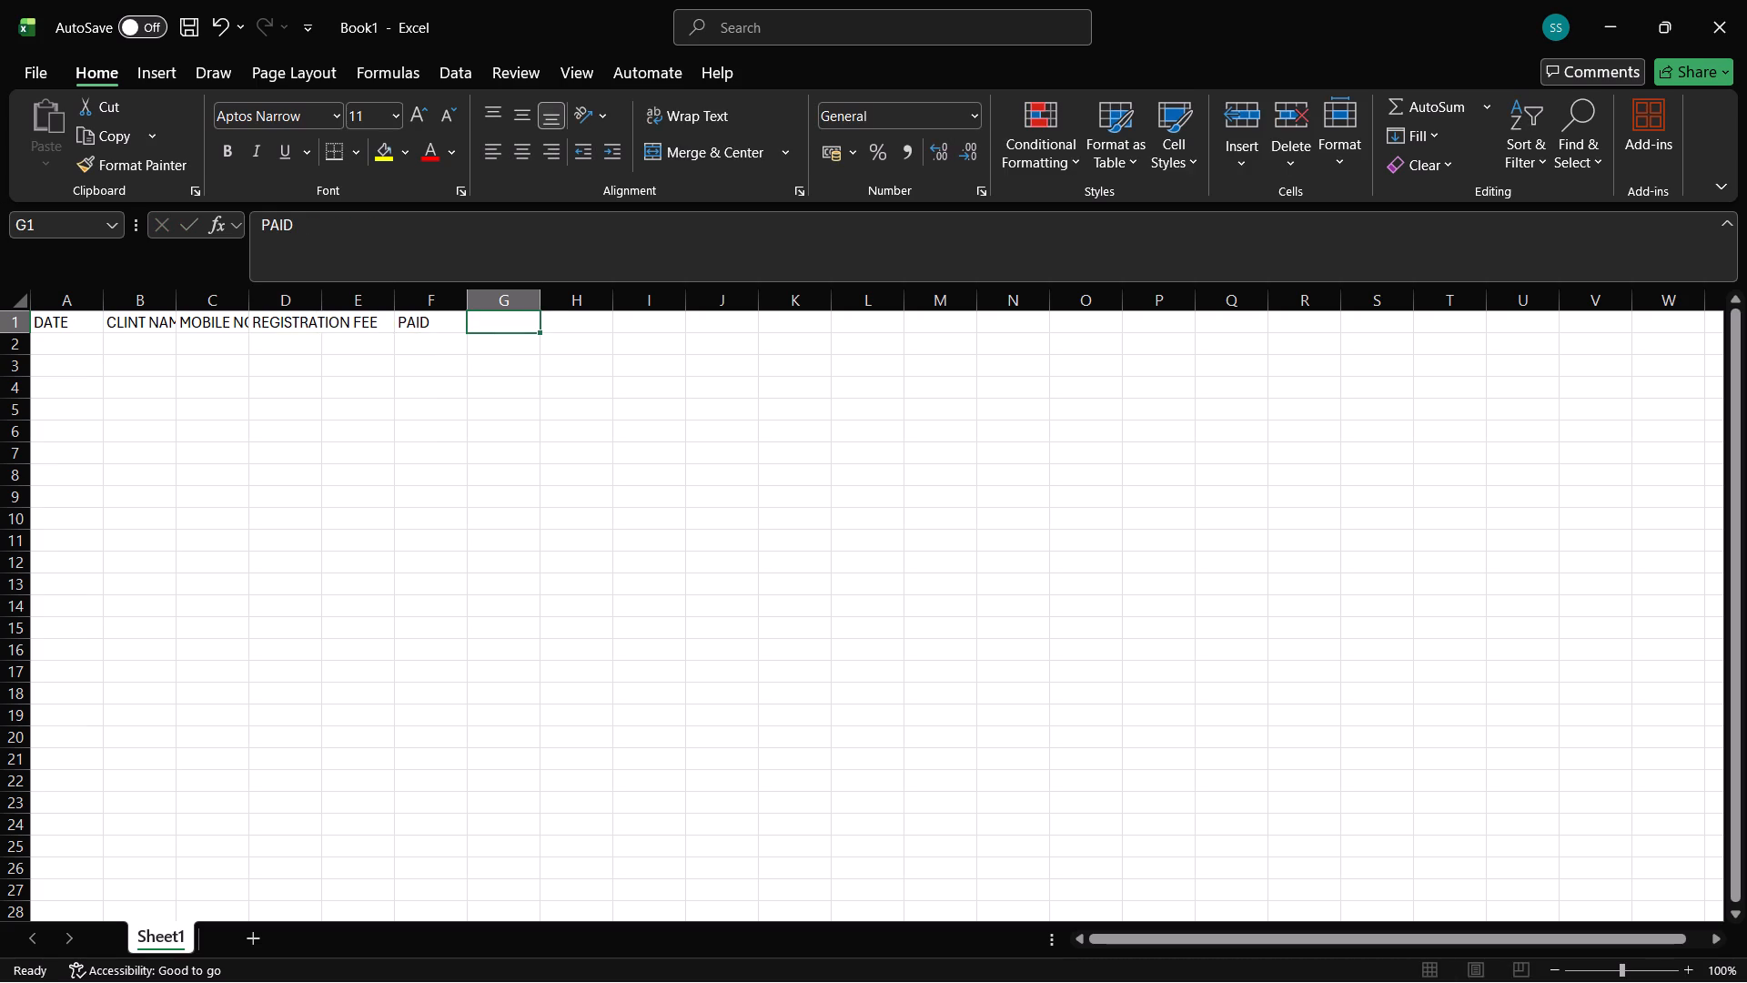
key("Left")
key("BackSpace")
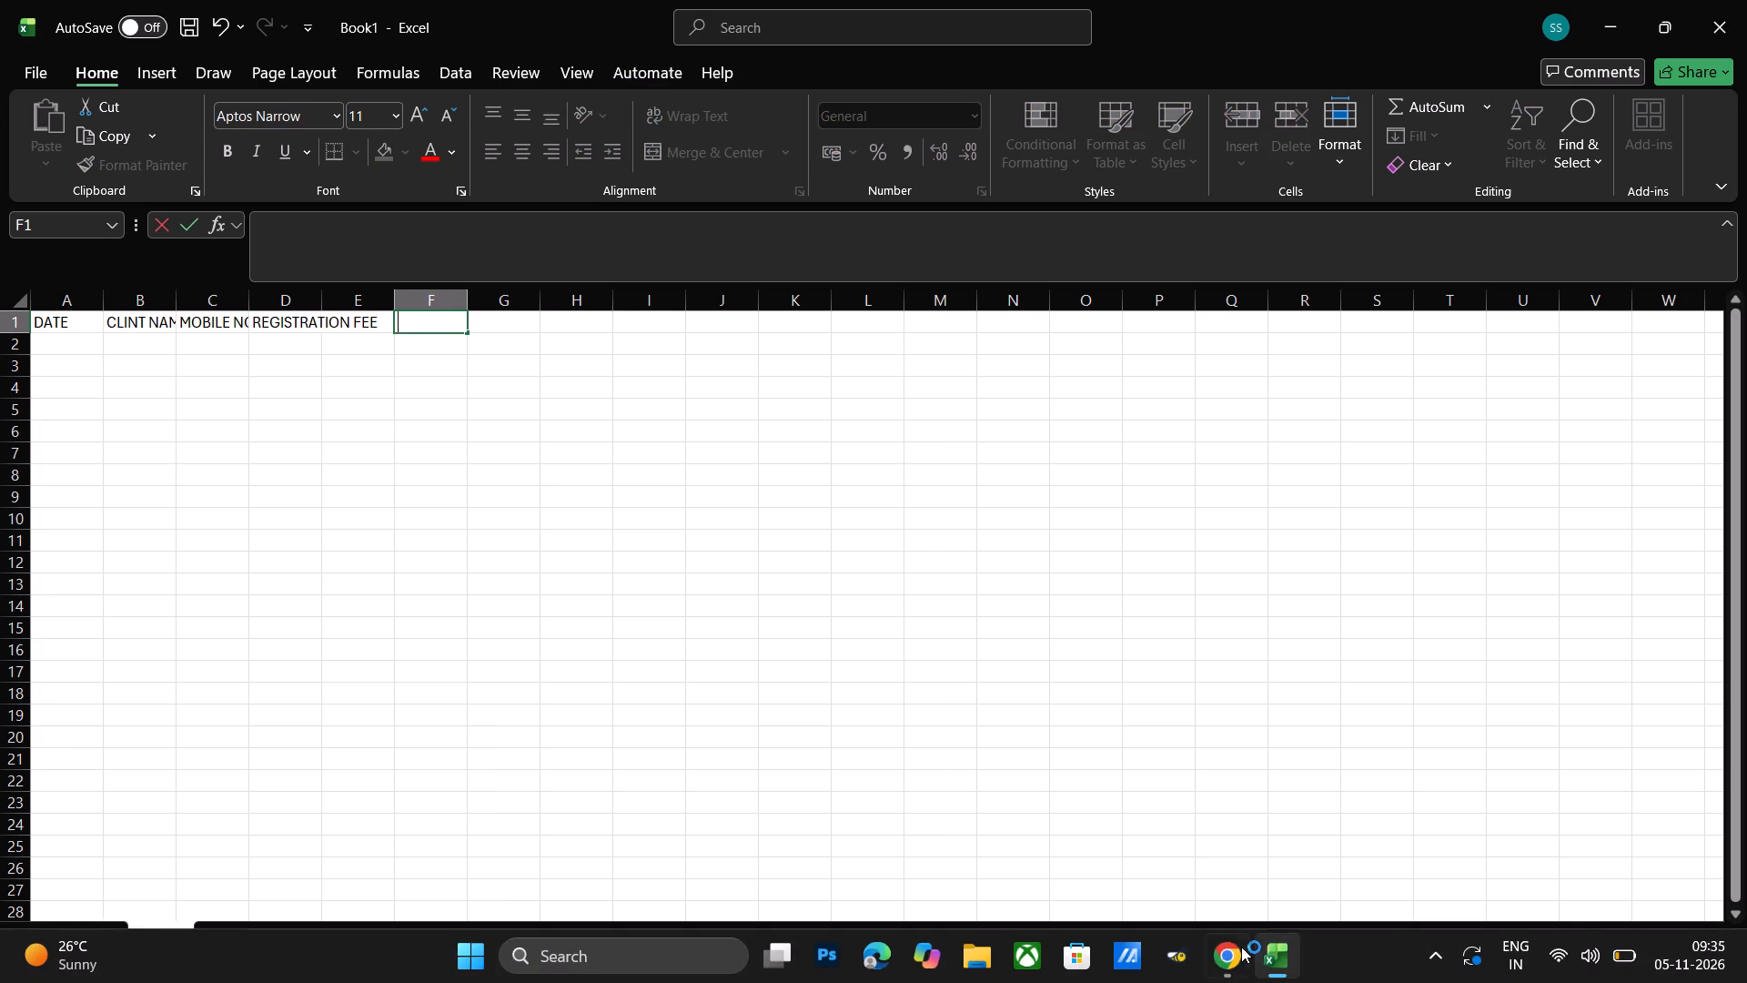
Check the layout image in the browser, then enter the heading ASSIGN TO PATNER in F1 of the workbook.
left_click(1241, 947)
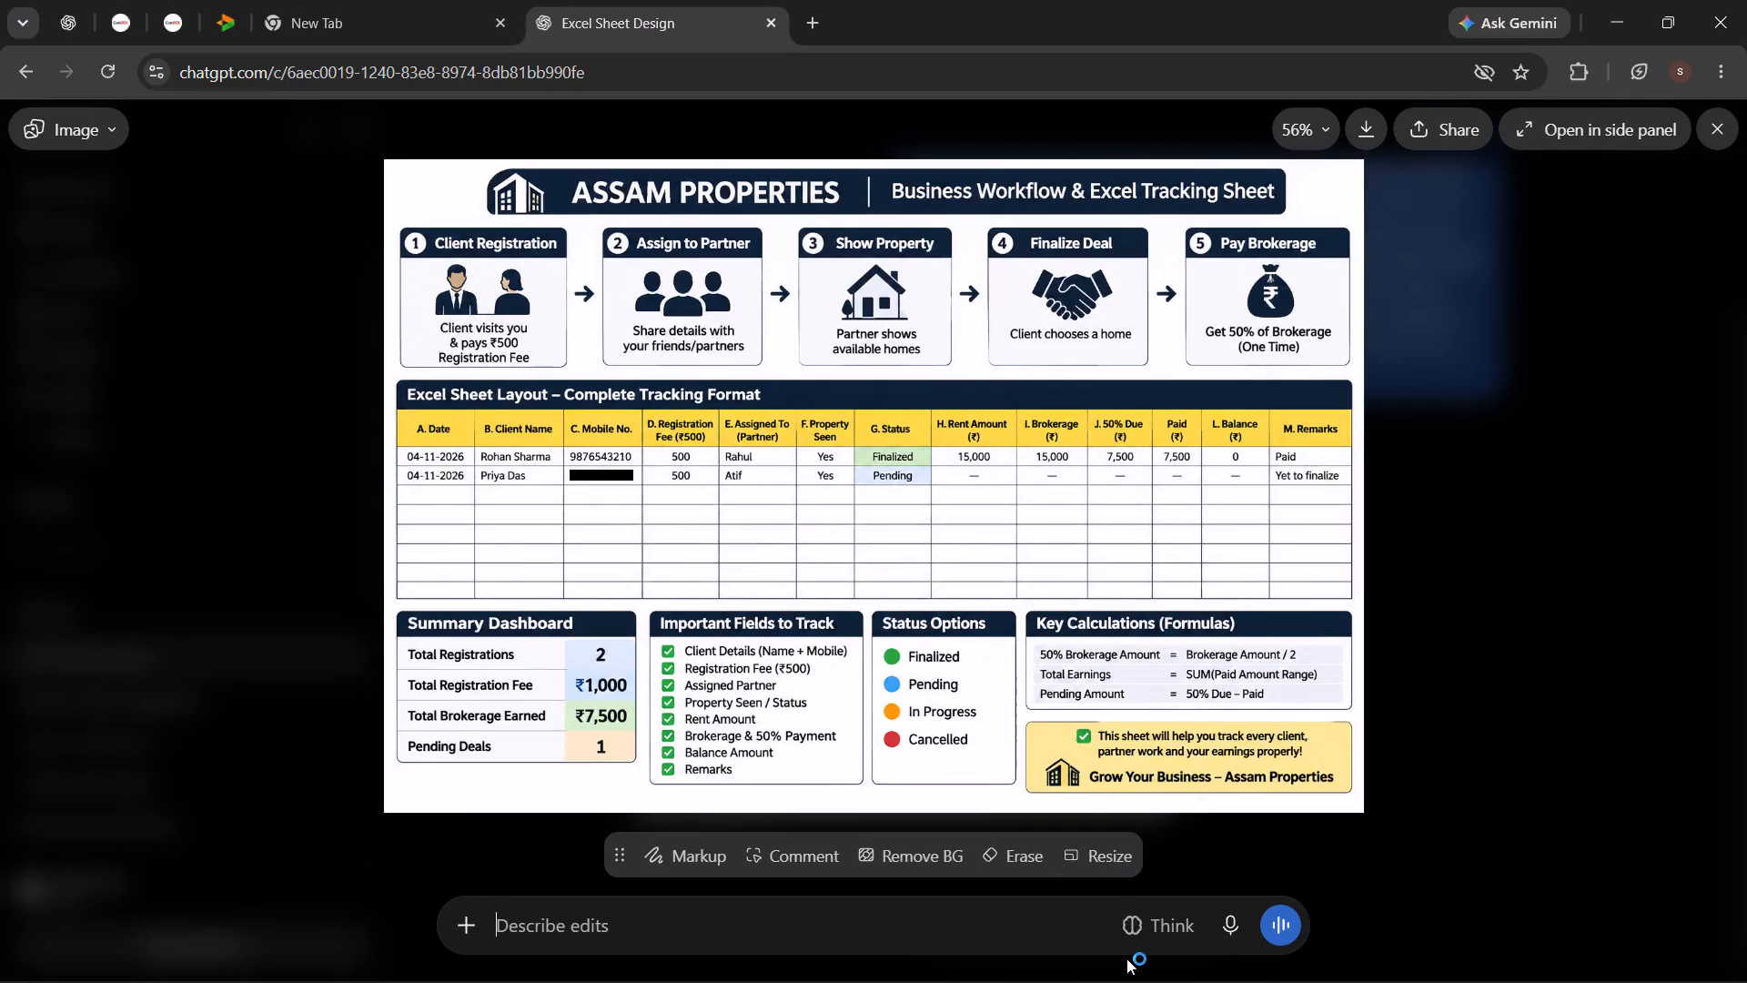
left_click(1267, 978)
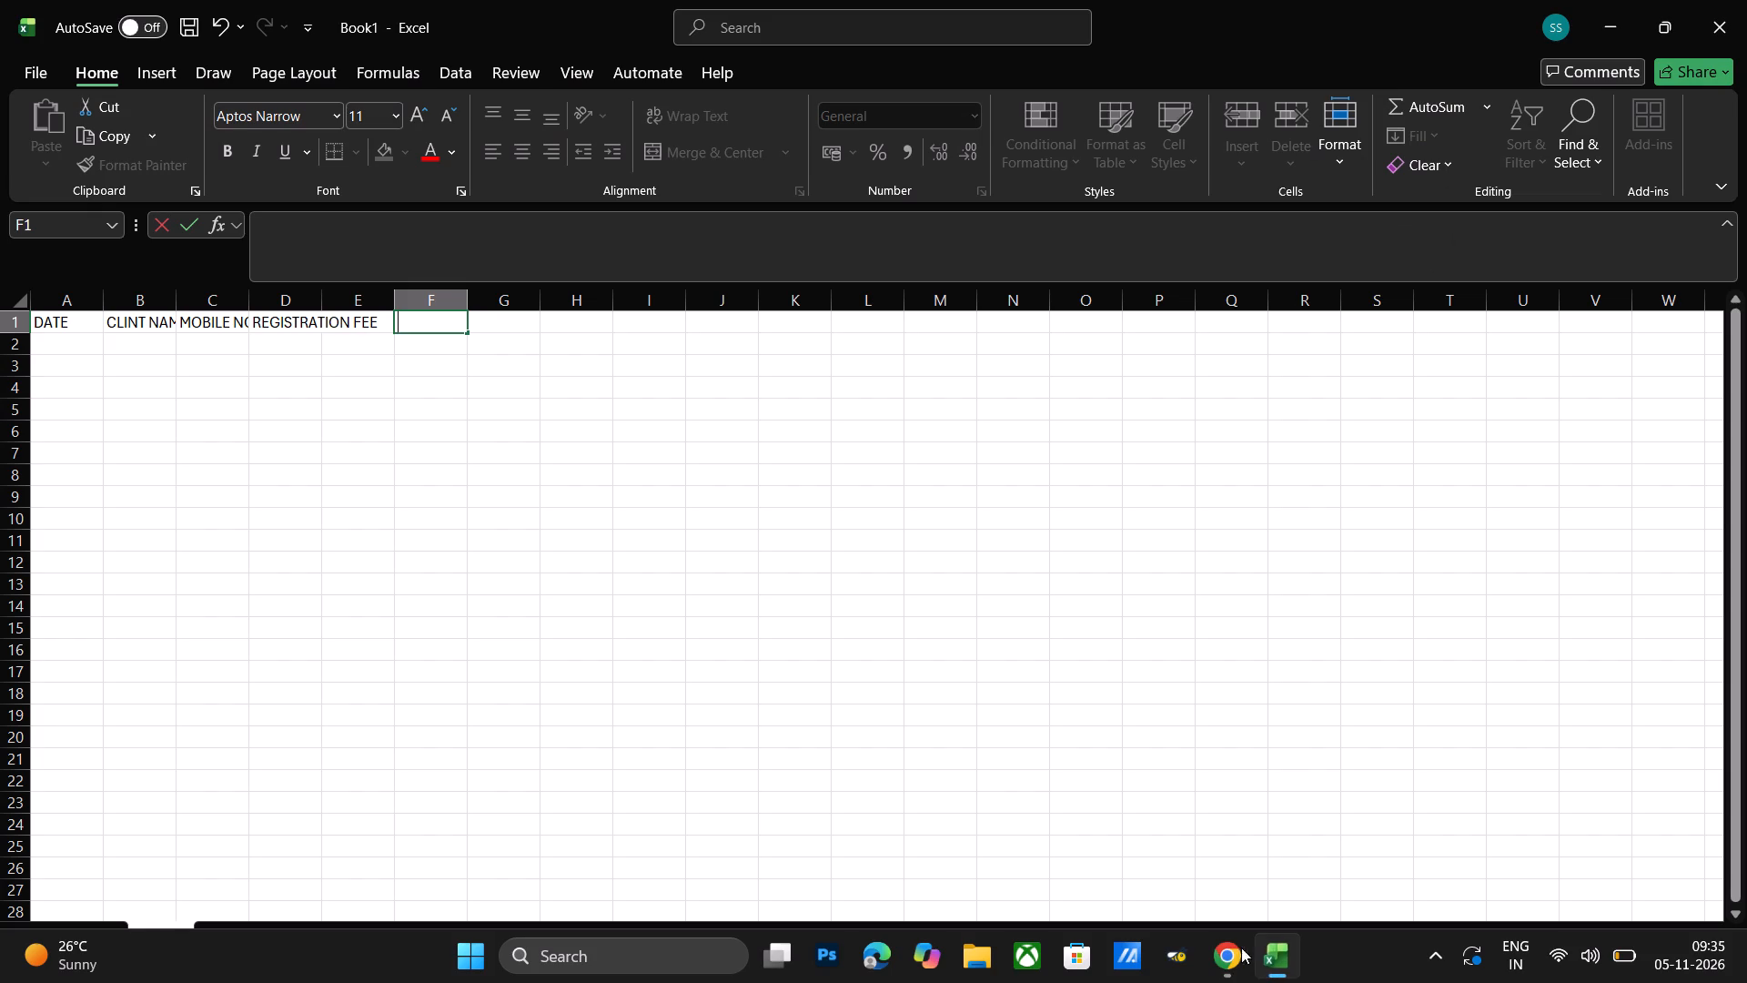
type("ASSIGN TO PA")
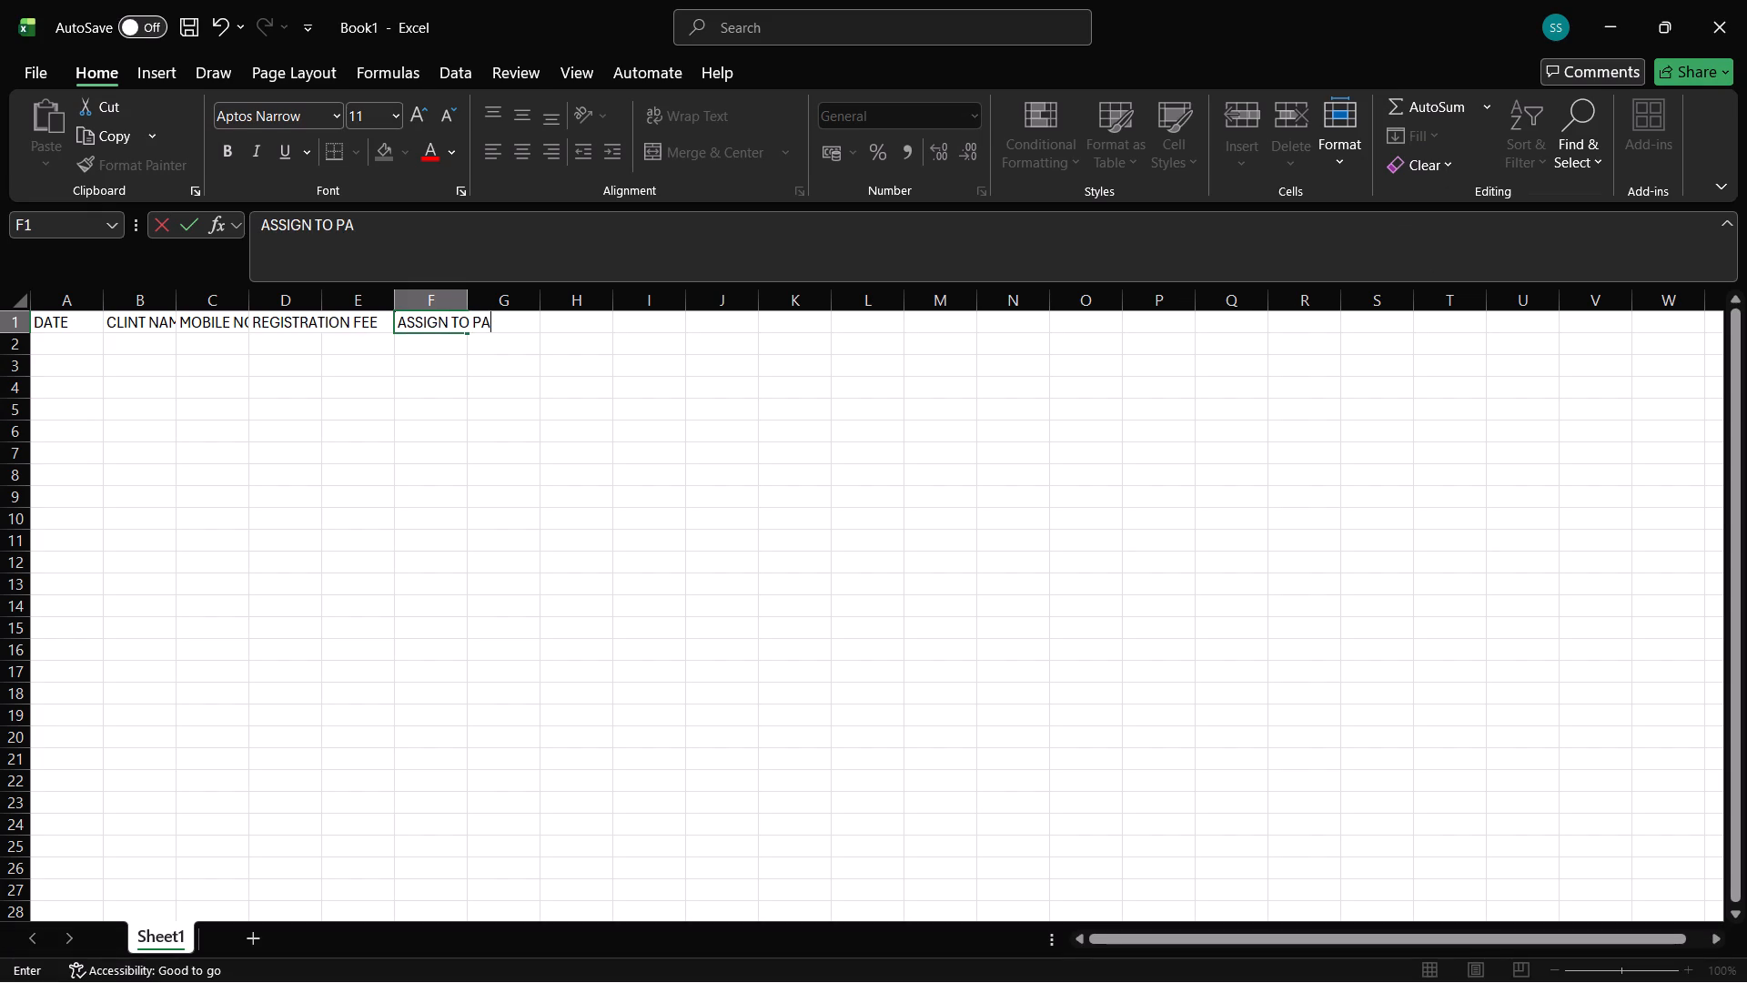
type("RTNER")
key("BackSpace")
key("BackSpace")
key("BackSpace")
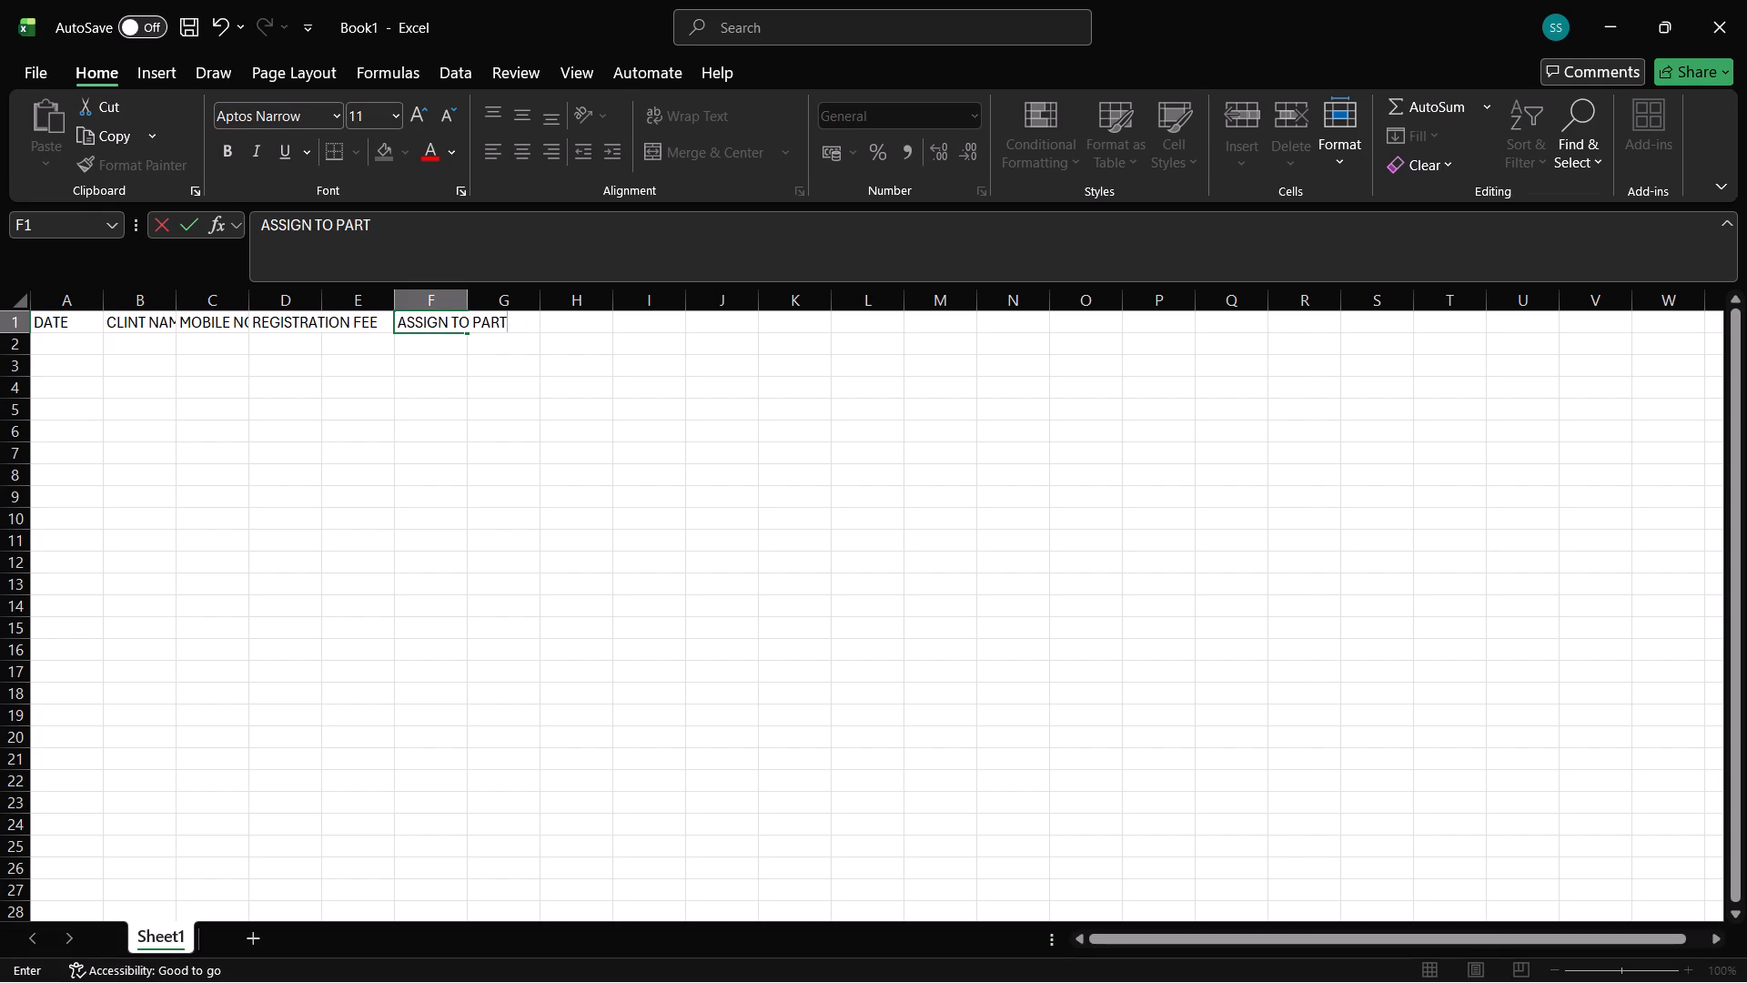
key("BackSpace")
key("BackSpace")
type("TNER")
key("Right")
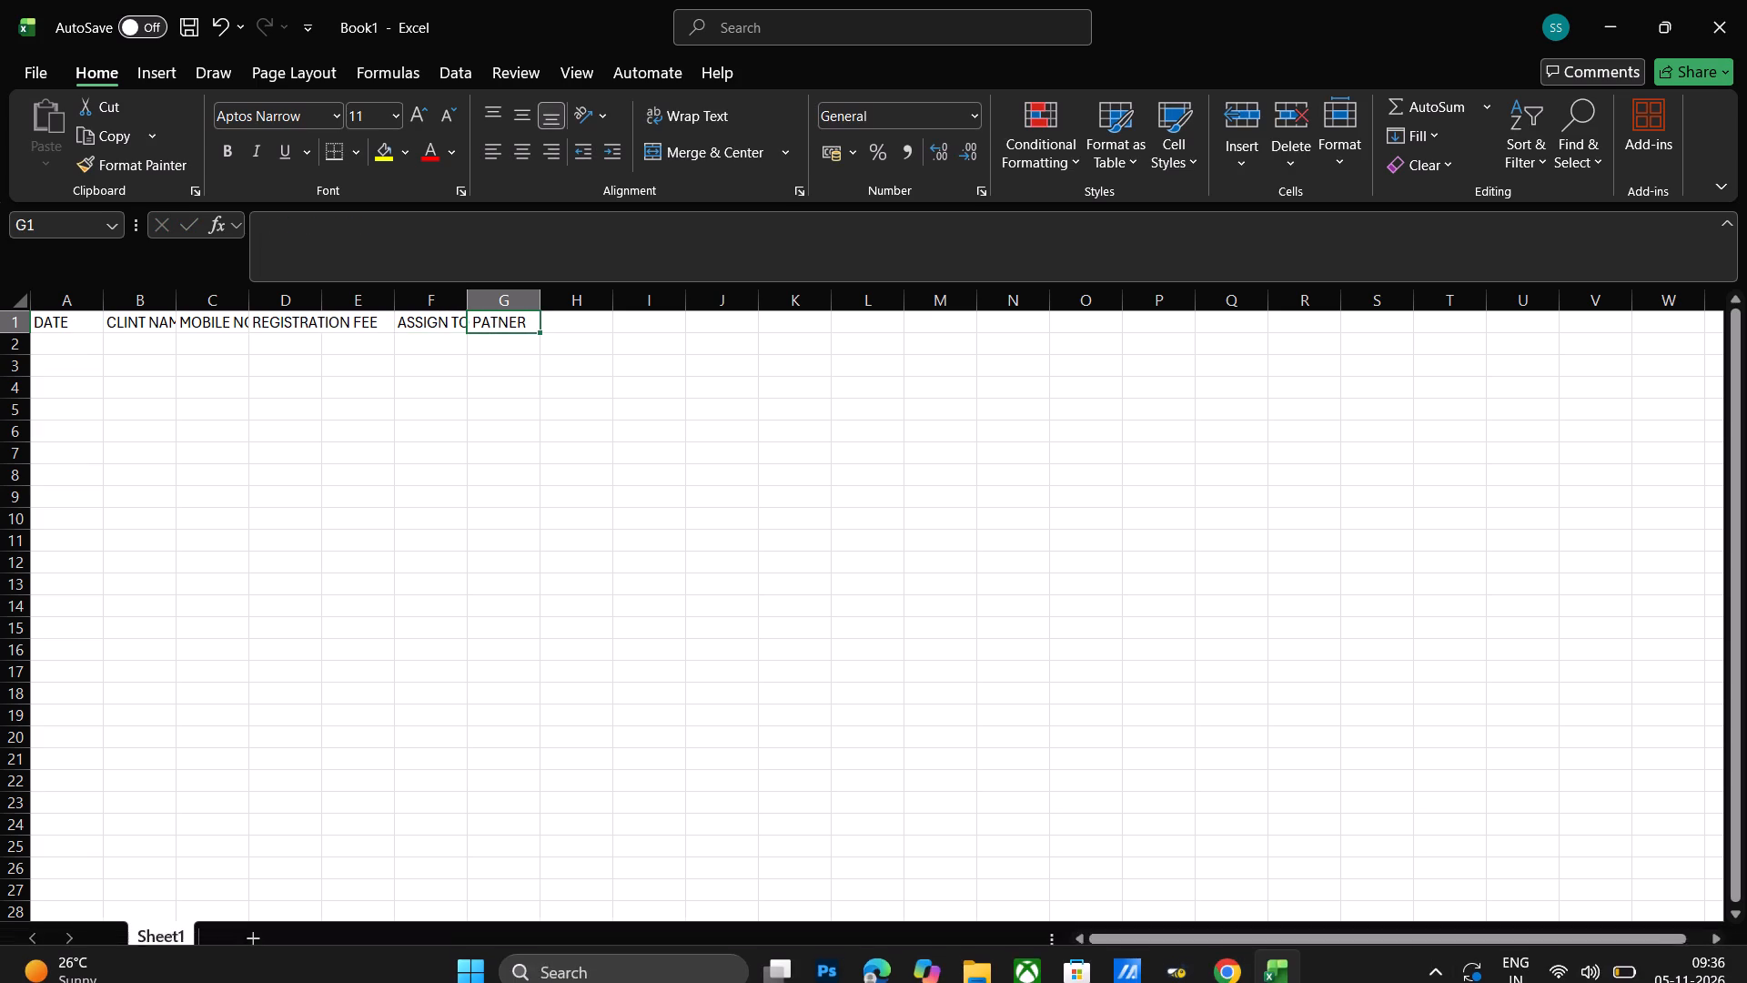
Consult the layout image for the following column and enter the heading PROPERTY SEEN in H1 of the workbook.
left_click(1225, 974)
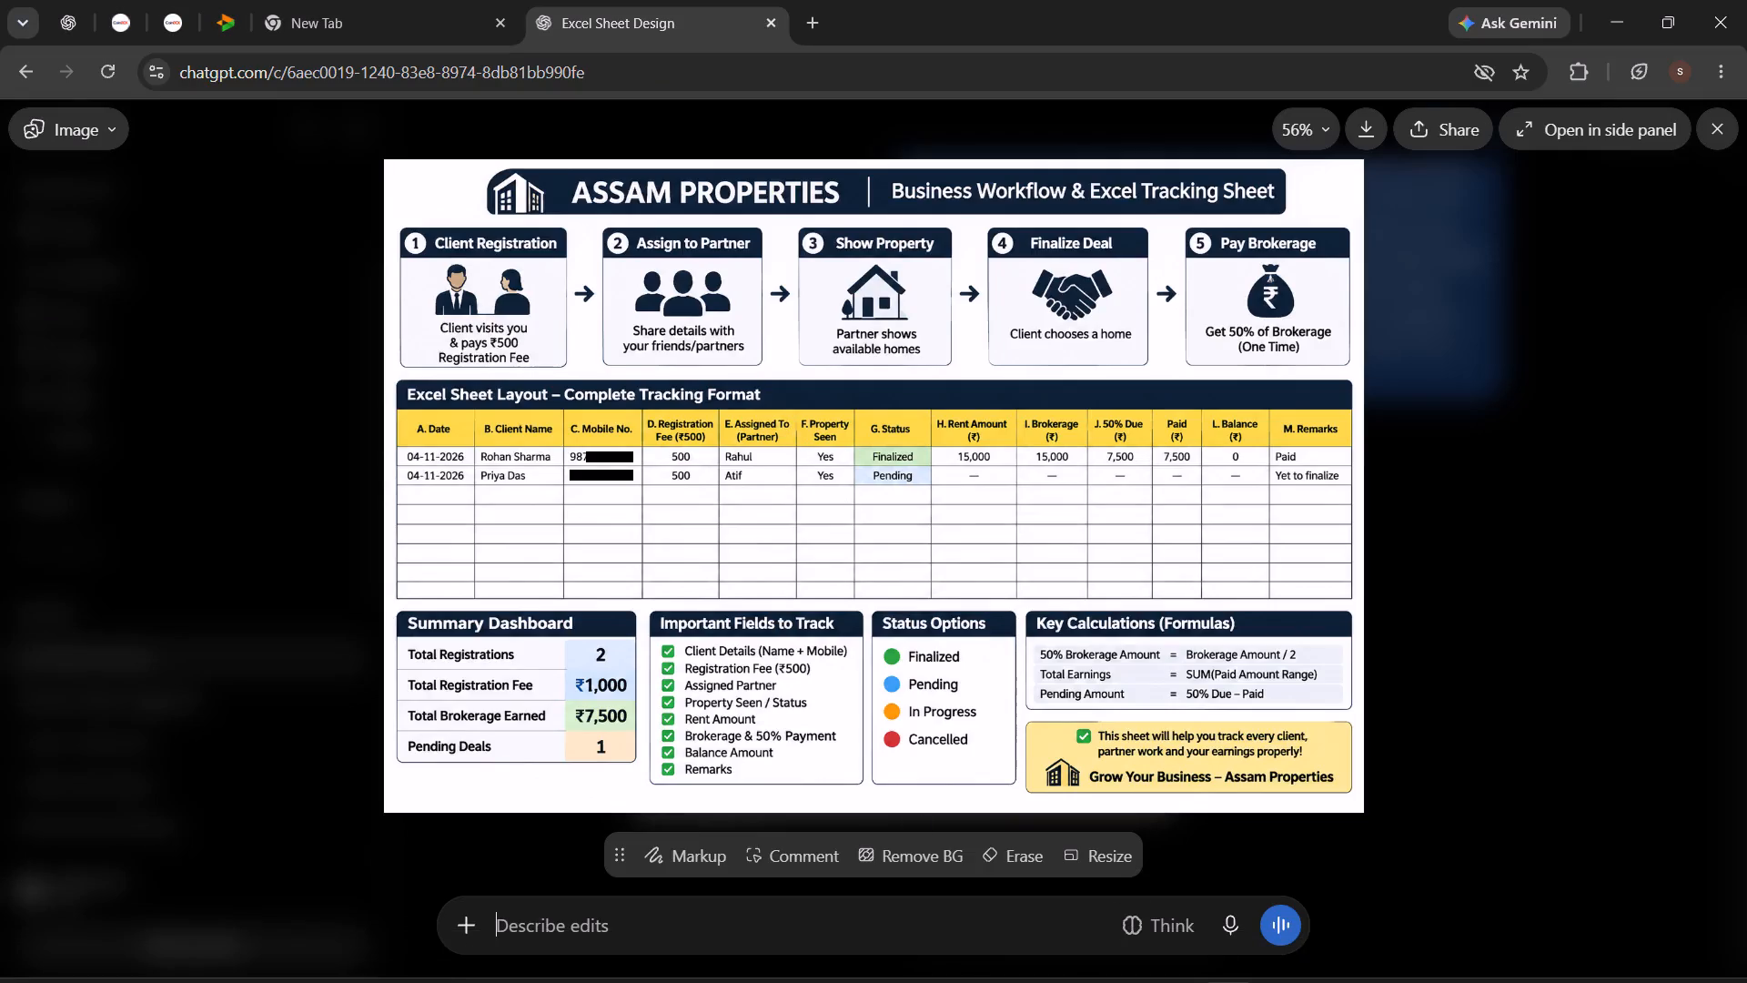
left_click(1287, 965)
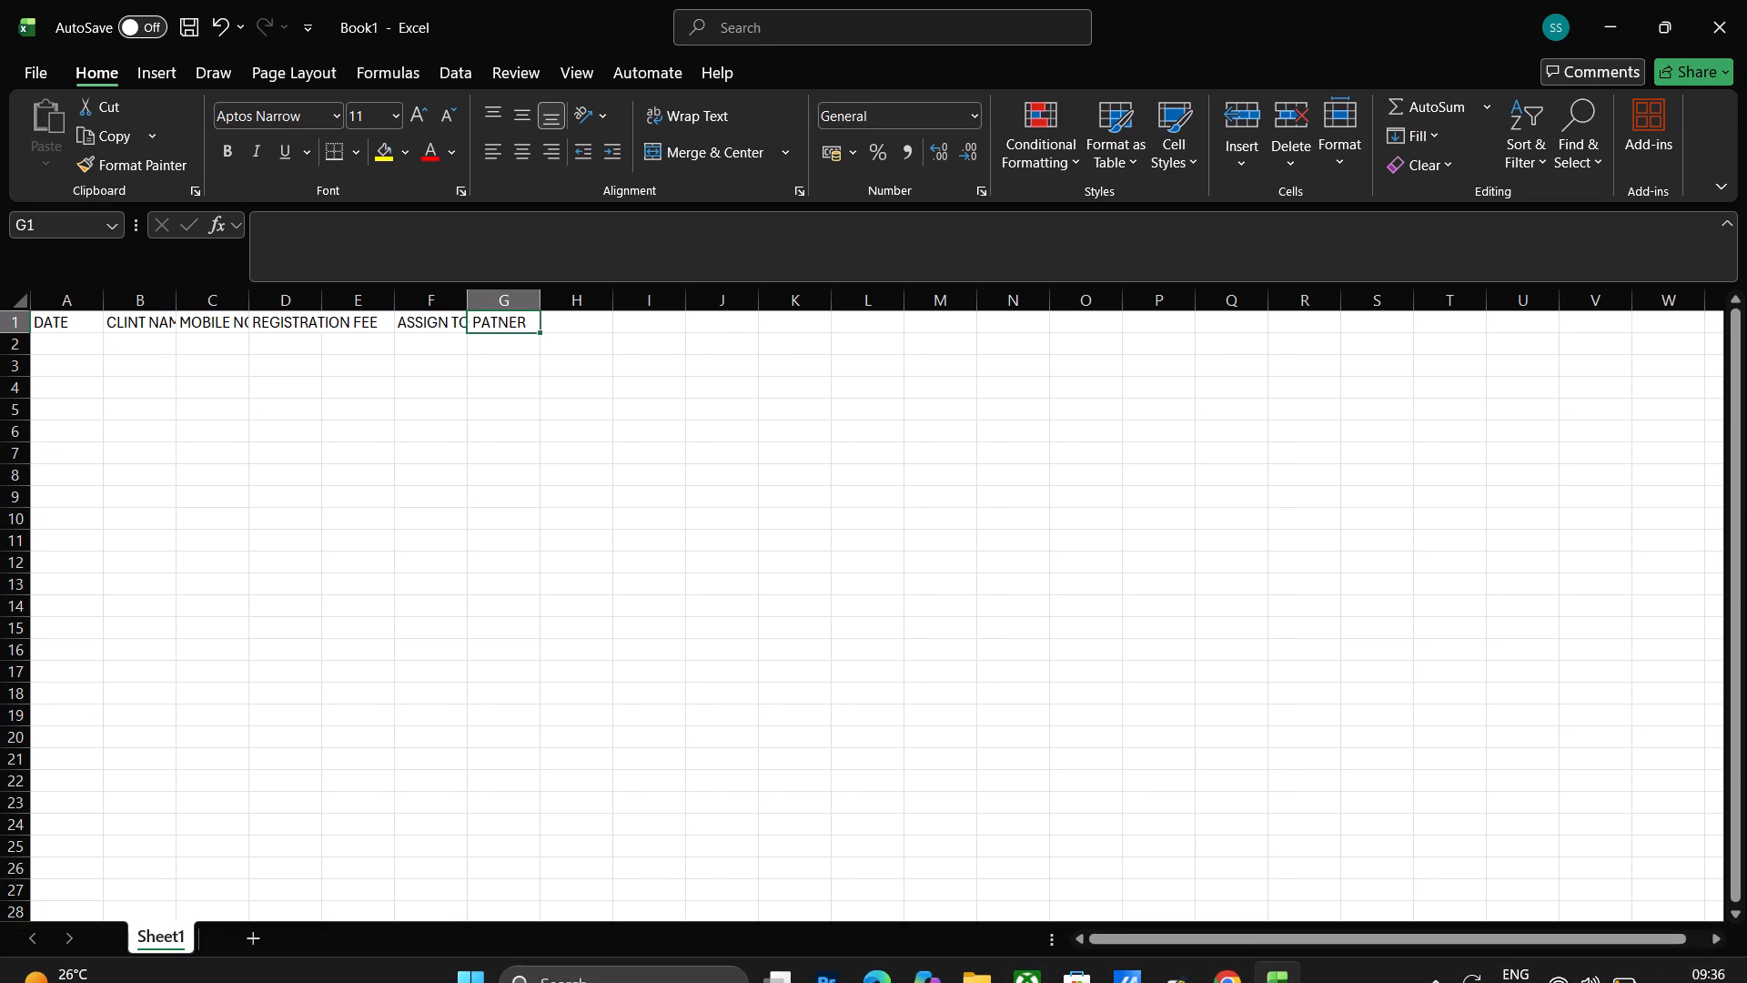
key("Right")
key("p")
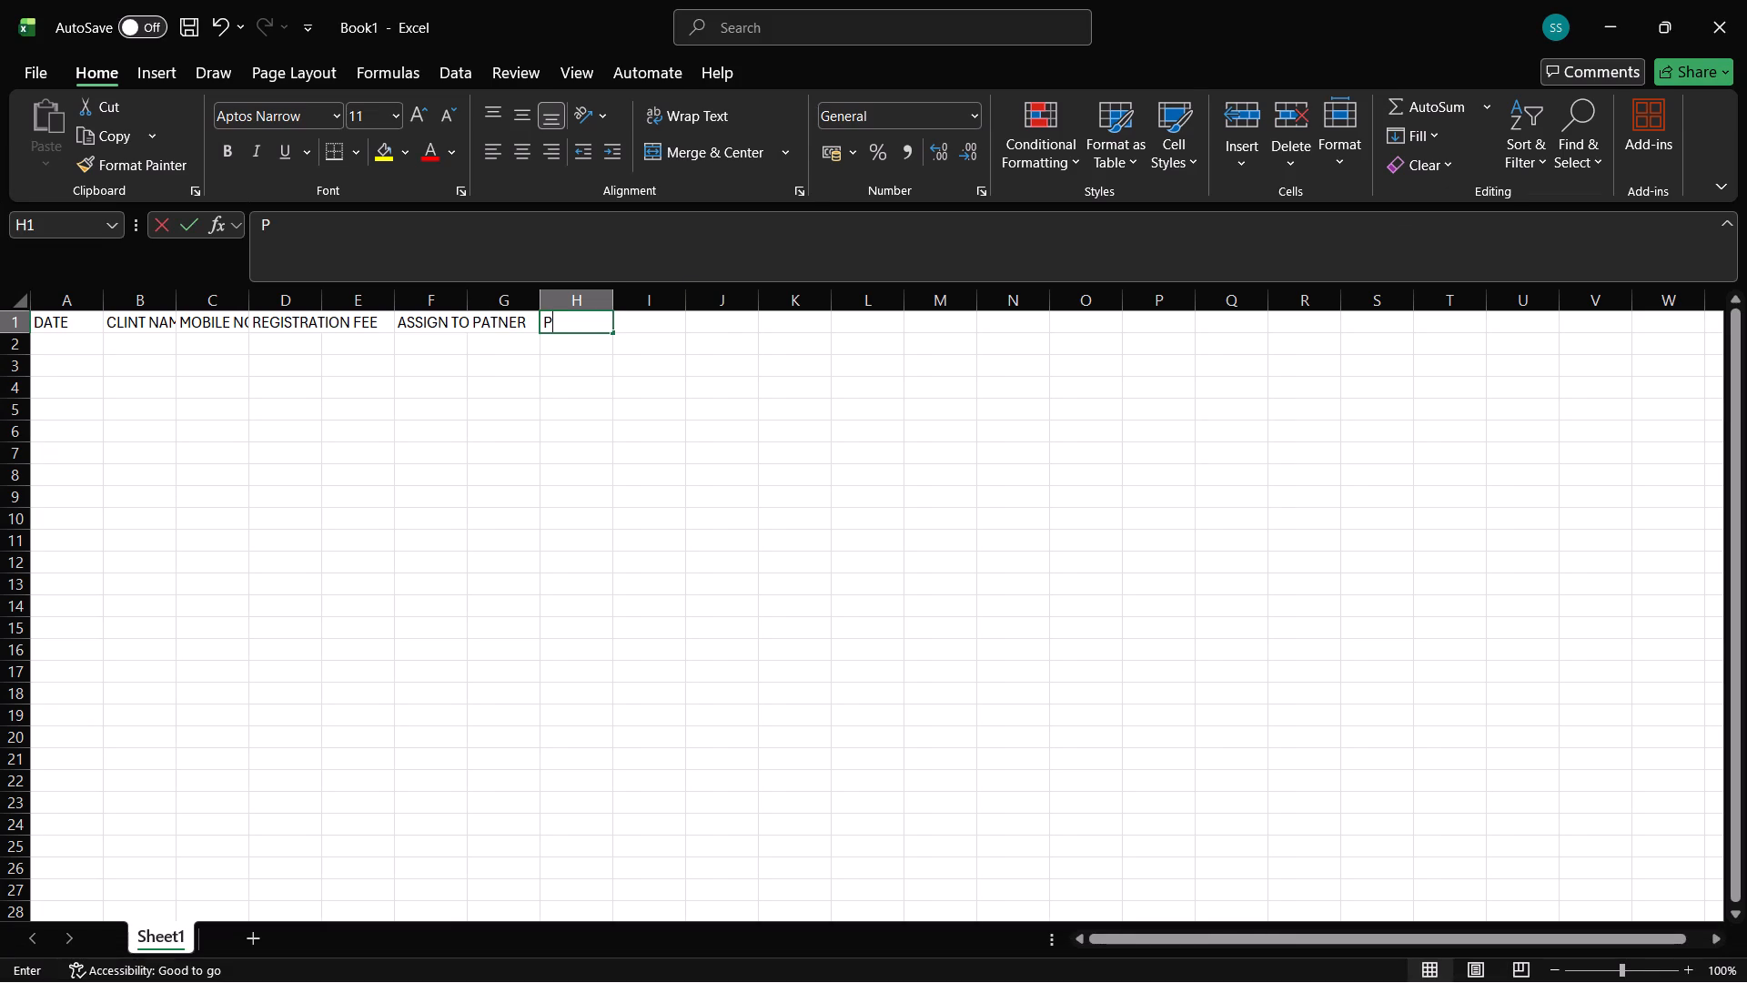
type("ROPERTY SEEN")
key("Right")
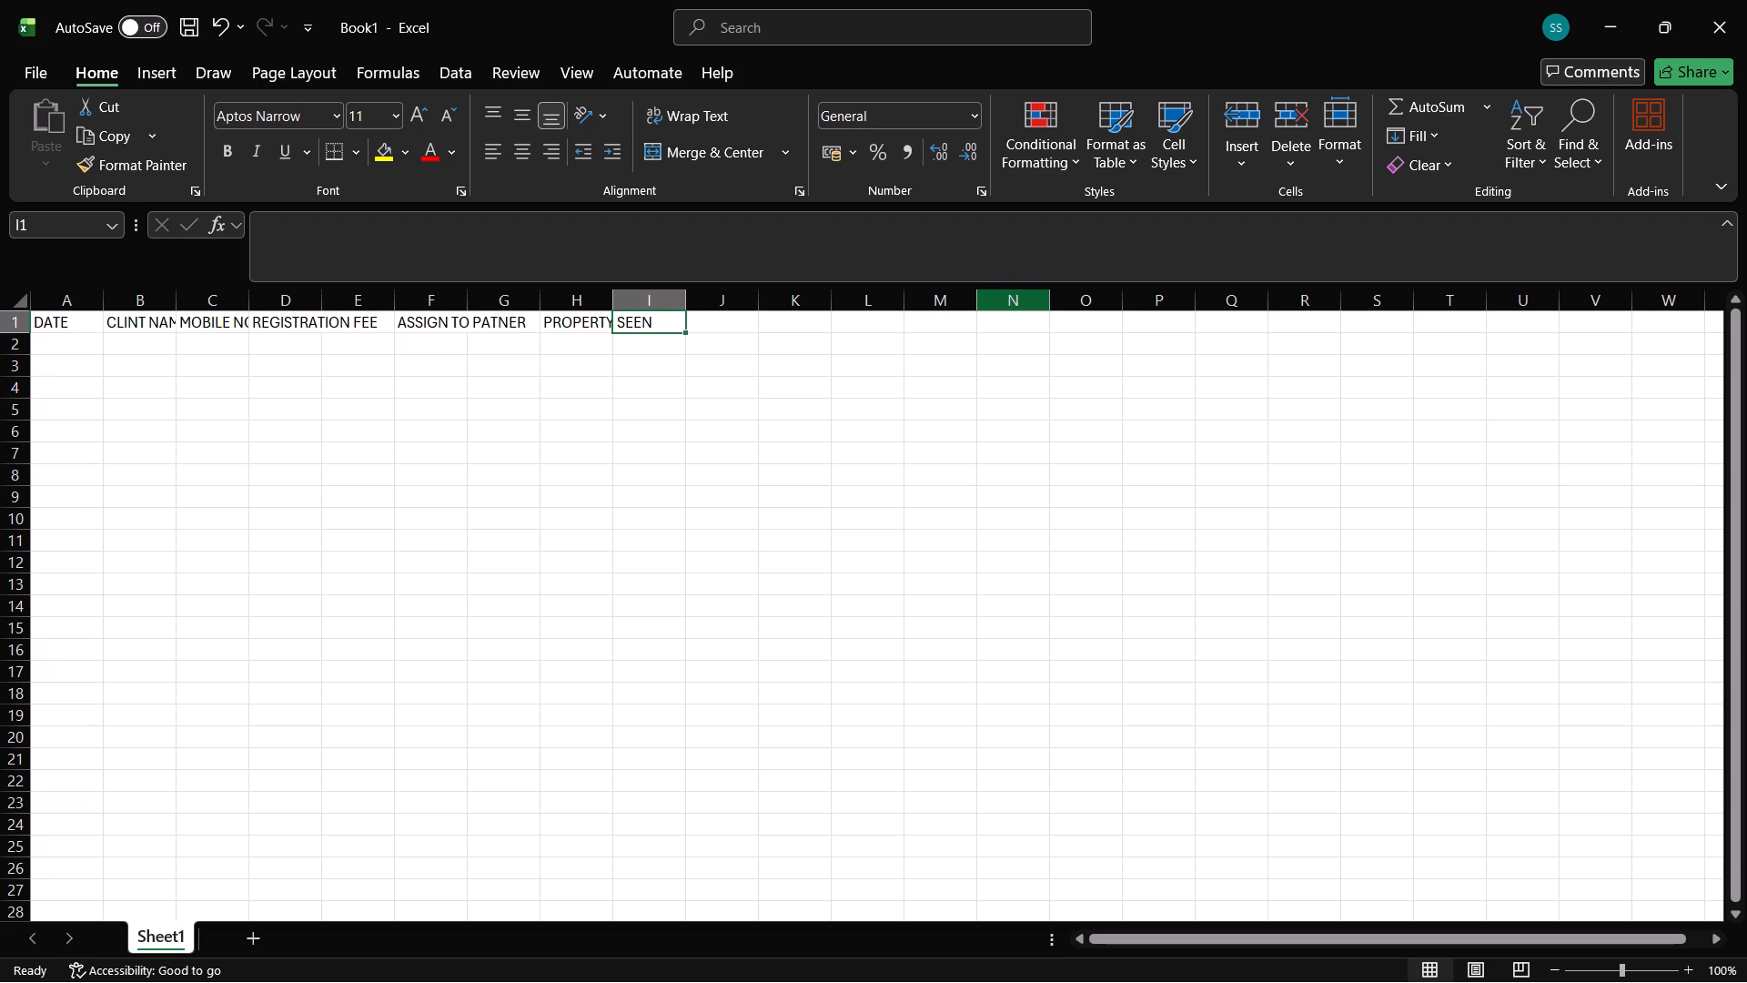
key("BackSpace")
key("Left")
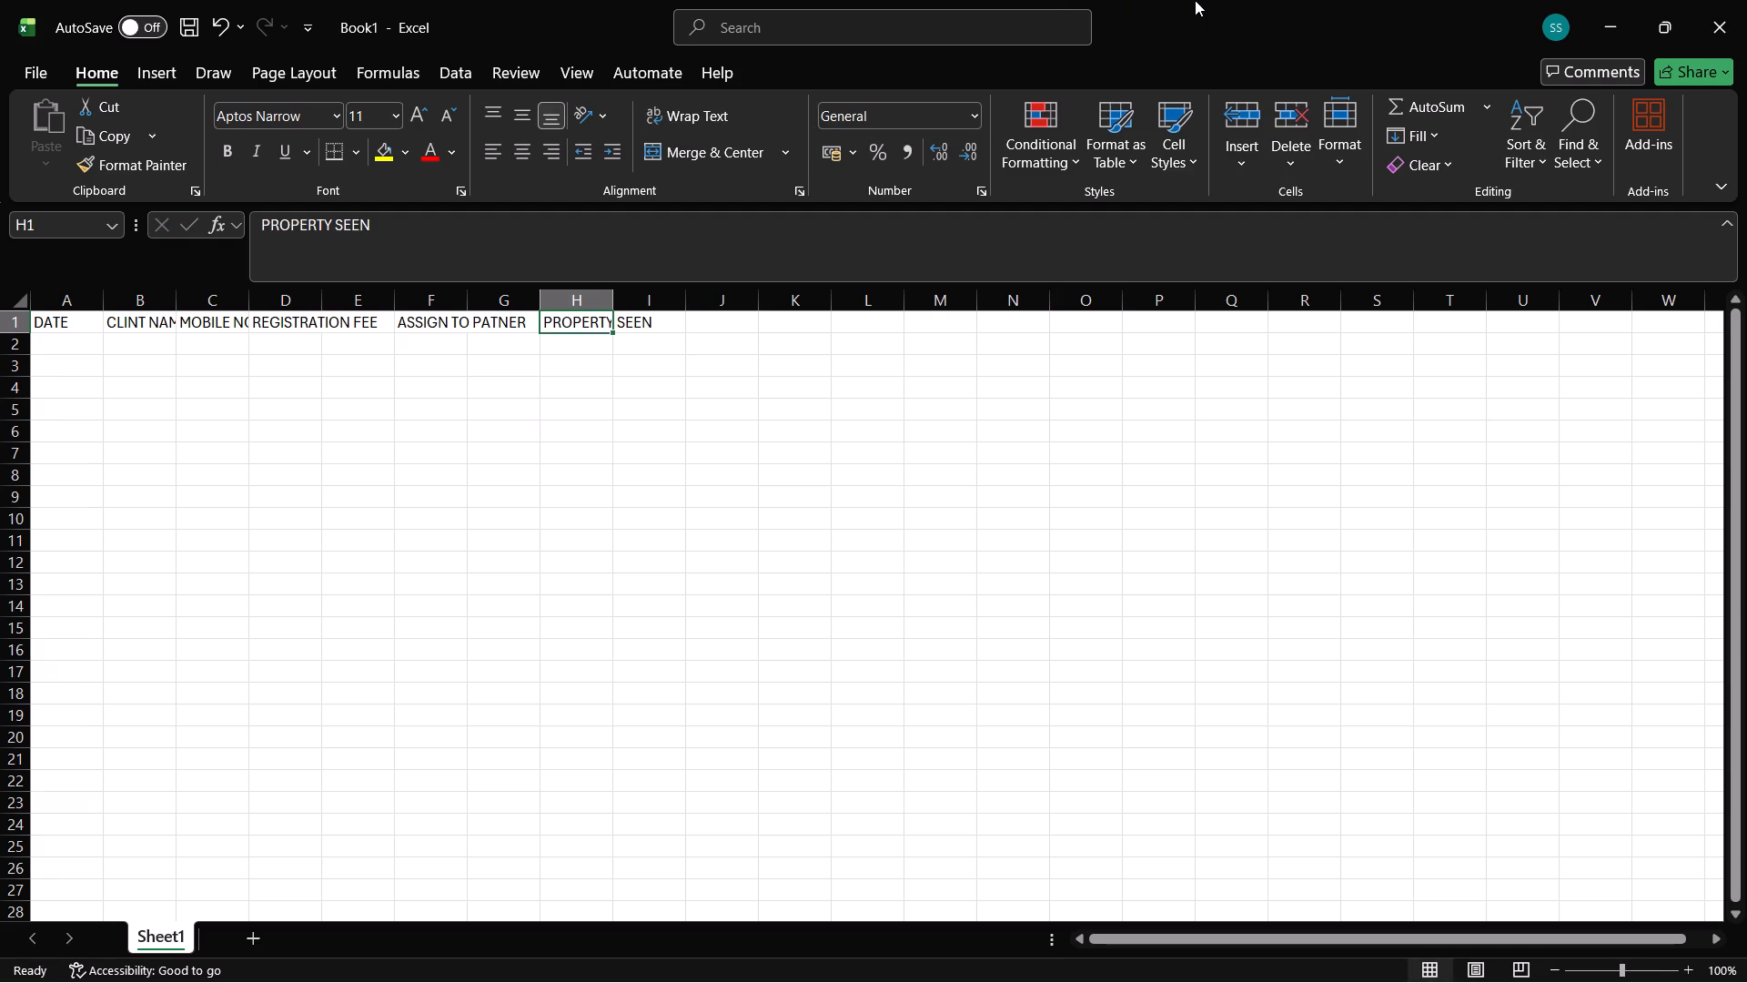
key("Right")
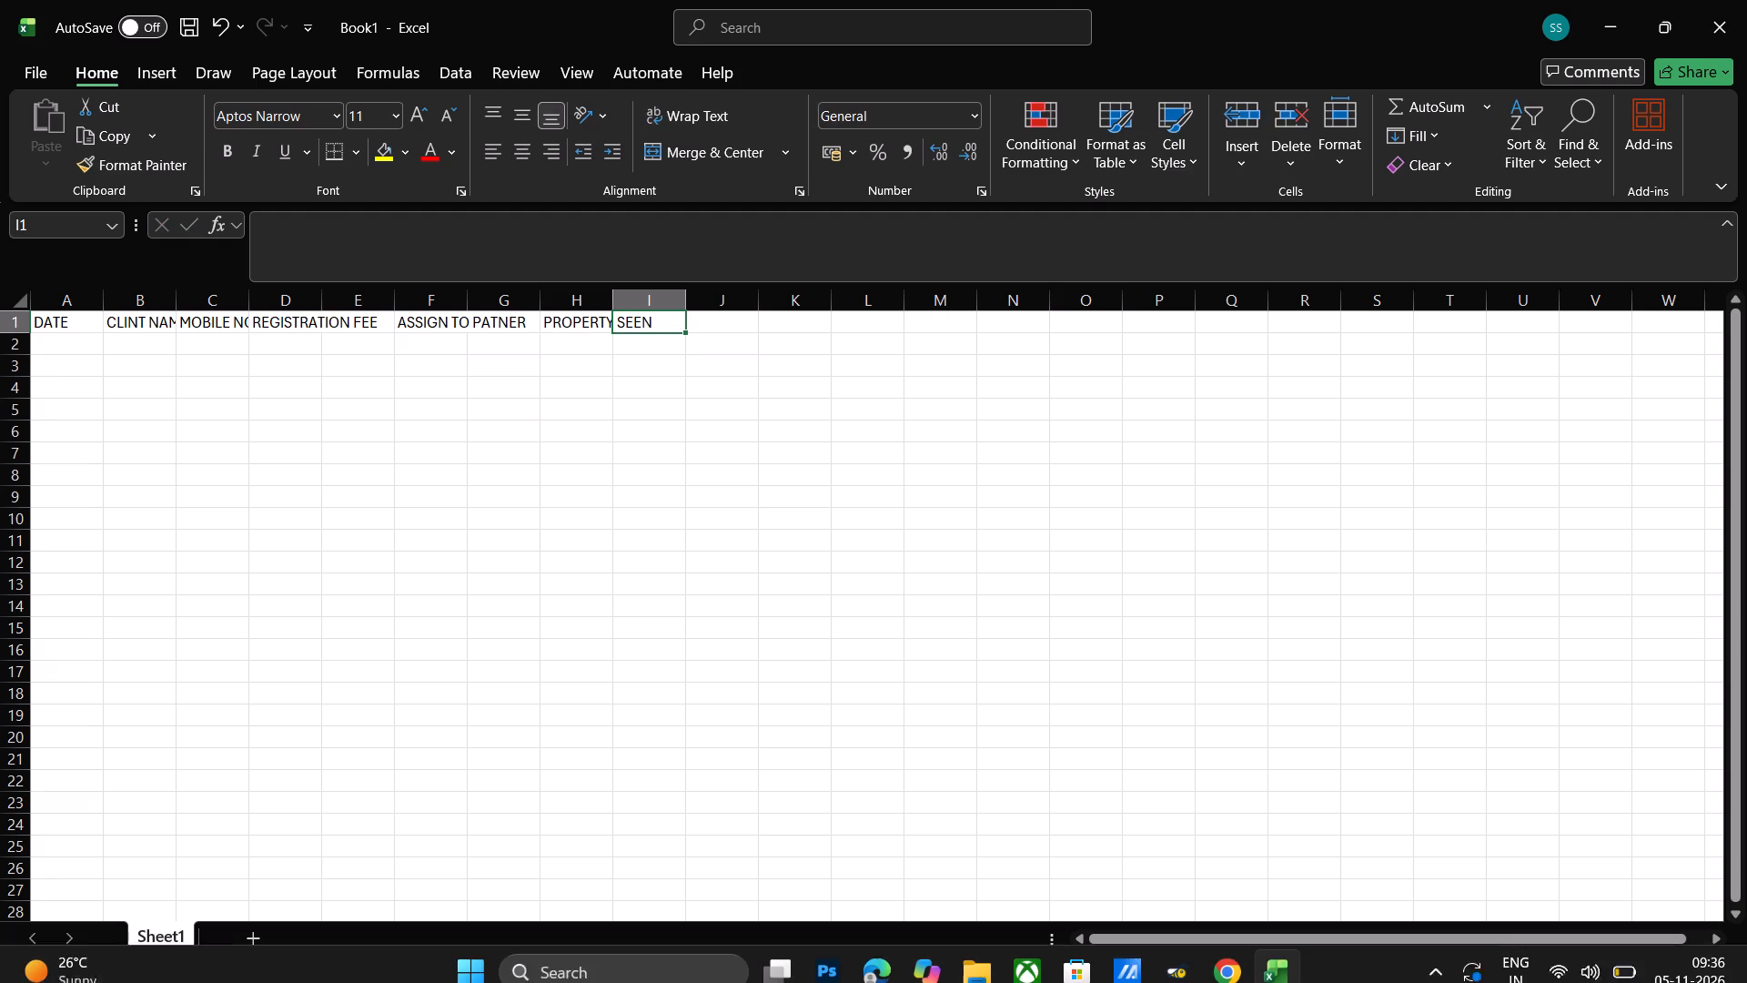
Check the layout image again and enter the heading G STATUS in I1 of the workbook.
left_click(1243, 952)
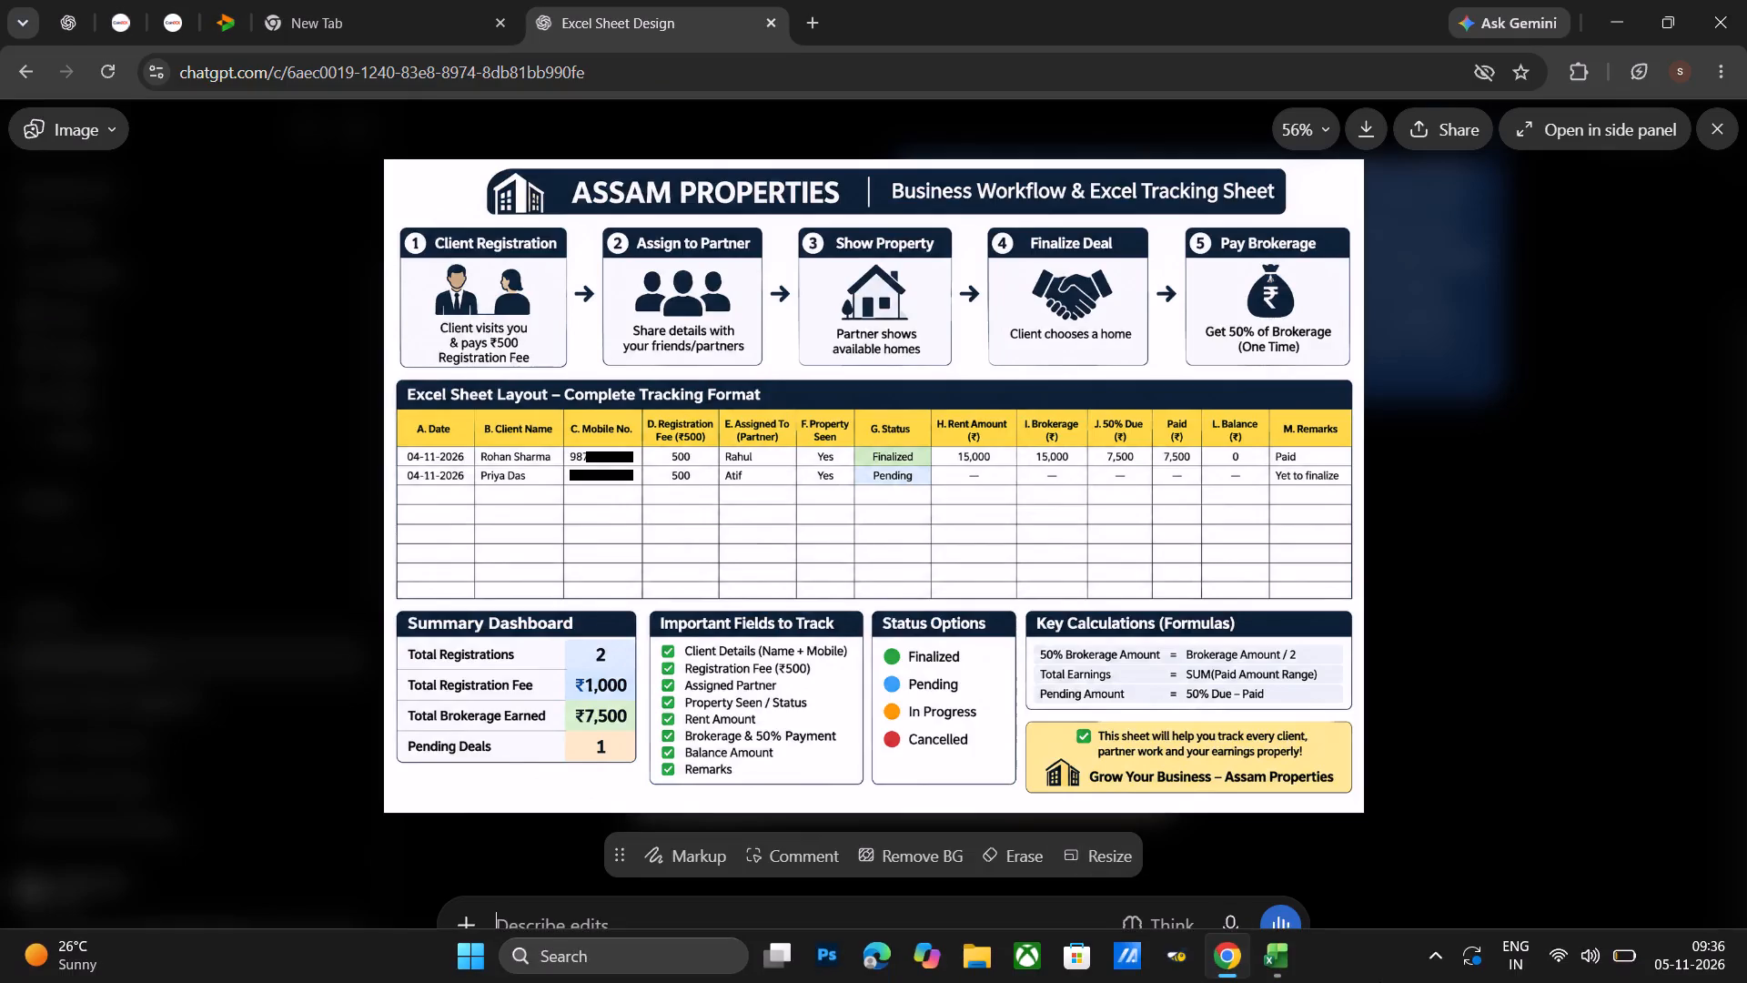
left_click(1291, 958)
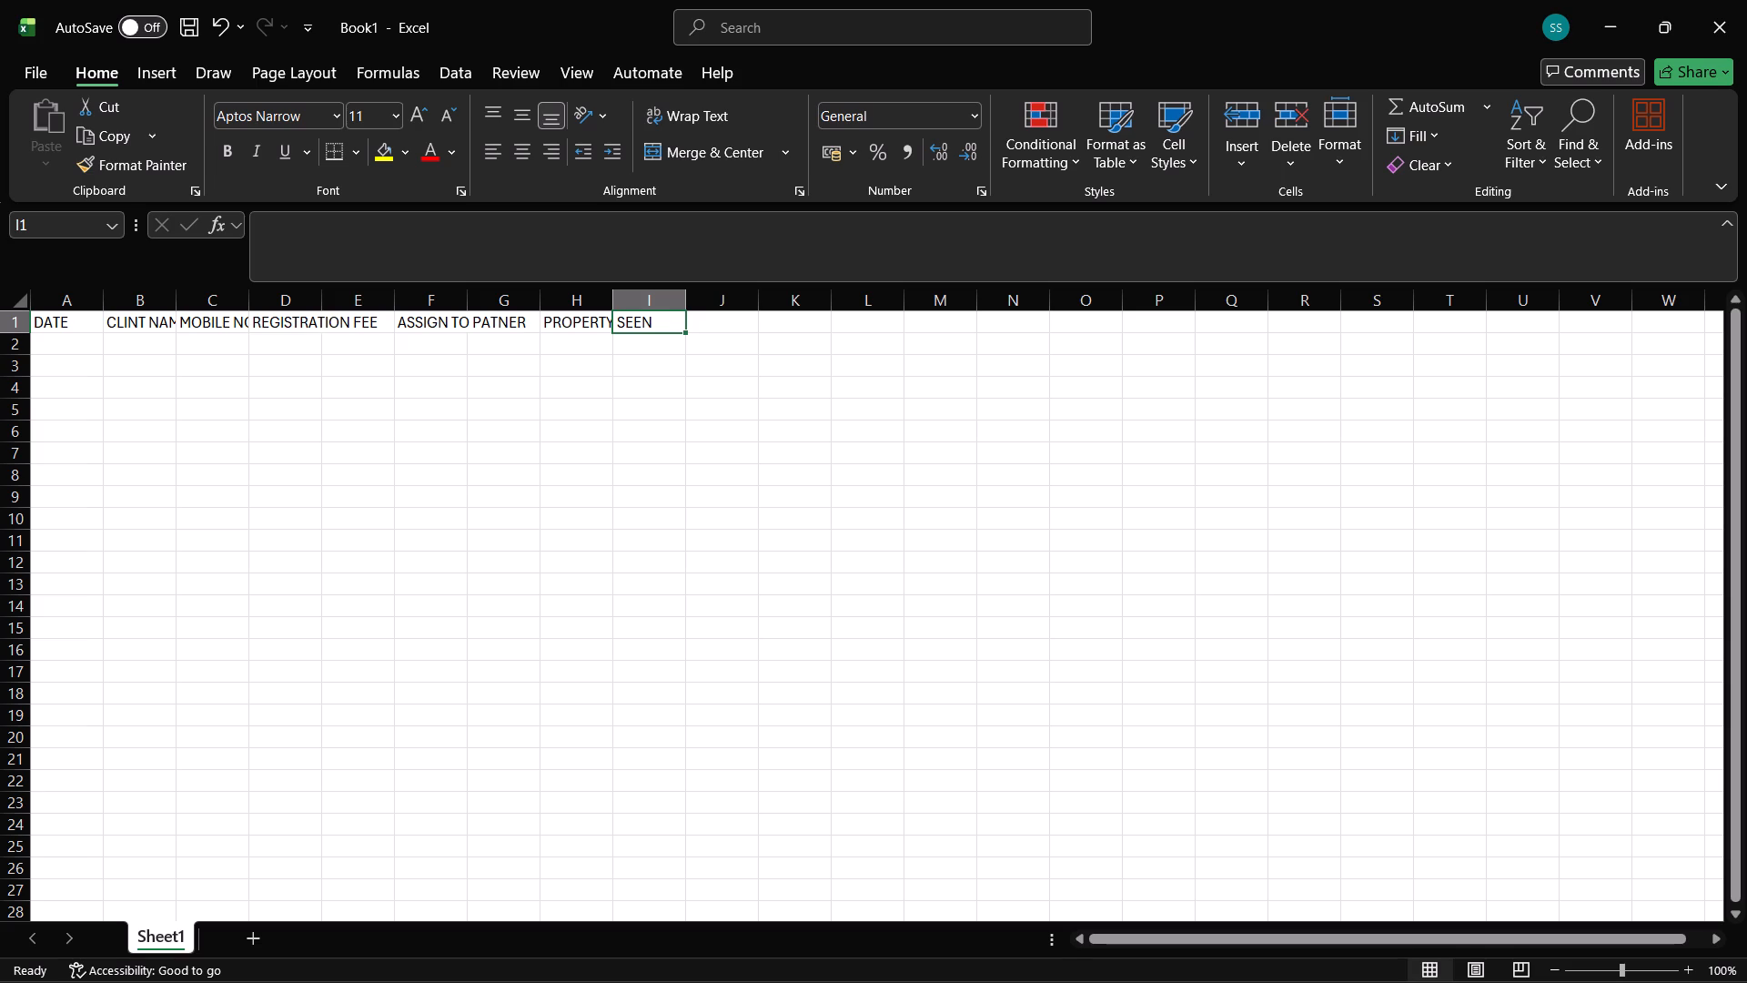
key("g")
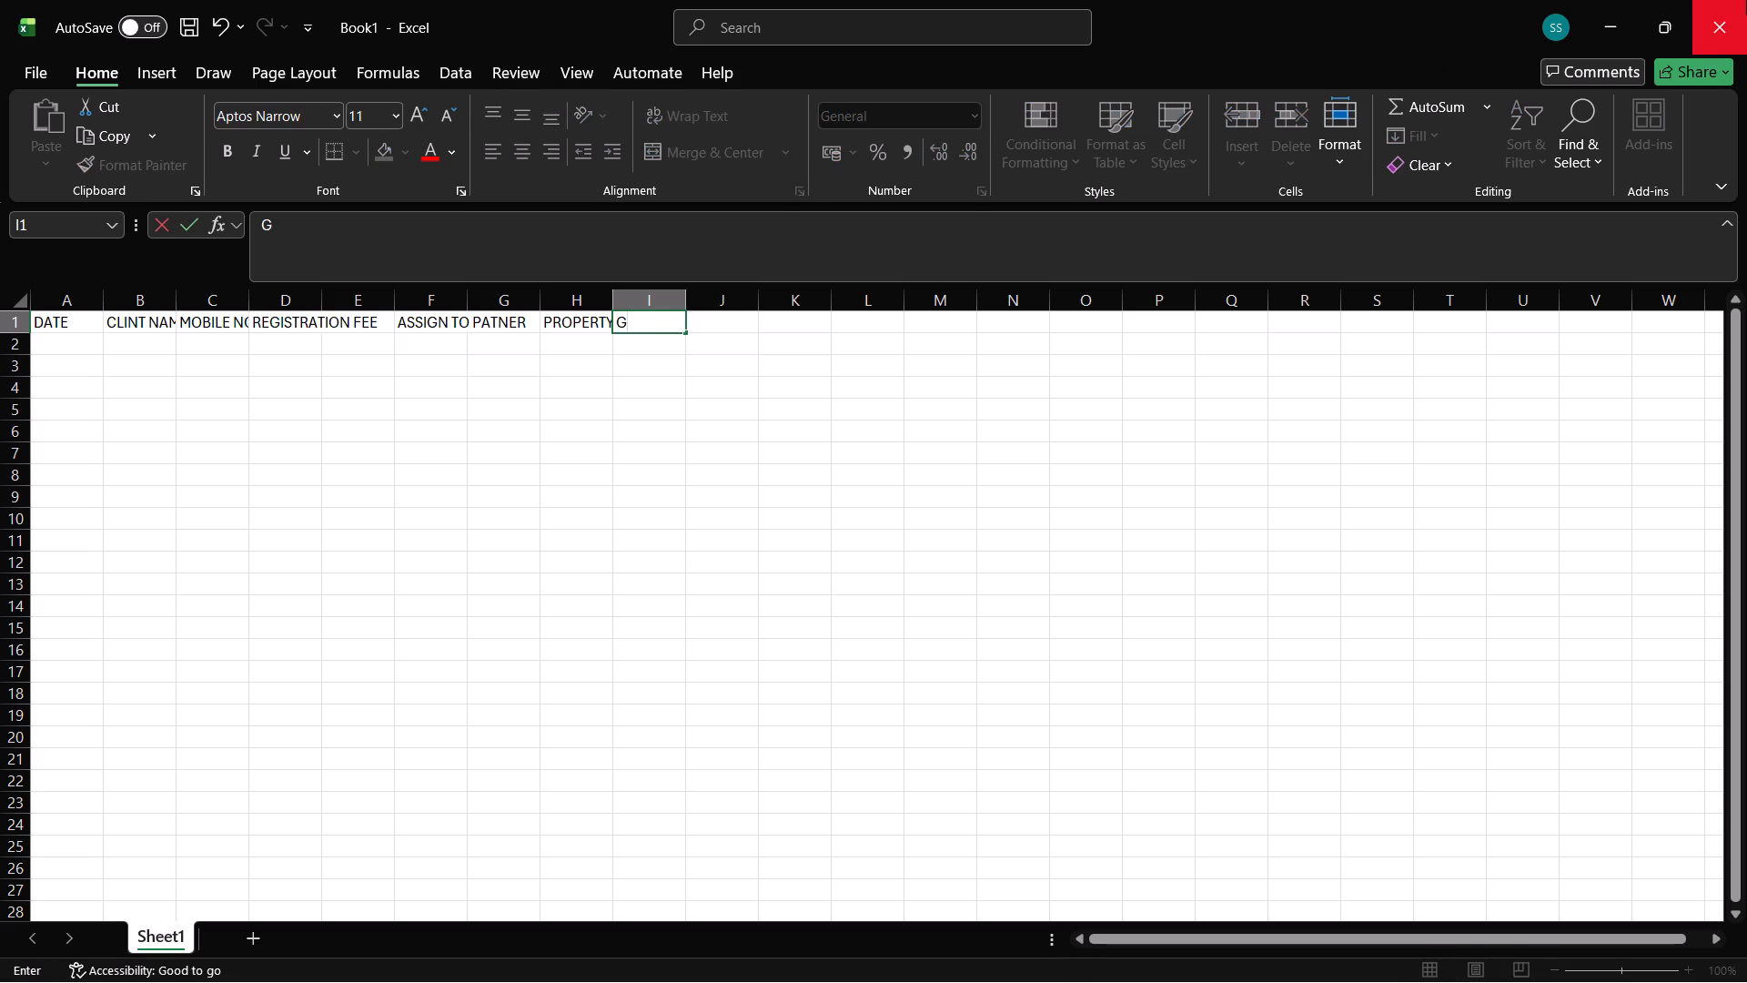
key("space")
type("STATUE")
key("BackSpace")
key("s")
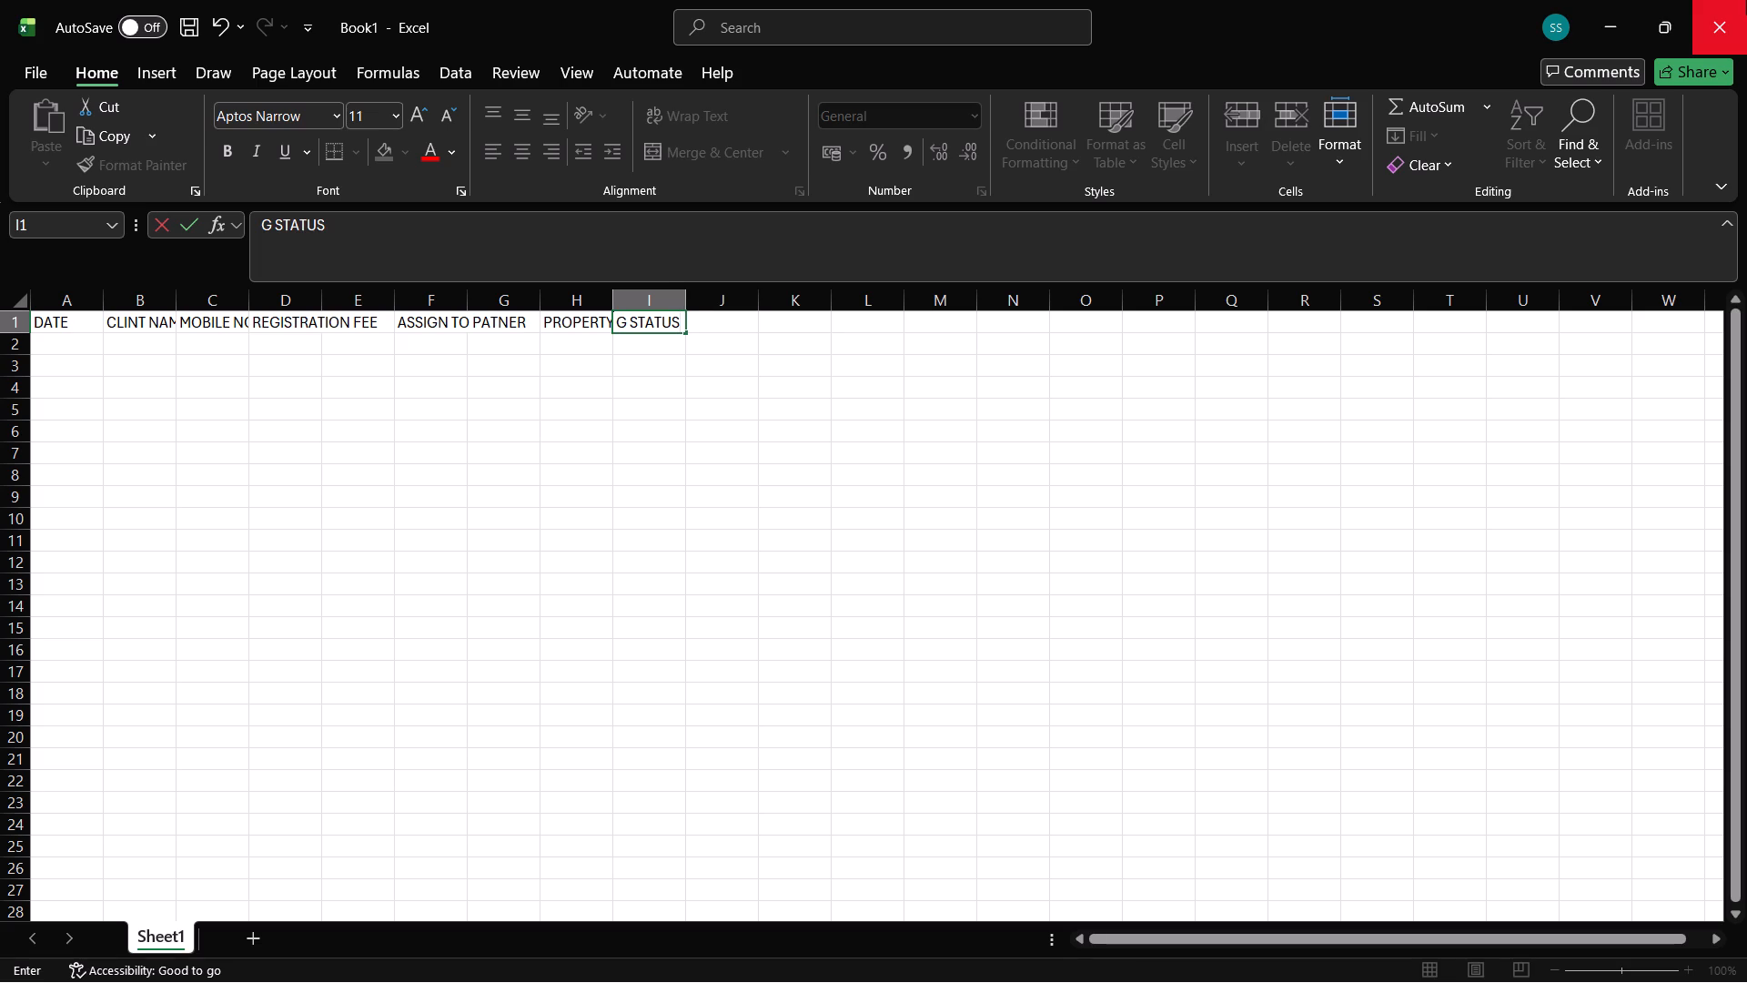
key("Right")
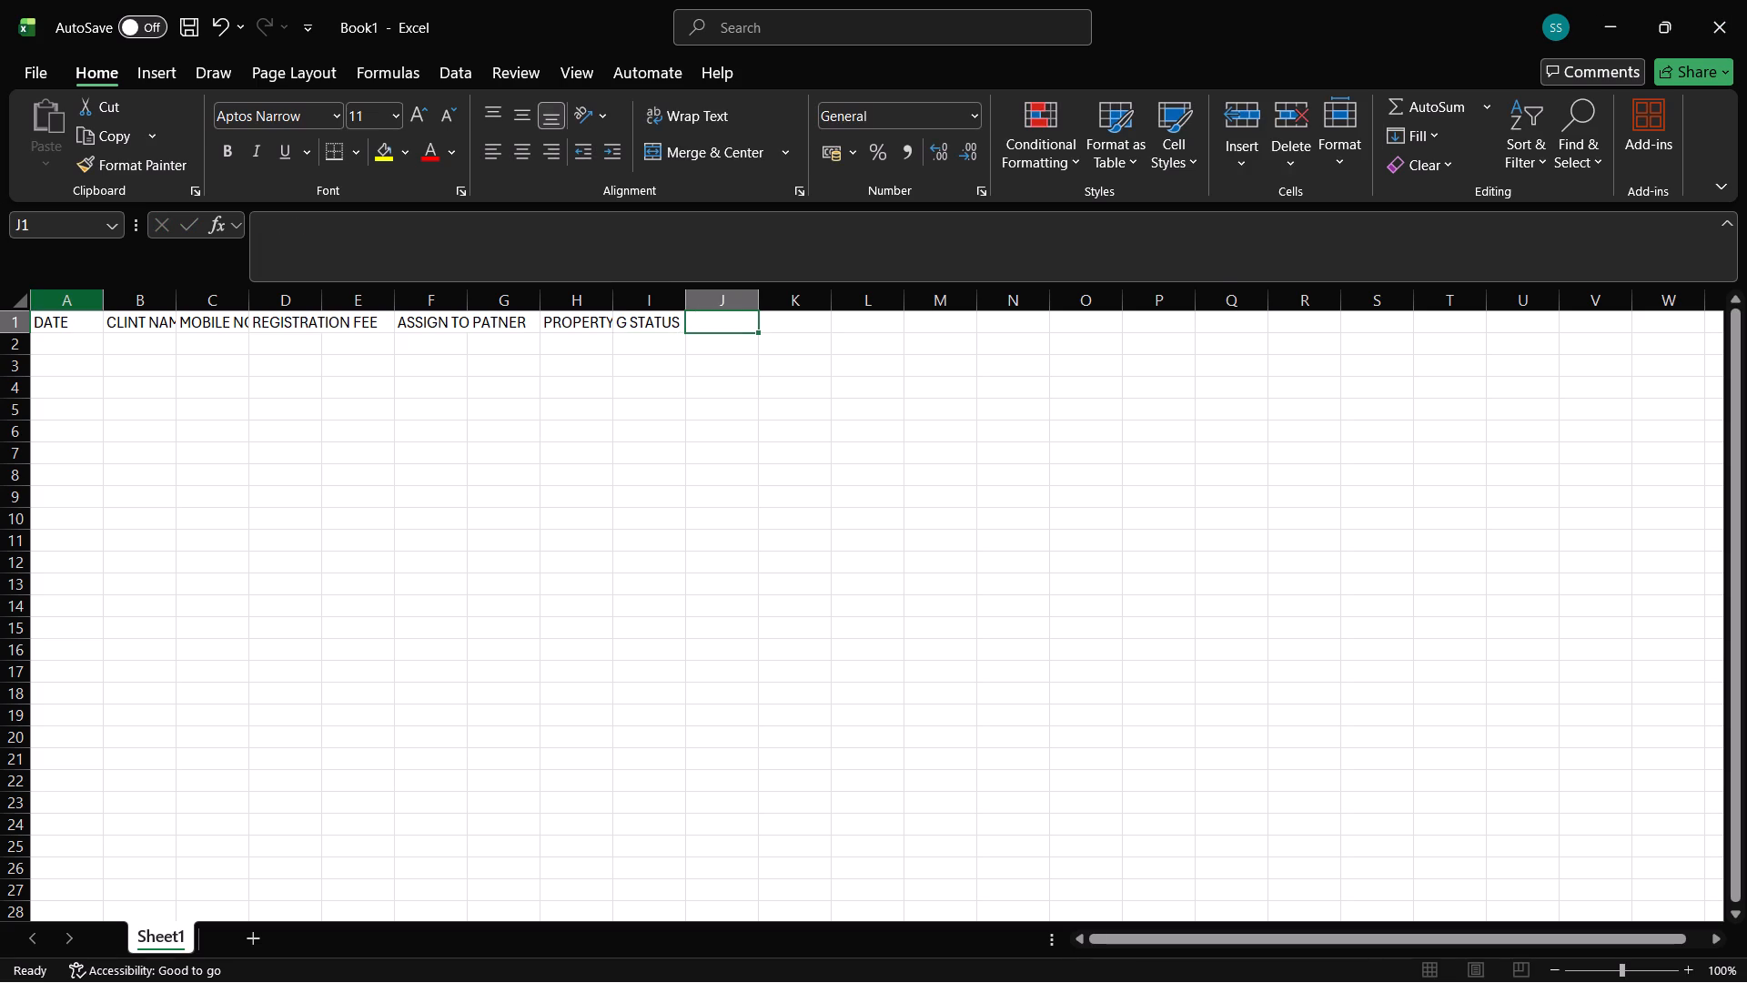
Autofit the widths of columns A through J to their headings.
left_click_drag(71, 305, 758, 428)
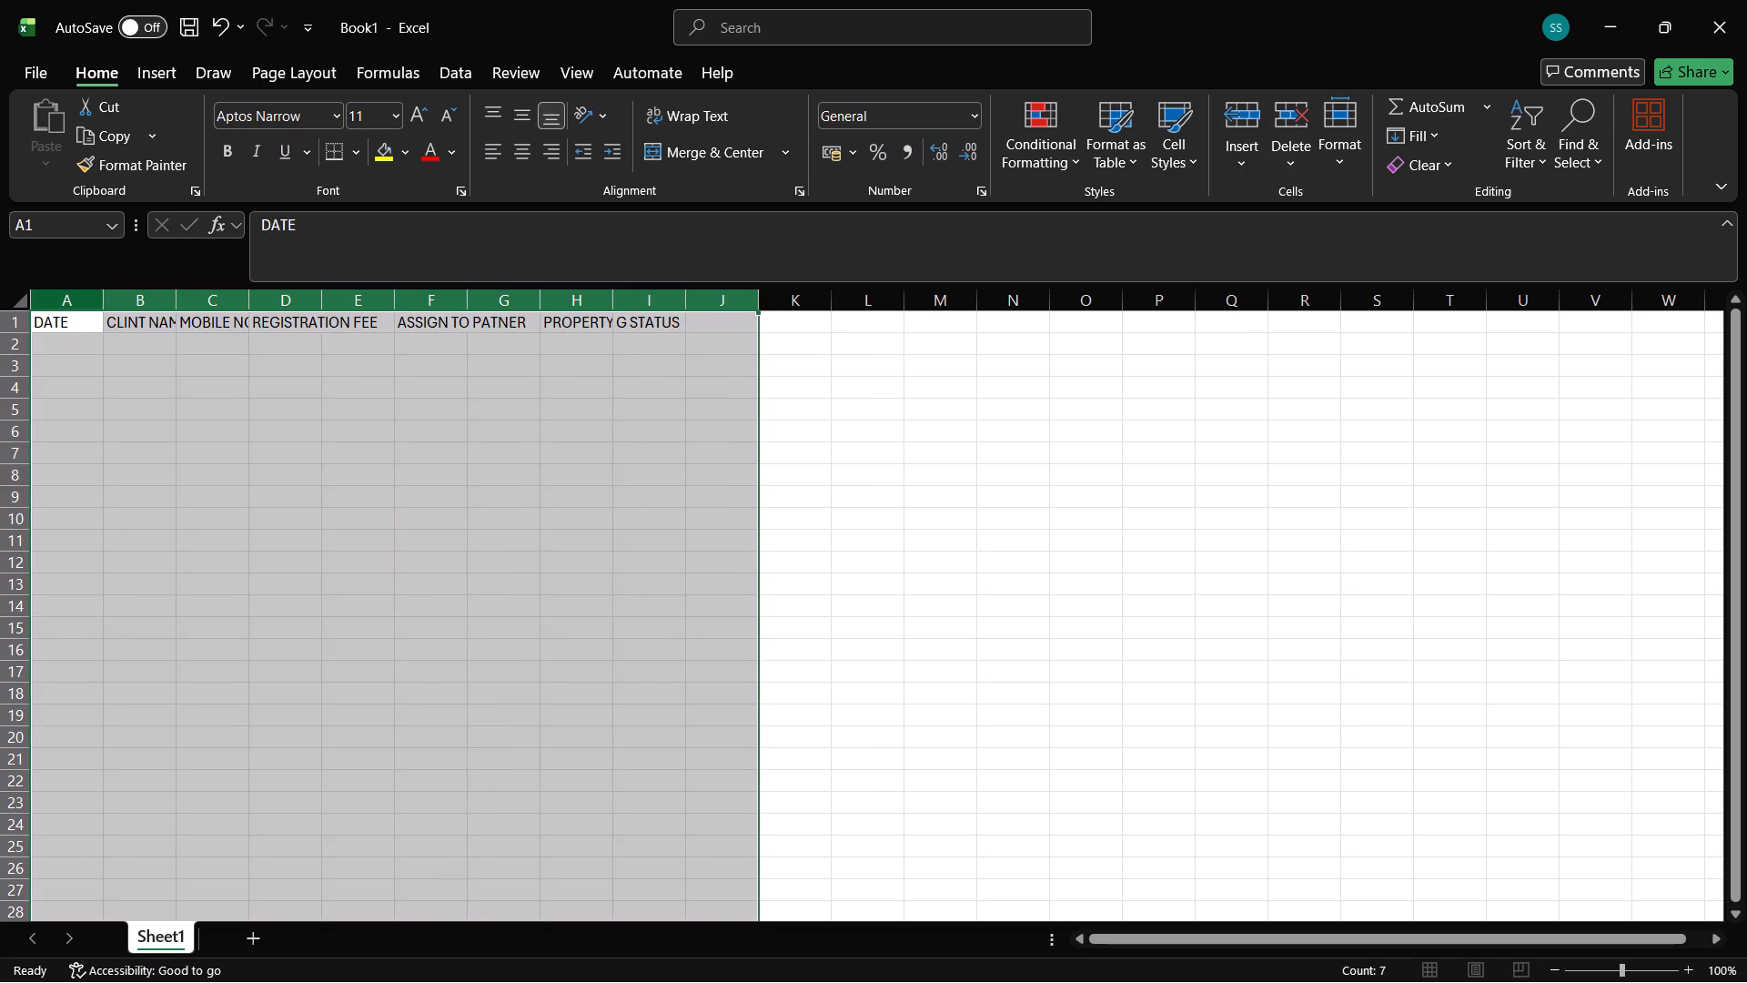
double_click(101, 301)
left_click(1057, 487)
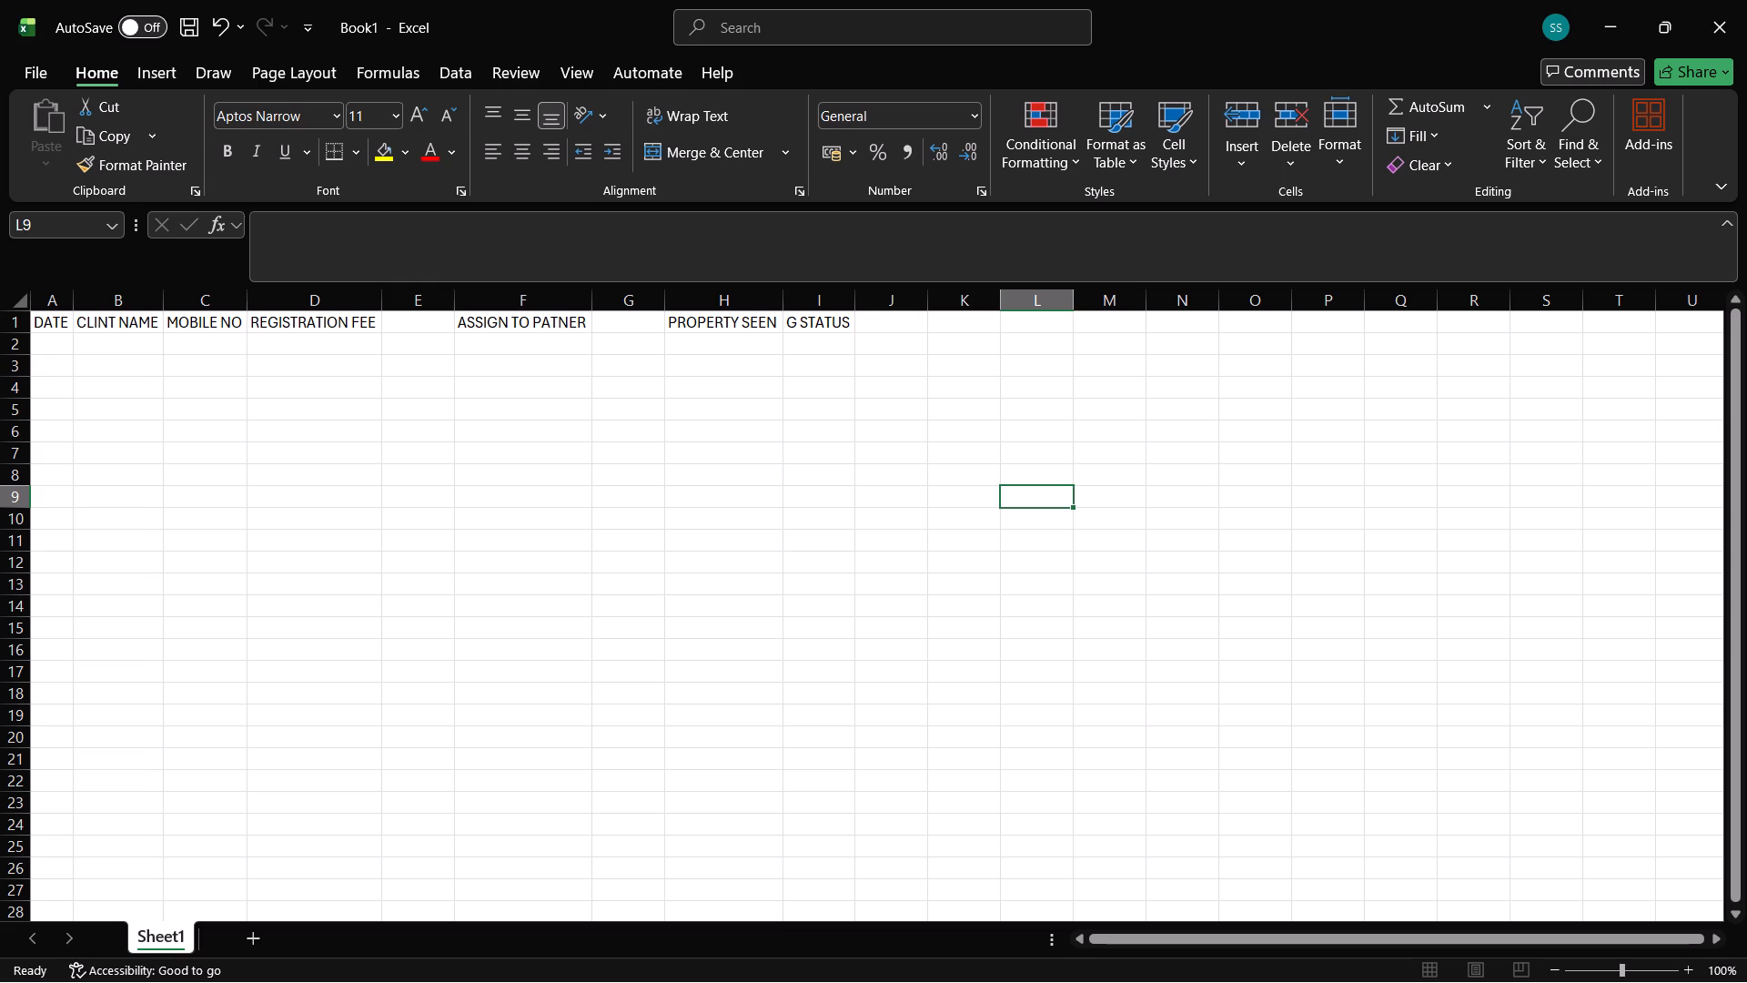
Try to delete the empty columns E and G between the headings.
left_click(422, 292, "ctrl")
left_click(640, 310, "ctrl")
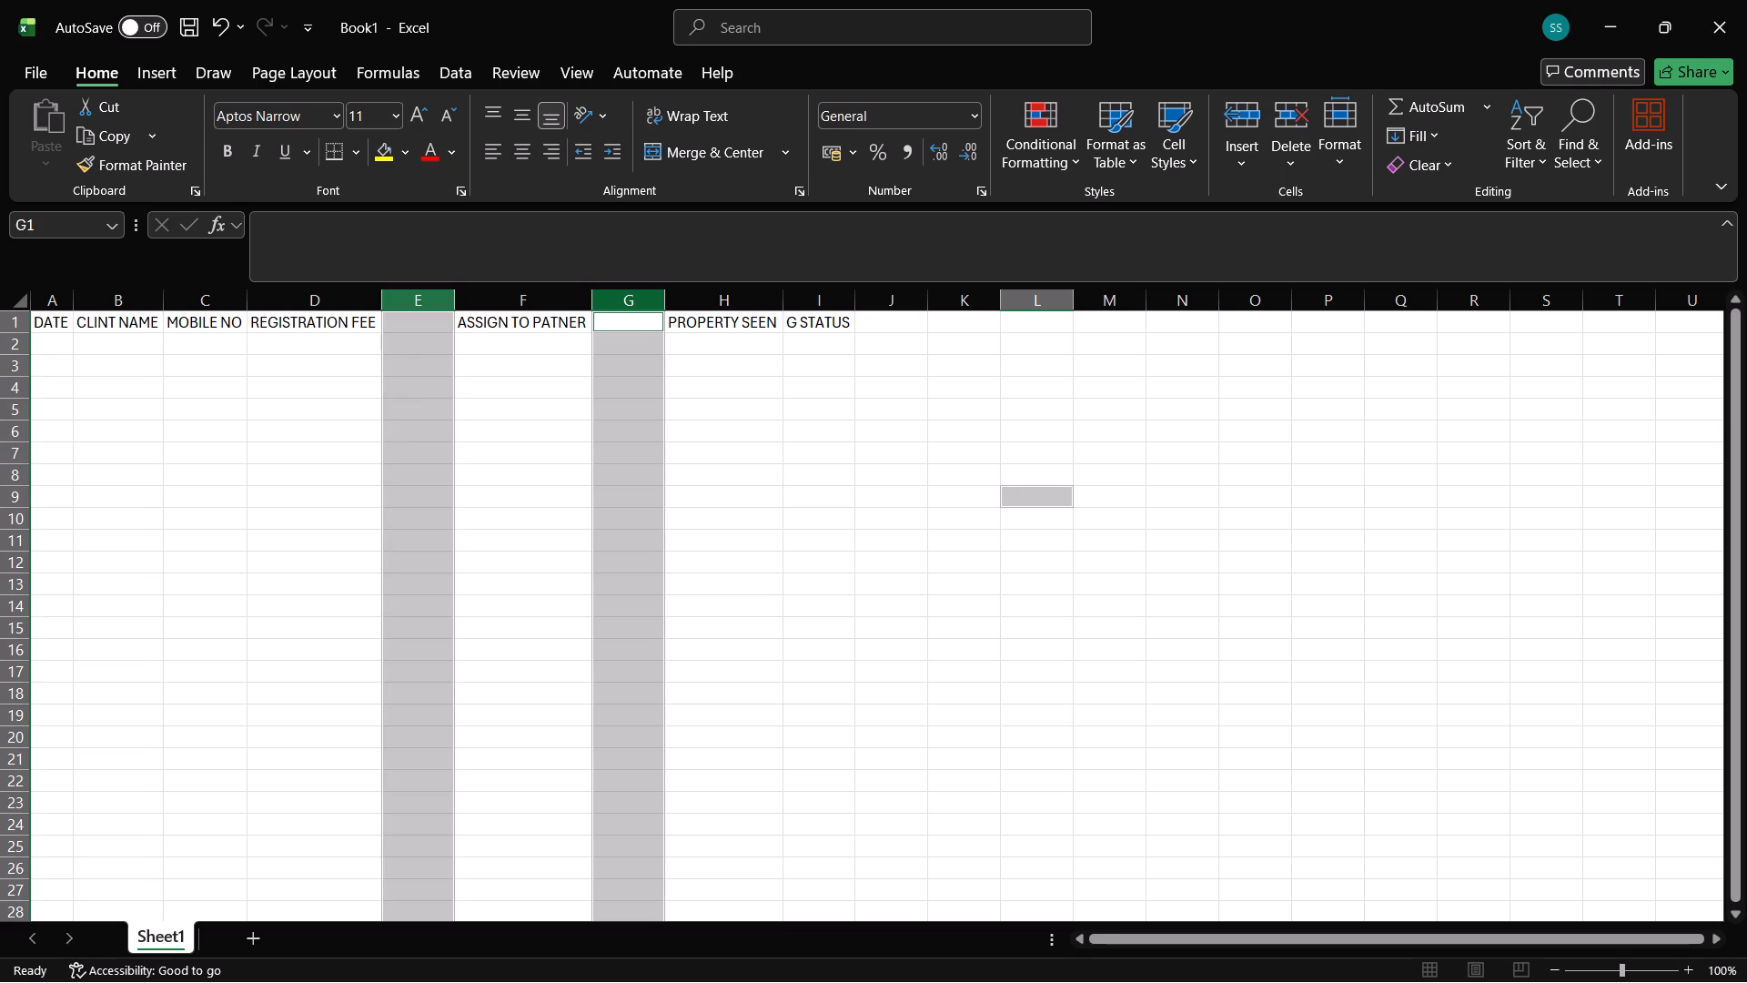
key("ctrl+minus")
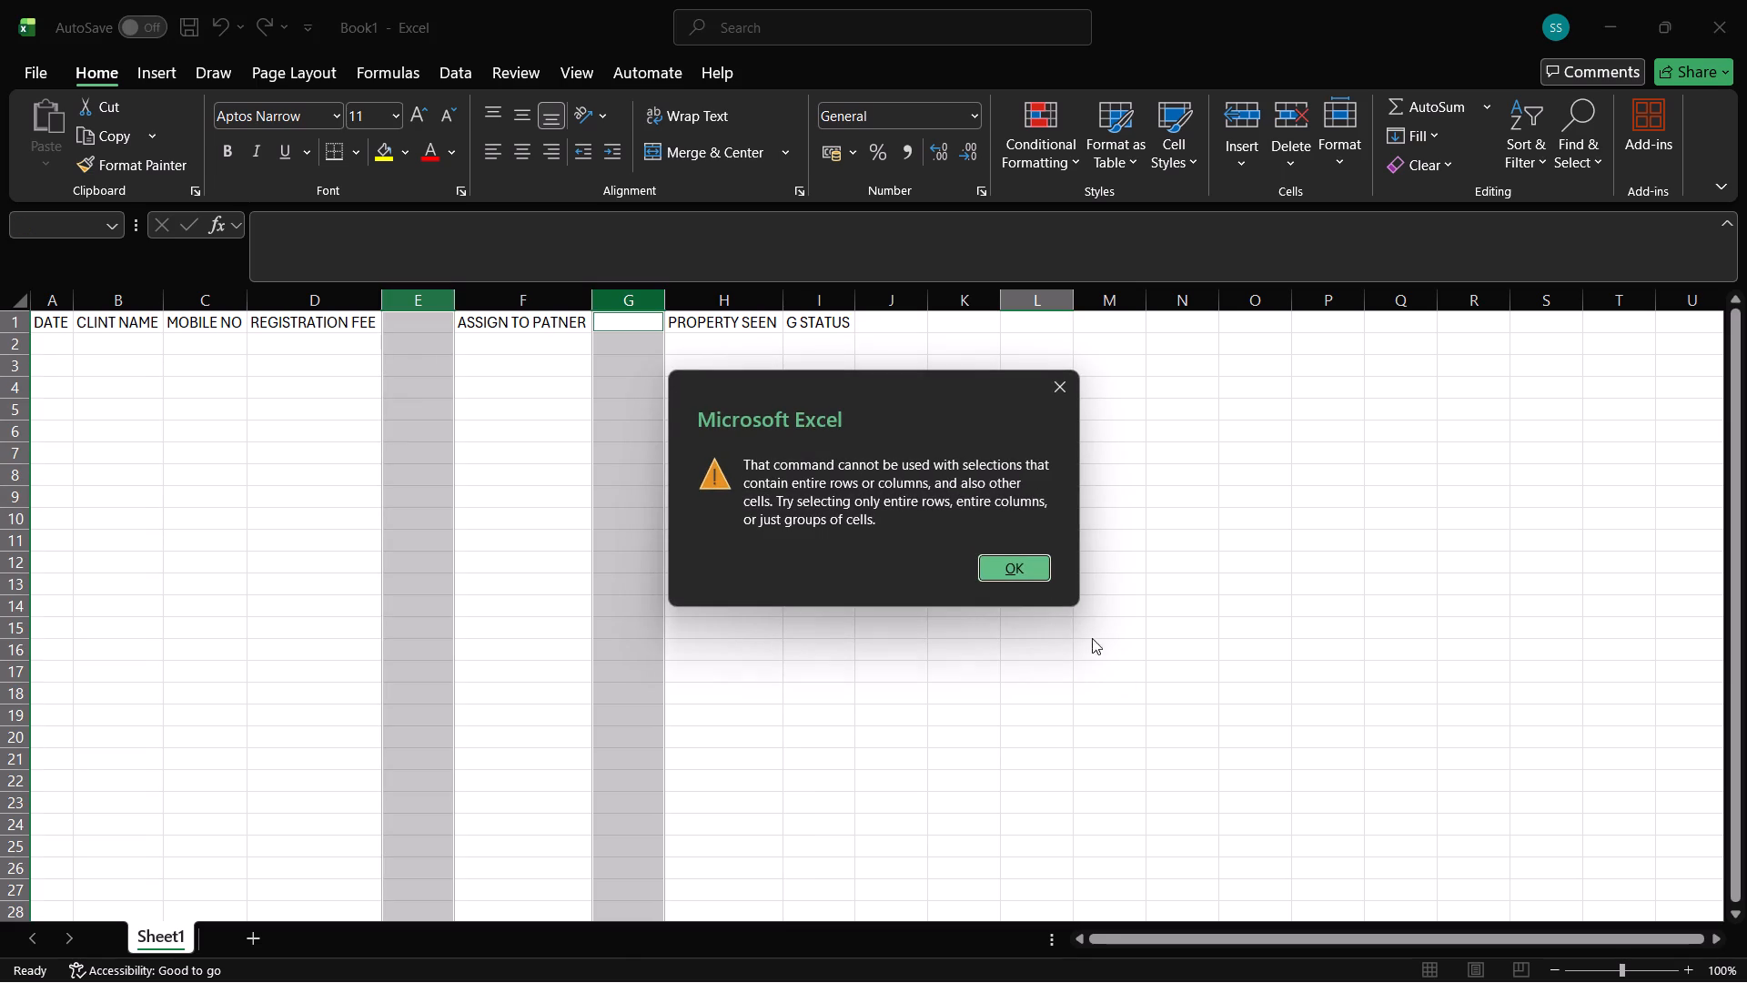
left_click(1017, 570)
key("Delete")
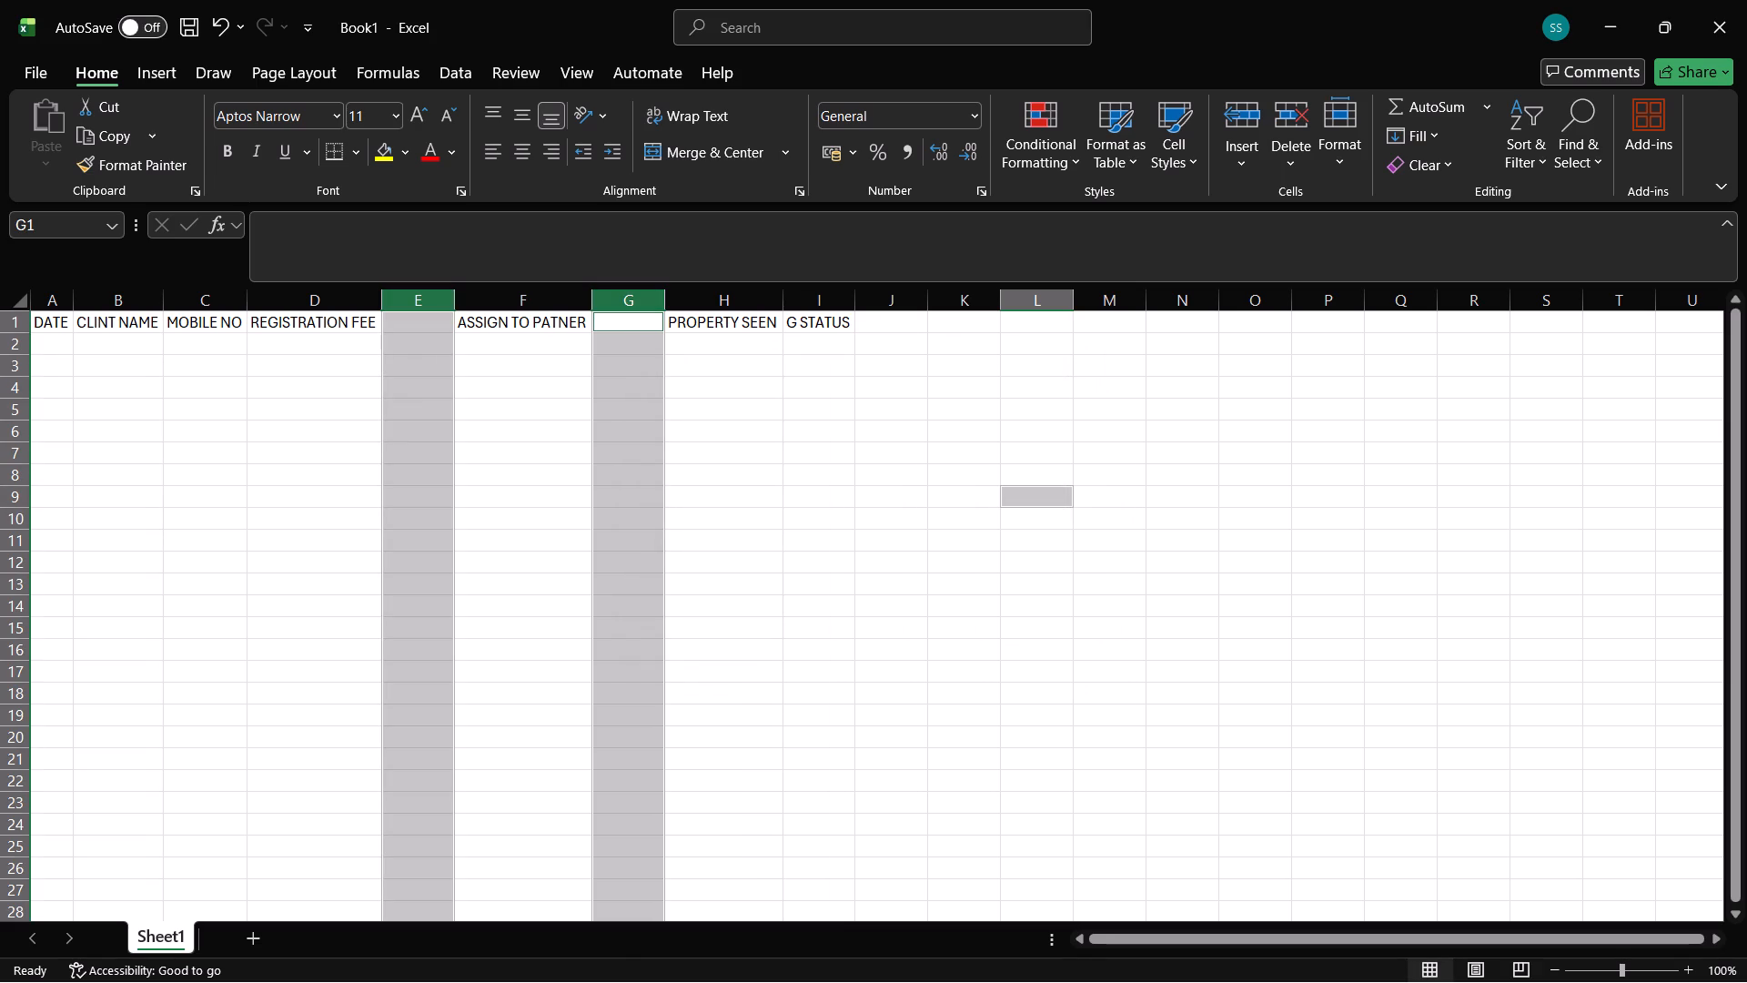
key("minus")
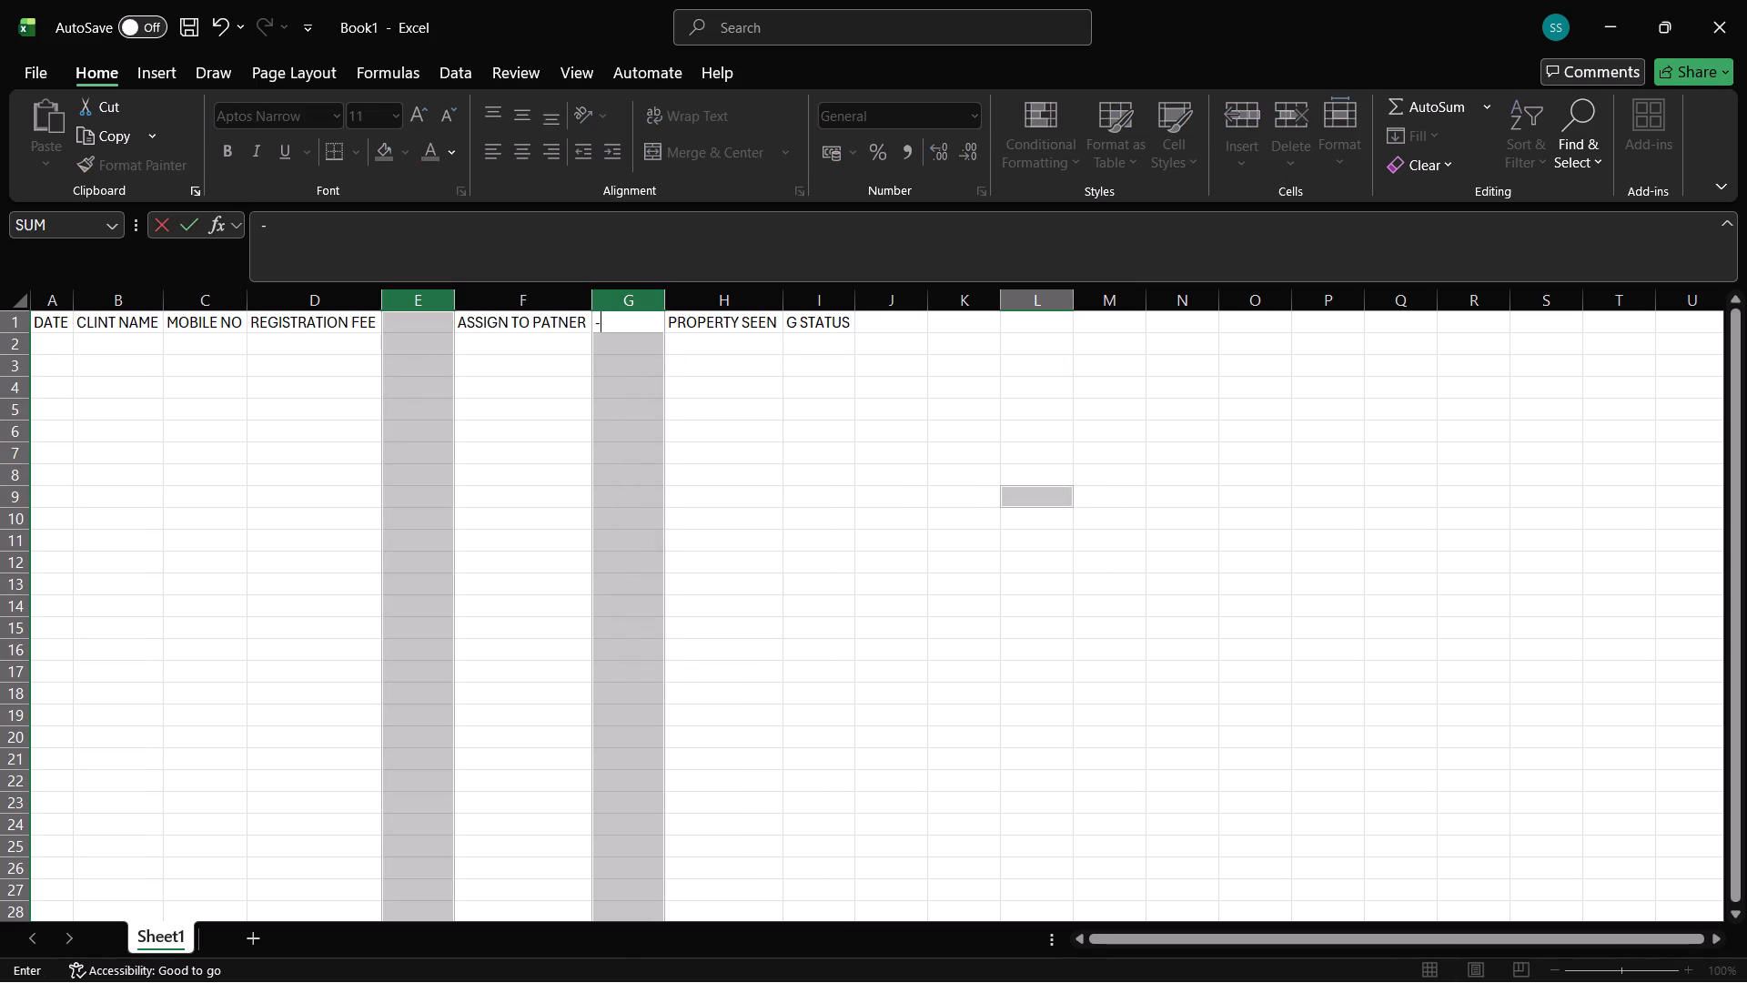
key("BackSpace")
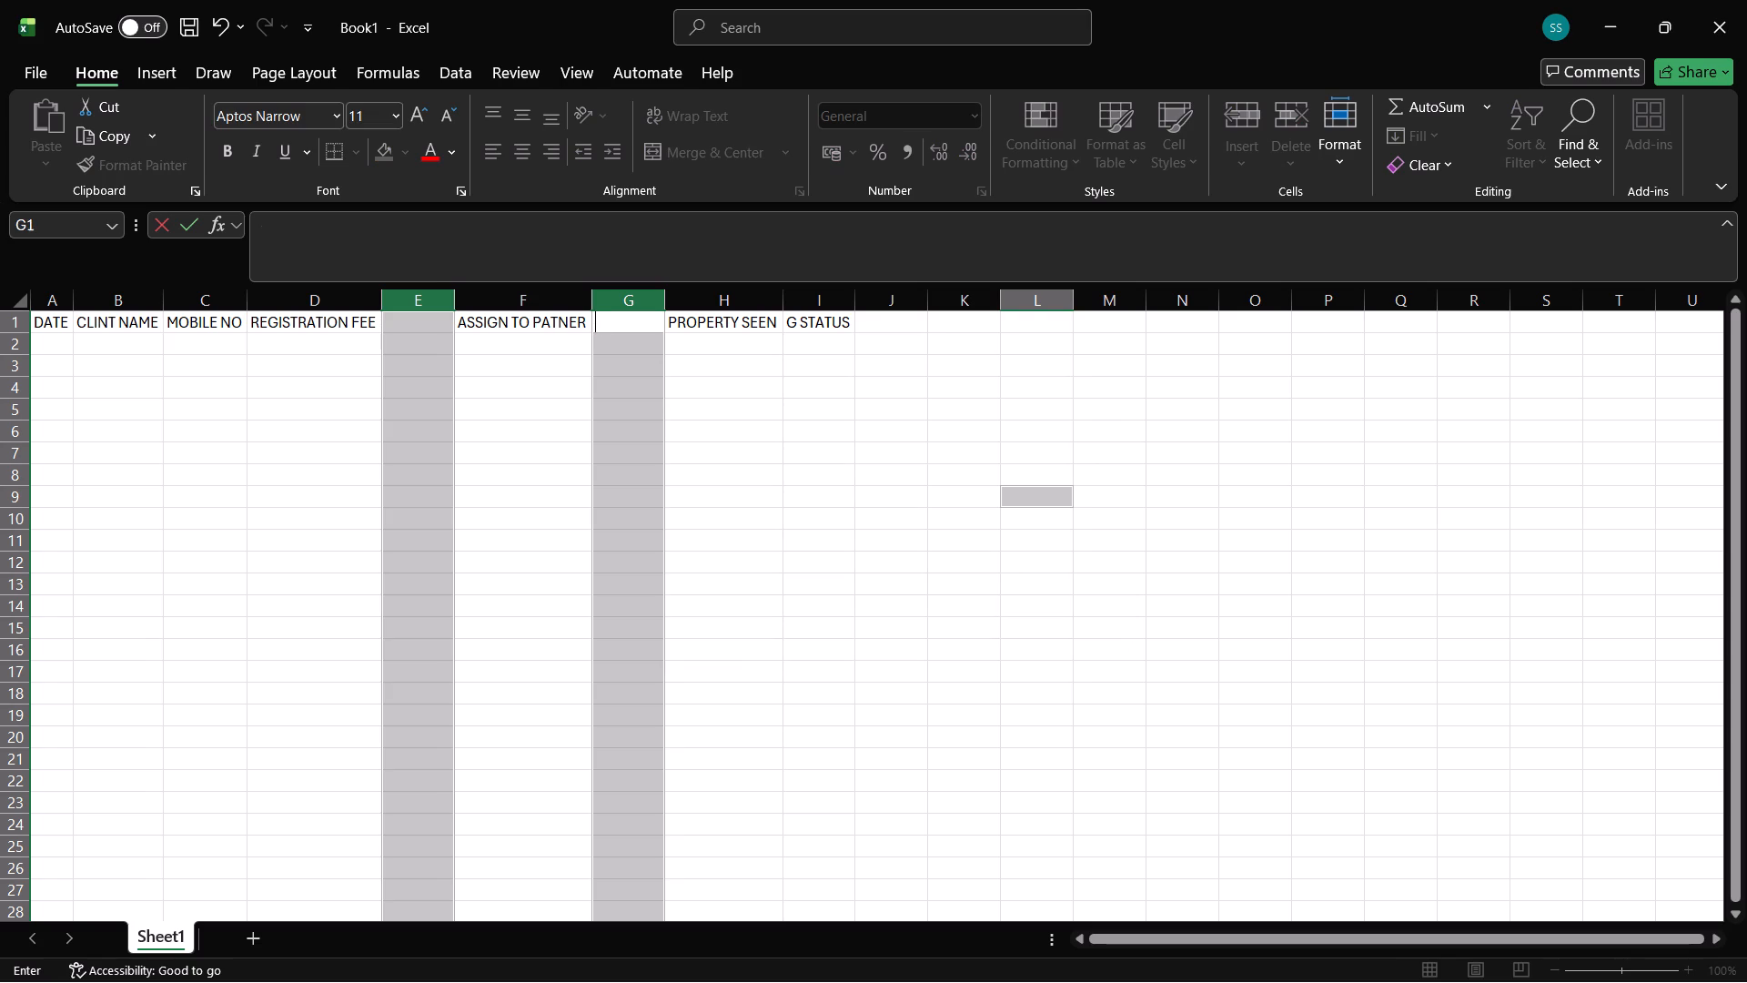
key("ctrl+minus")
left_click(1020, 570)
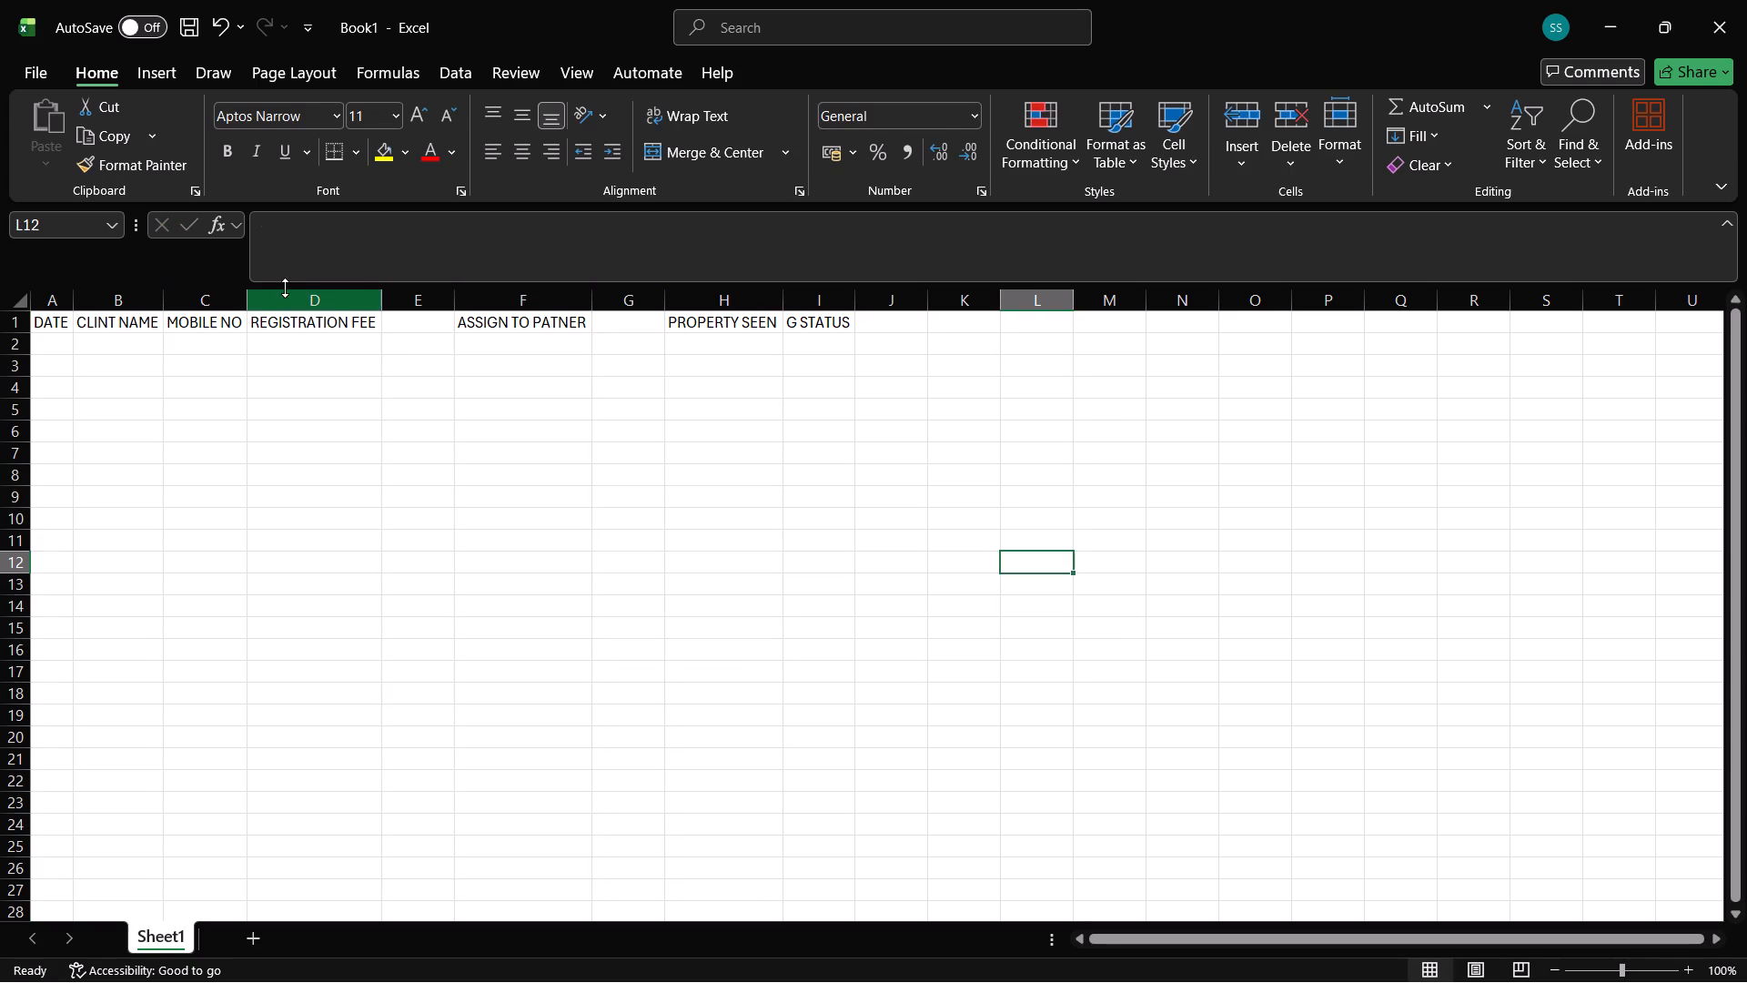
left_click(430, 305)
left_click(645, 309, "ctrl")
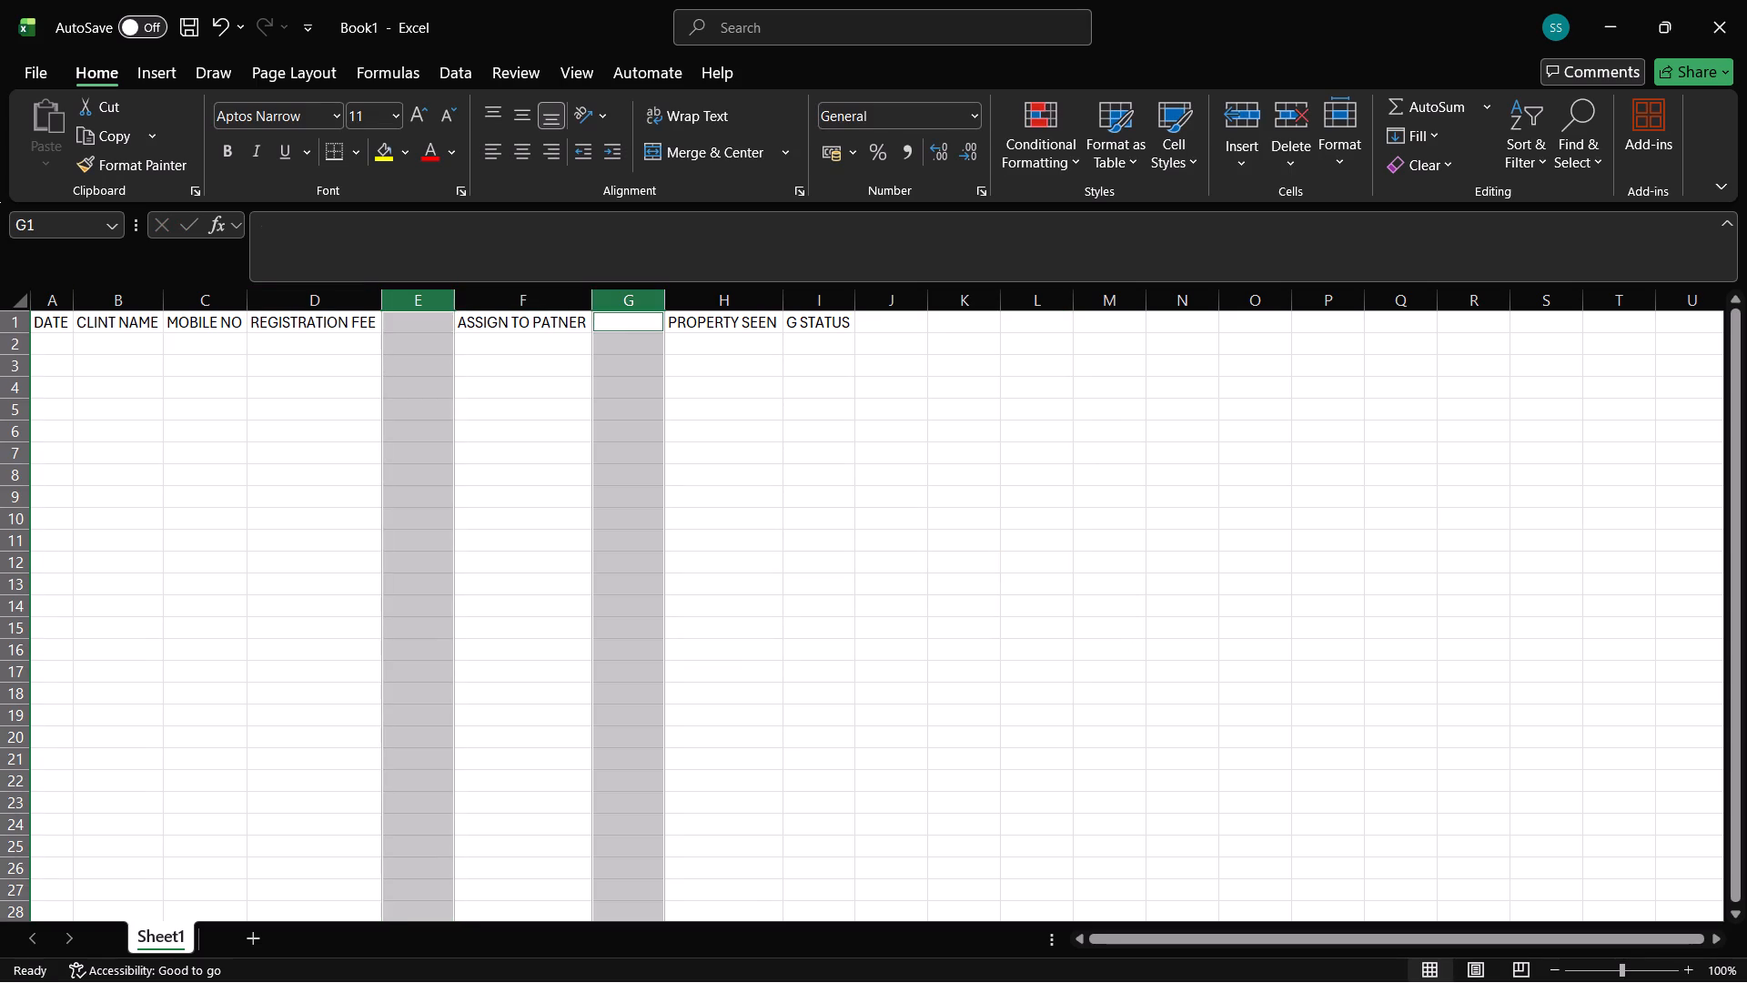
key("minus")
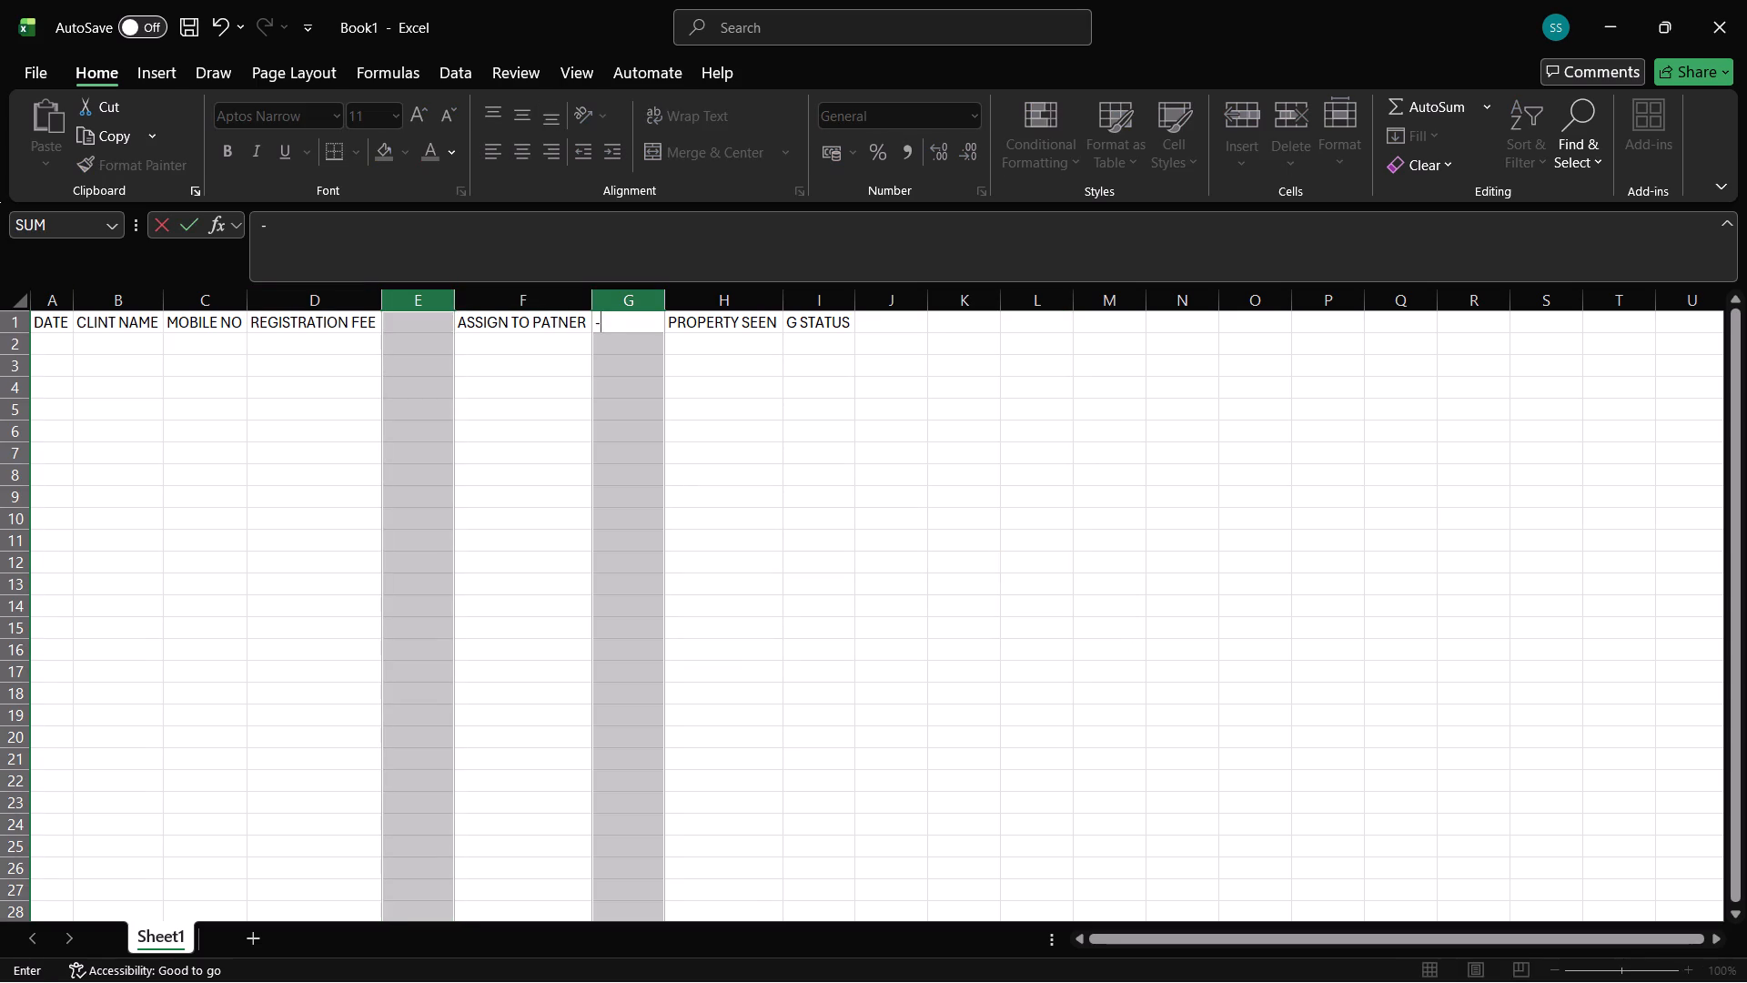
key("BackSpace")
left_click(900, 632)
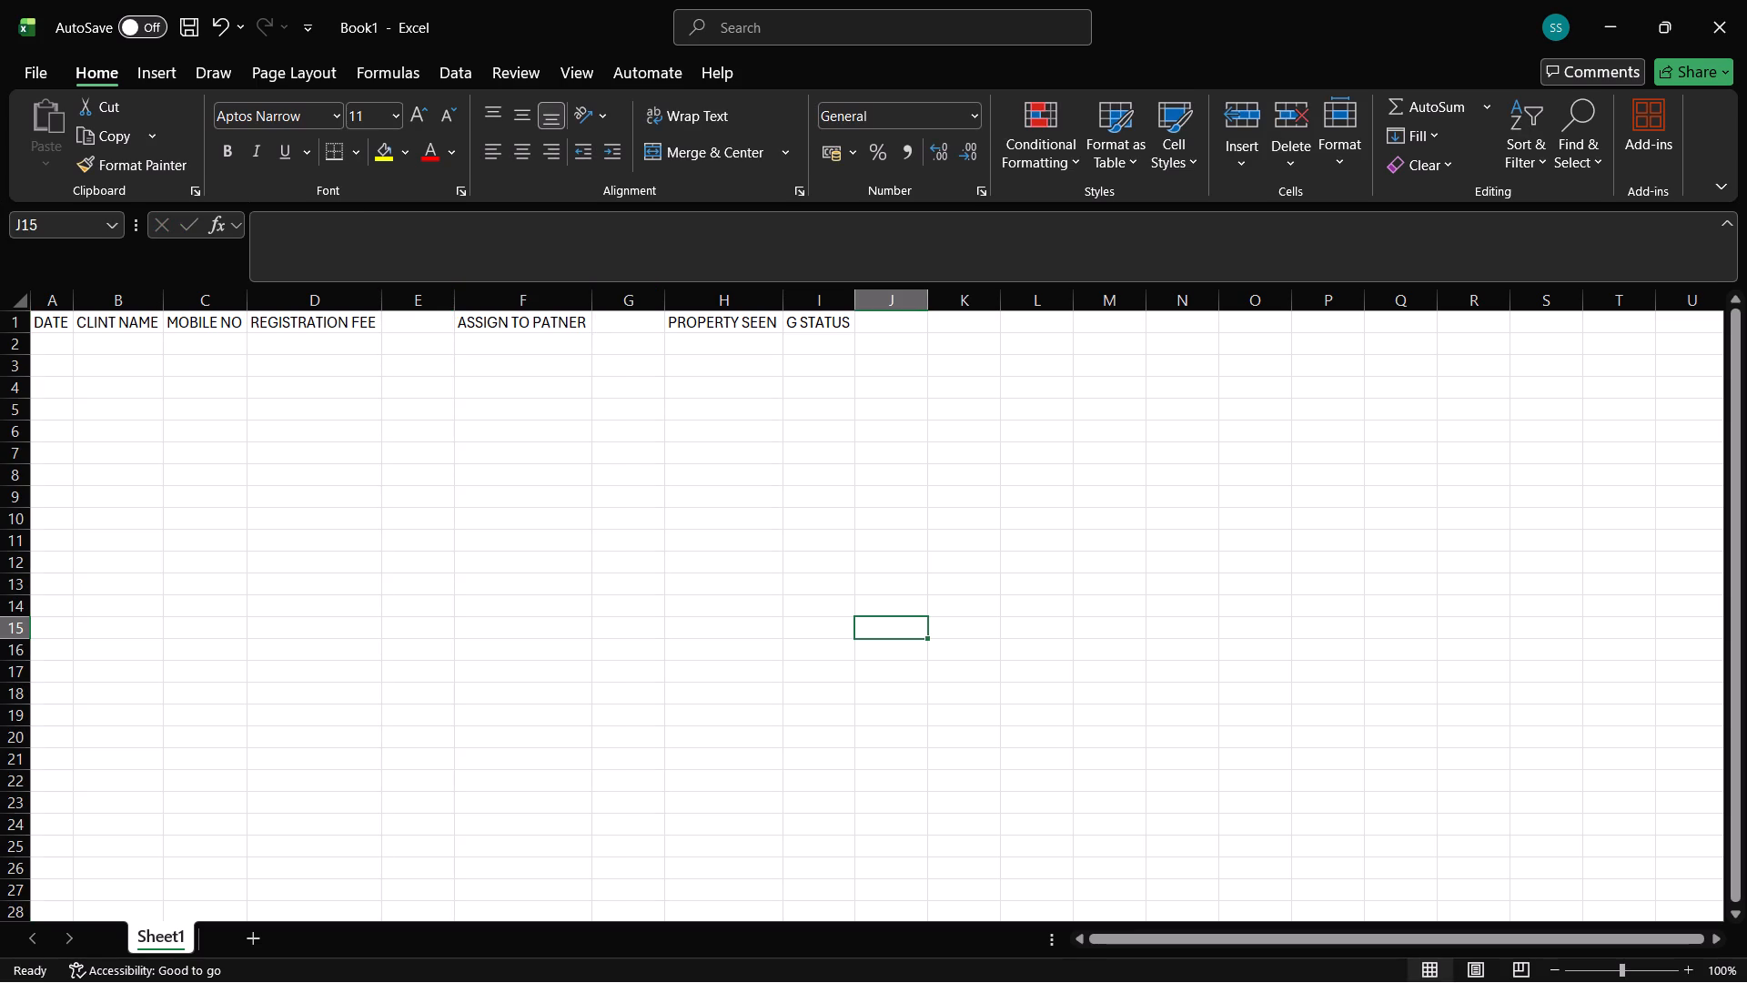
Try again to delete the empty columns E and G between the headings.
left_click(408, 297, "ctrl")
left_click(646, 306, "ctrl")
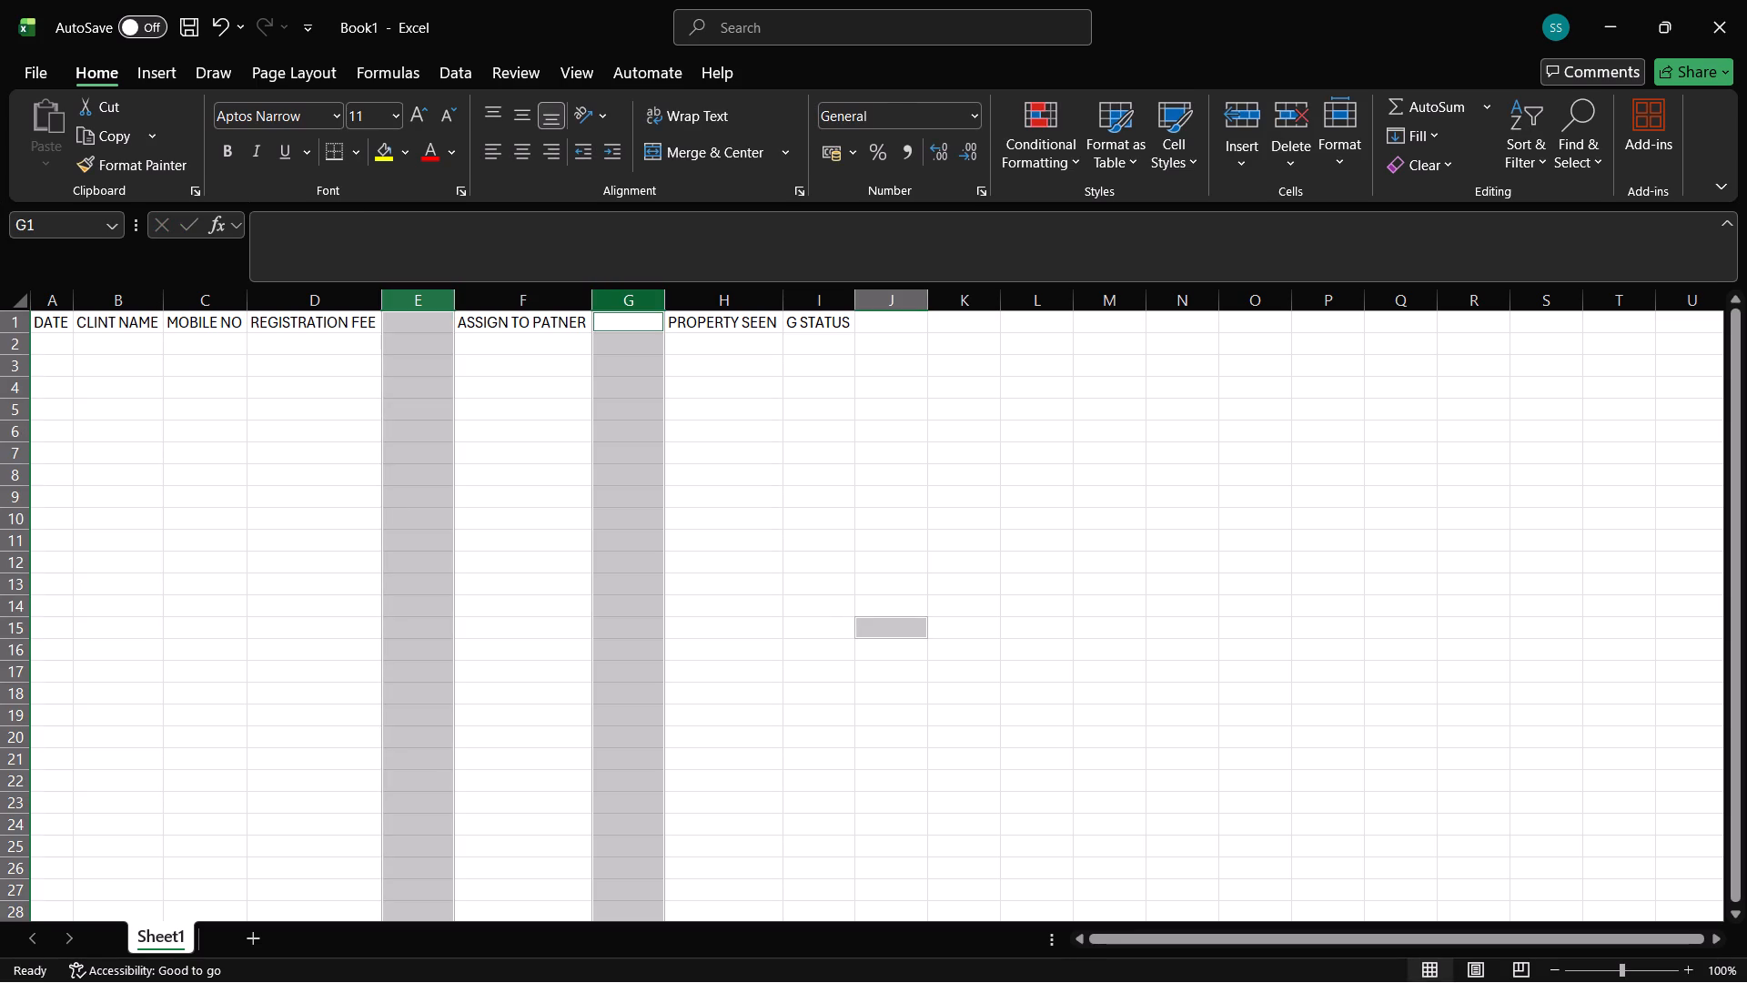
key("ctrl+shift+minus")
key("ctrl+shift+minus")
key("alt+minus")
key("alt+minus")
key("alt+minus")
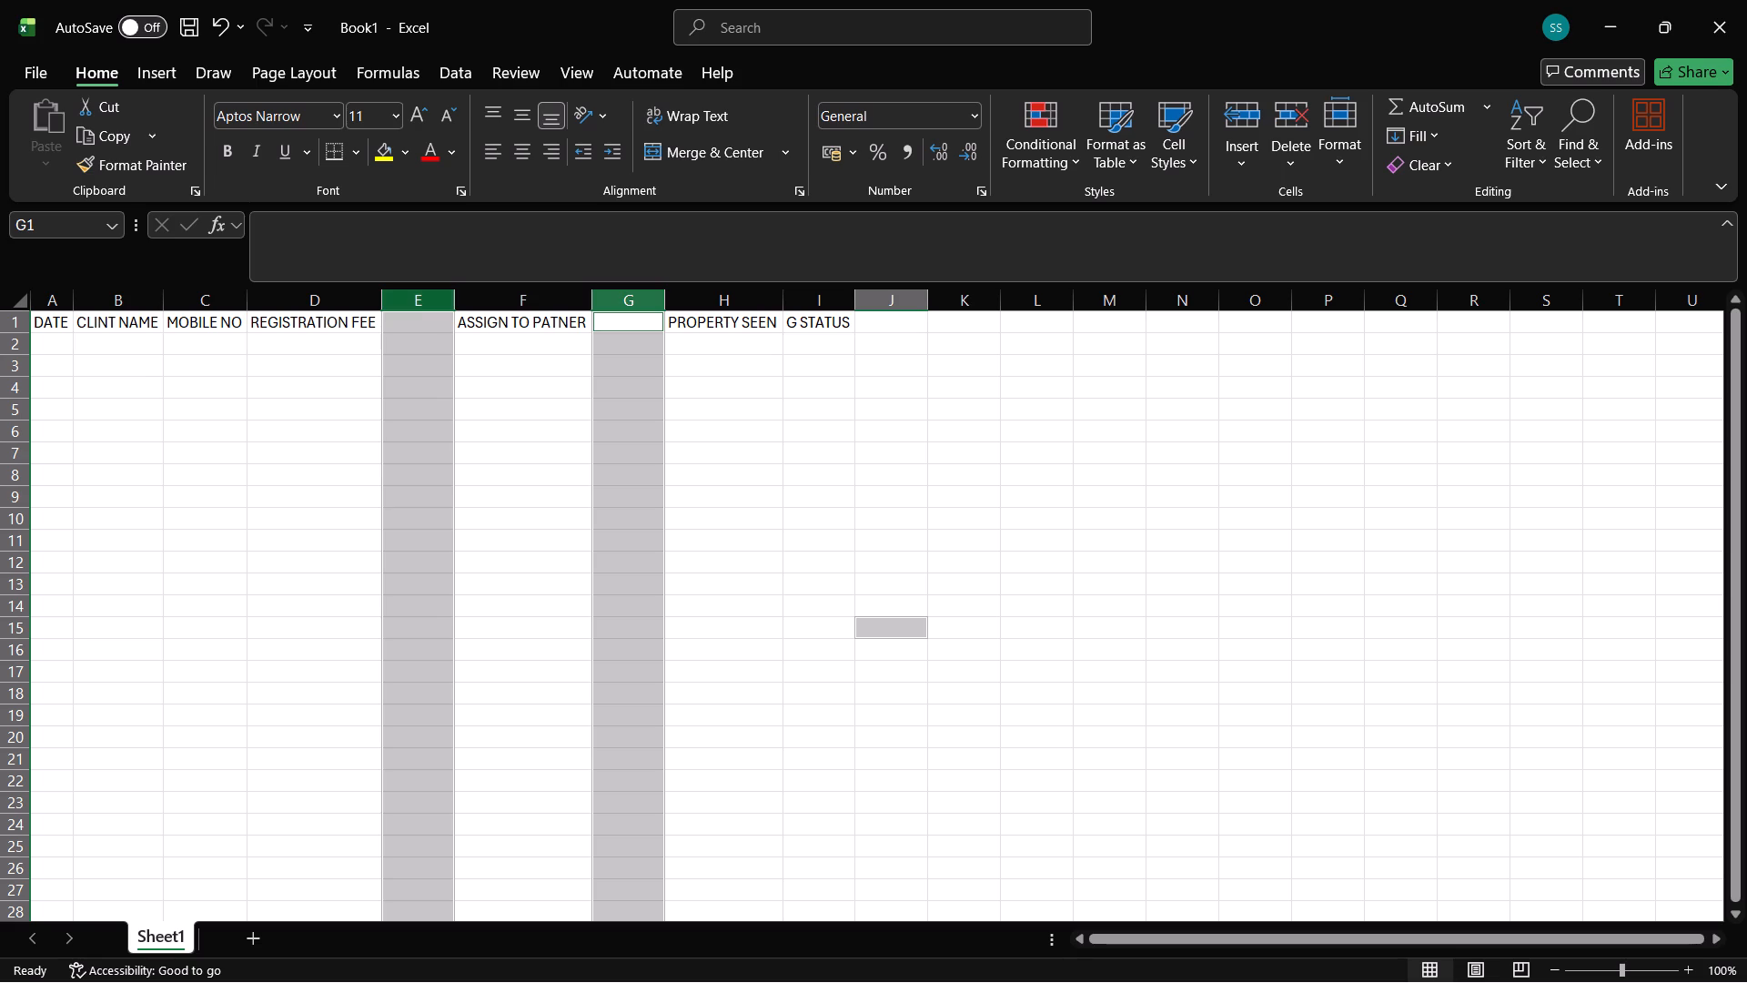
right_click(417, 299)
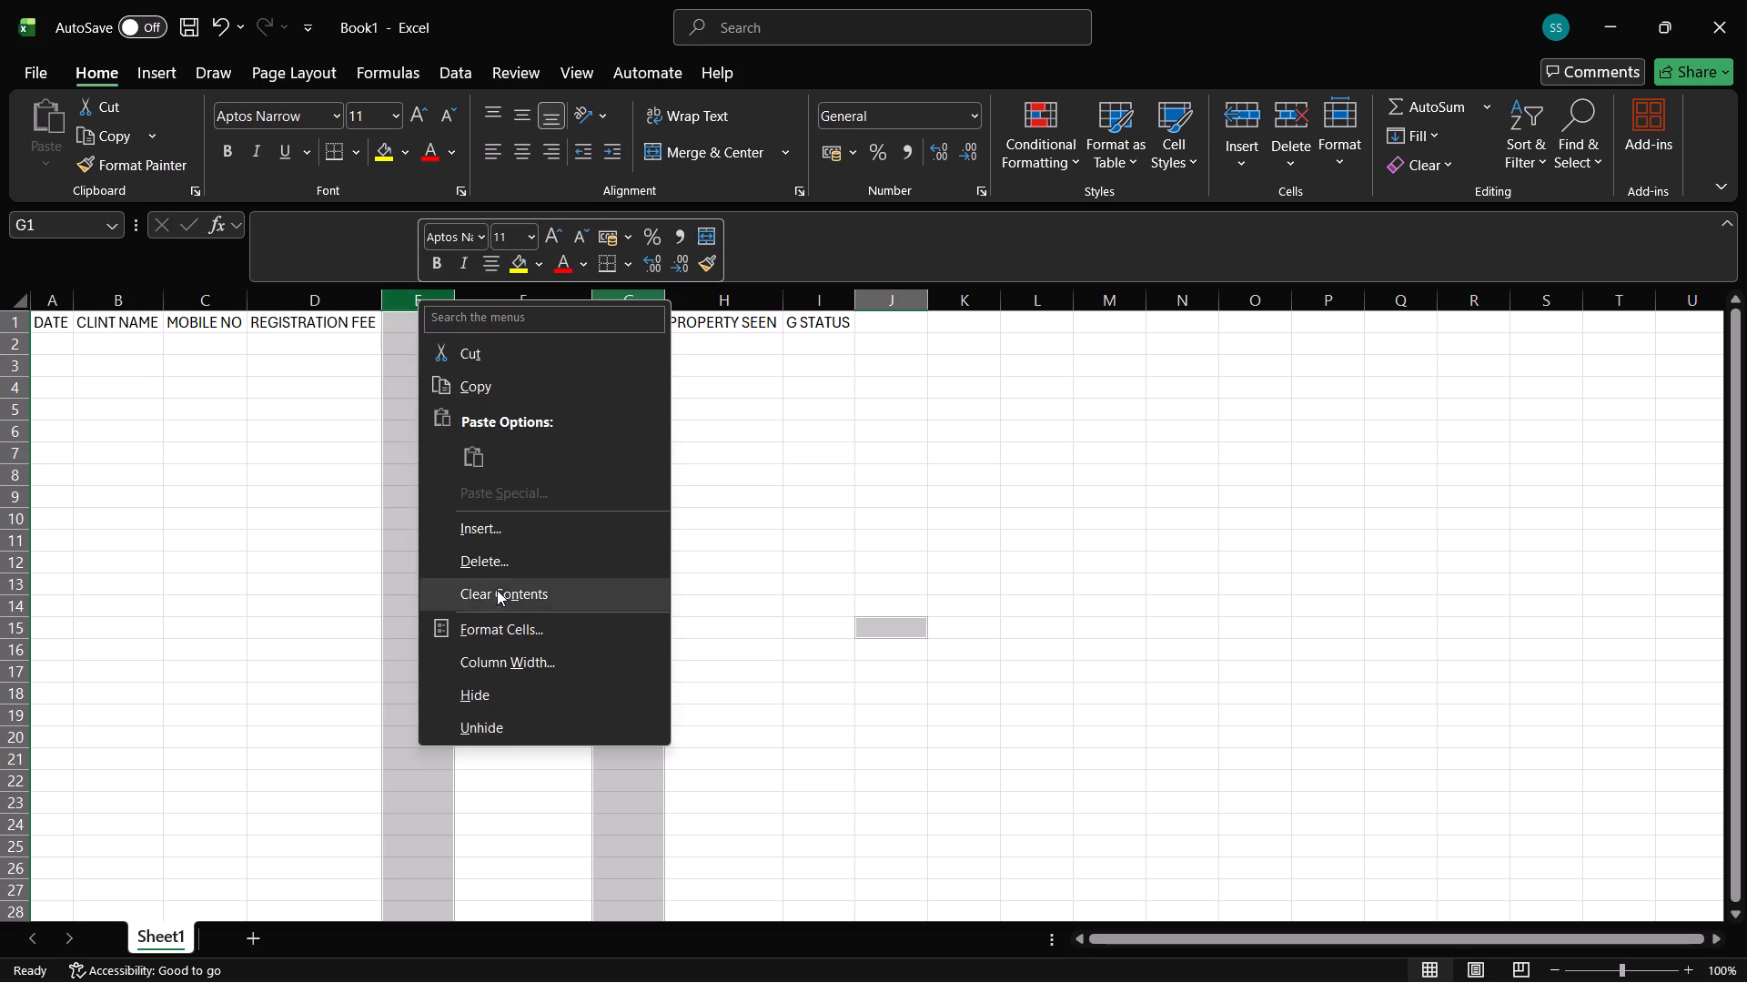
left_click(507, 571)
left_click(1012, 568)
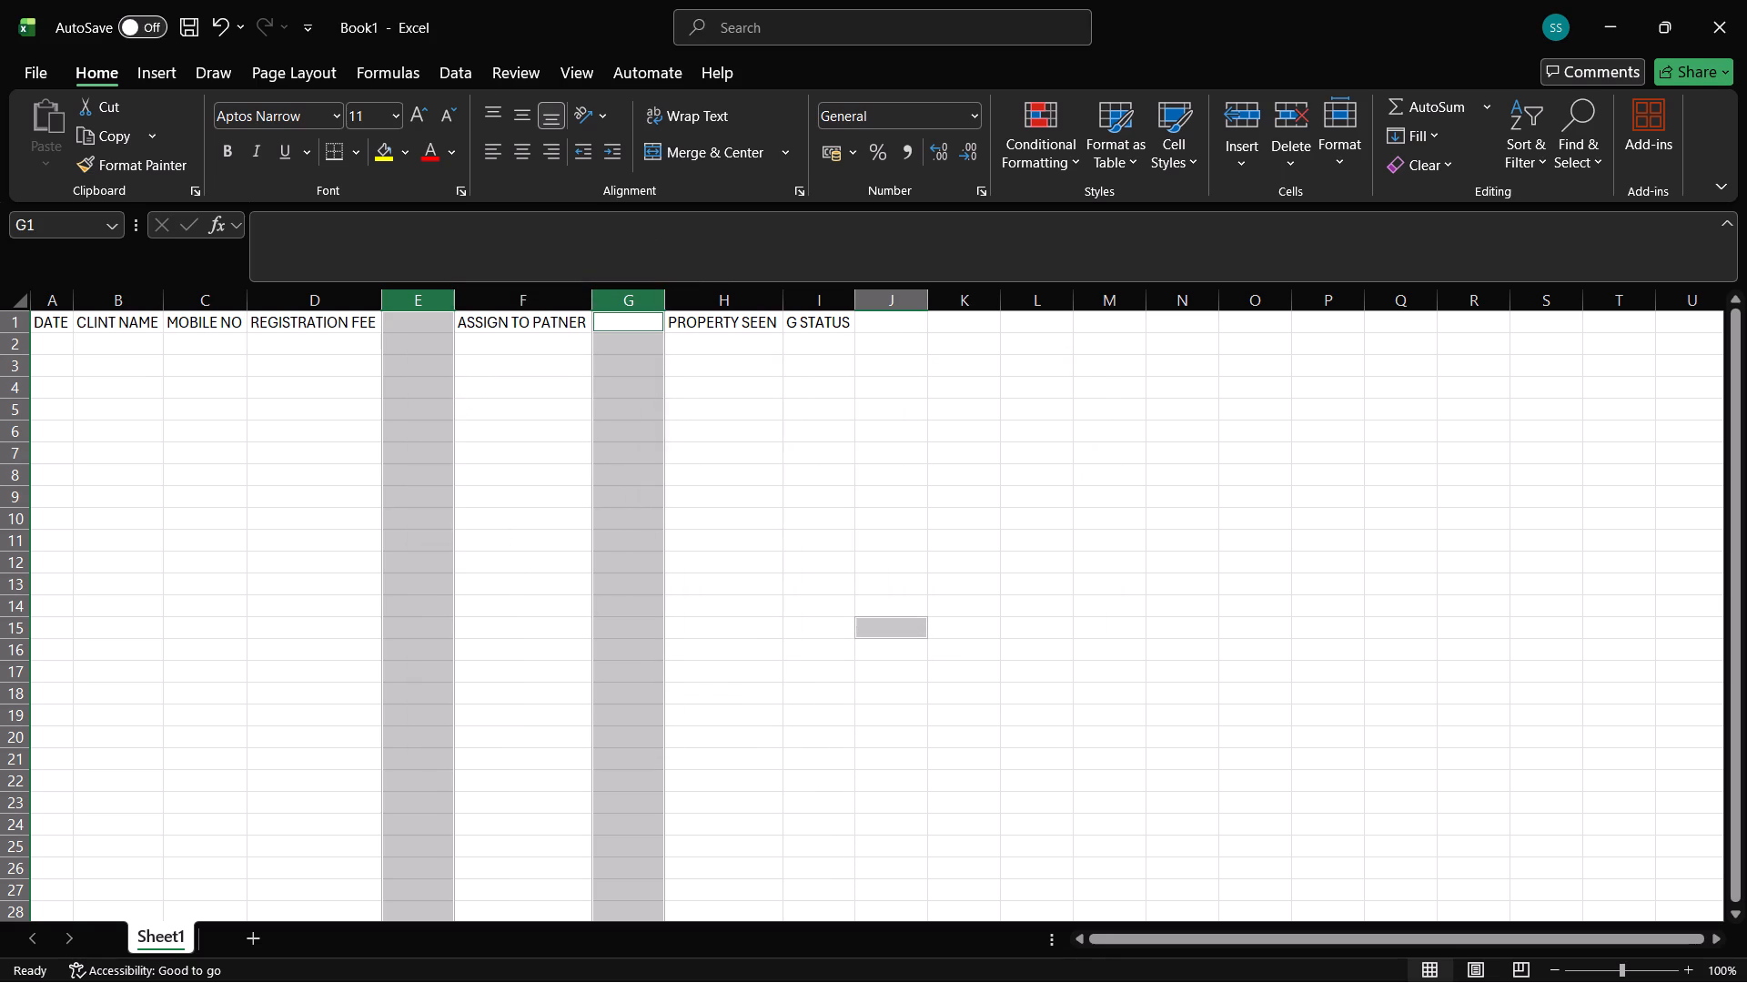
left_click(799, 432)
Copy the ASSIGN TO PATNER heading from F1 into E1 and autofit column E to it.
left_click(563, 320)
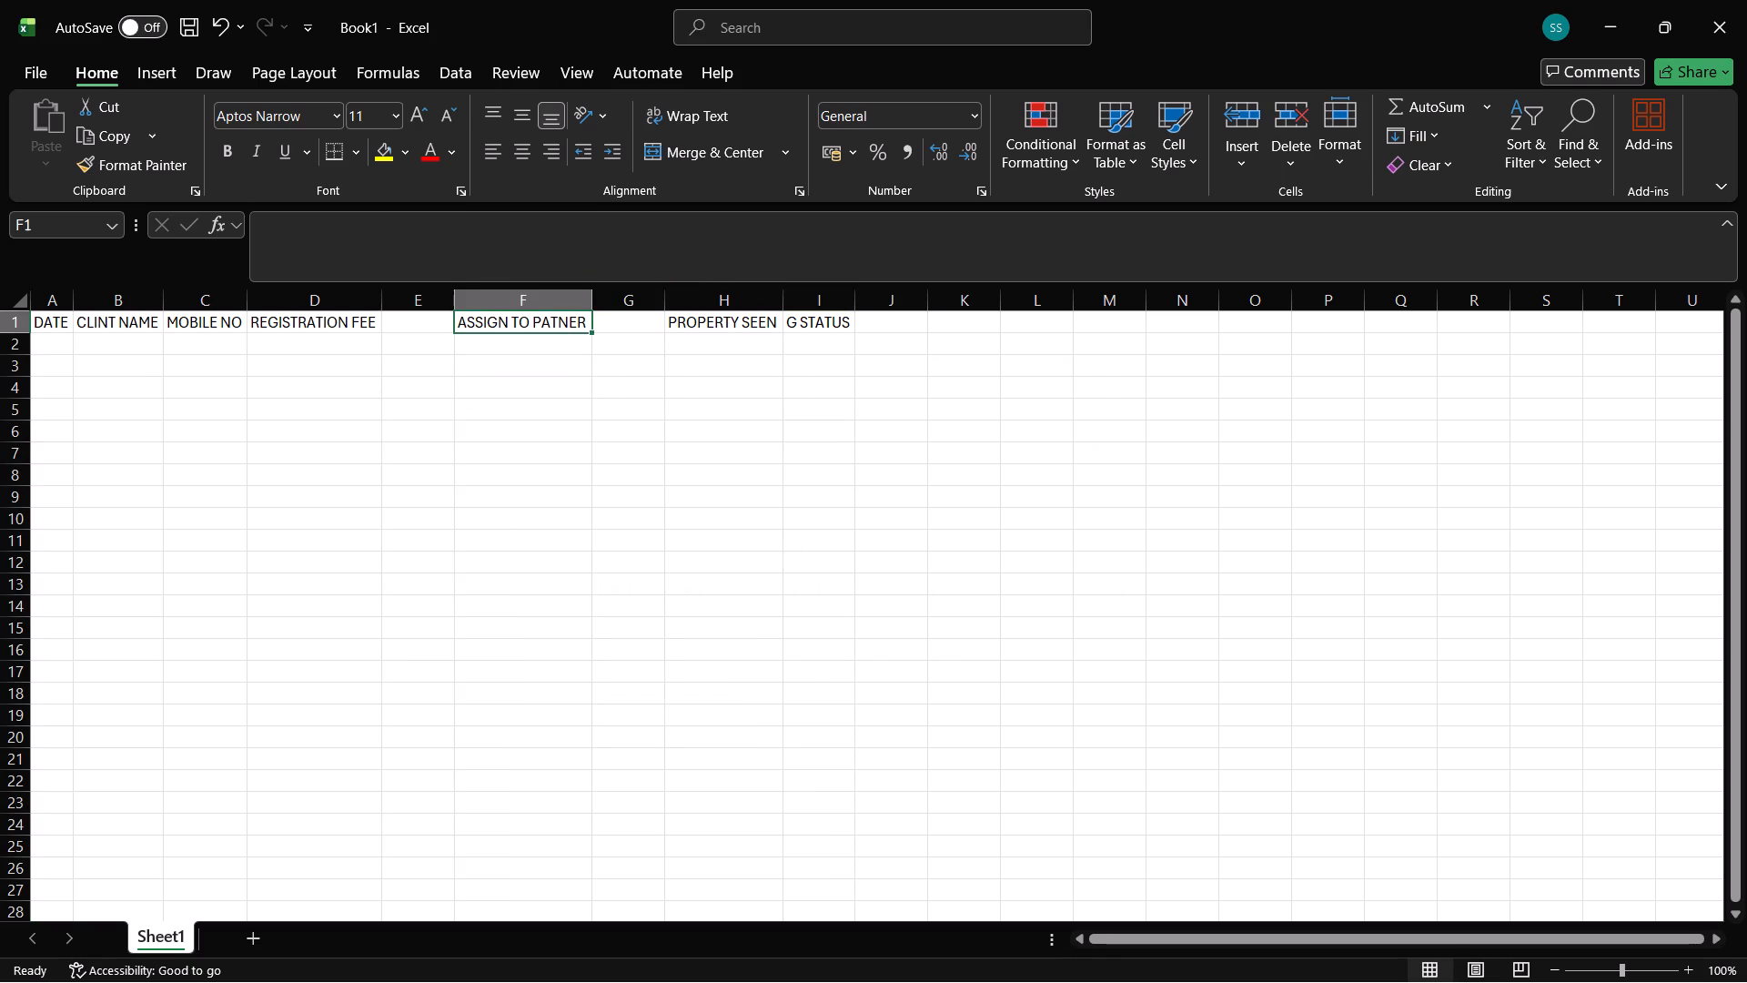
key("ctrl+c")
left_click(431, 329)
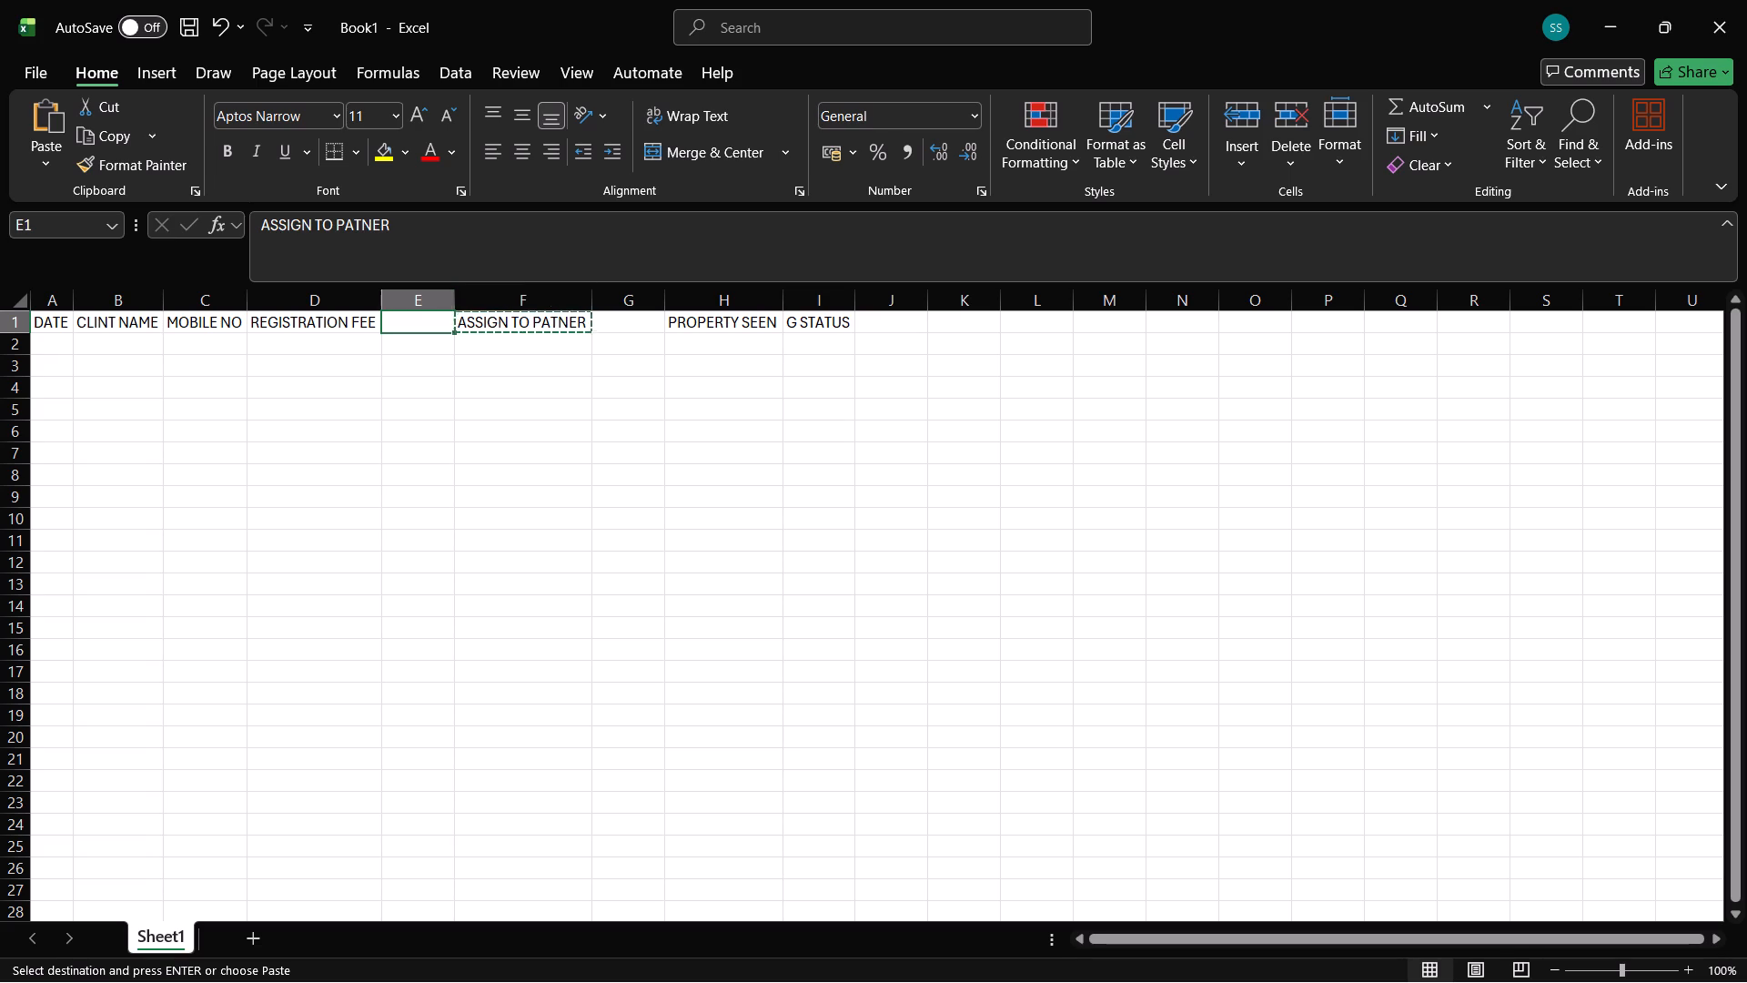
key("ctrl+v")
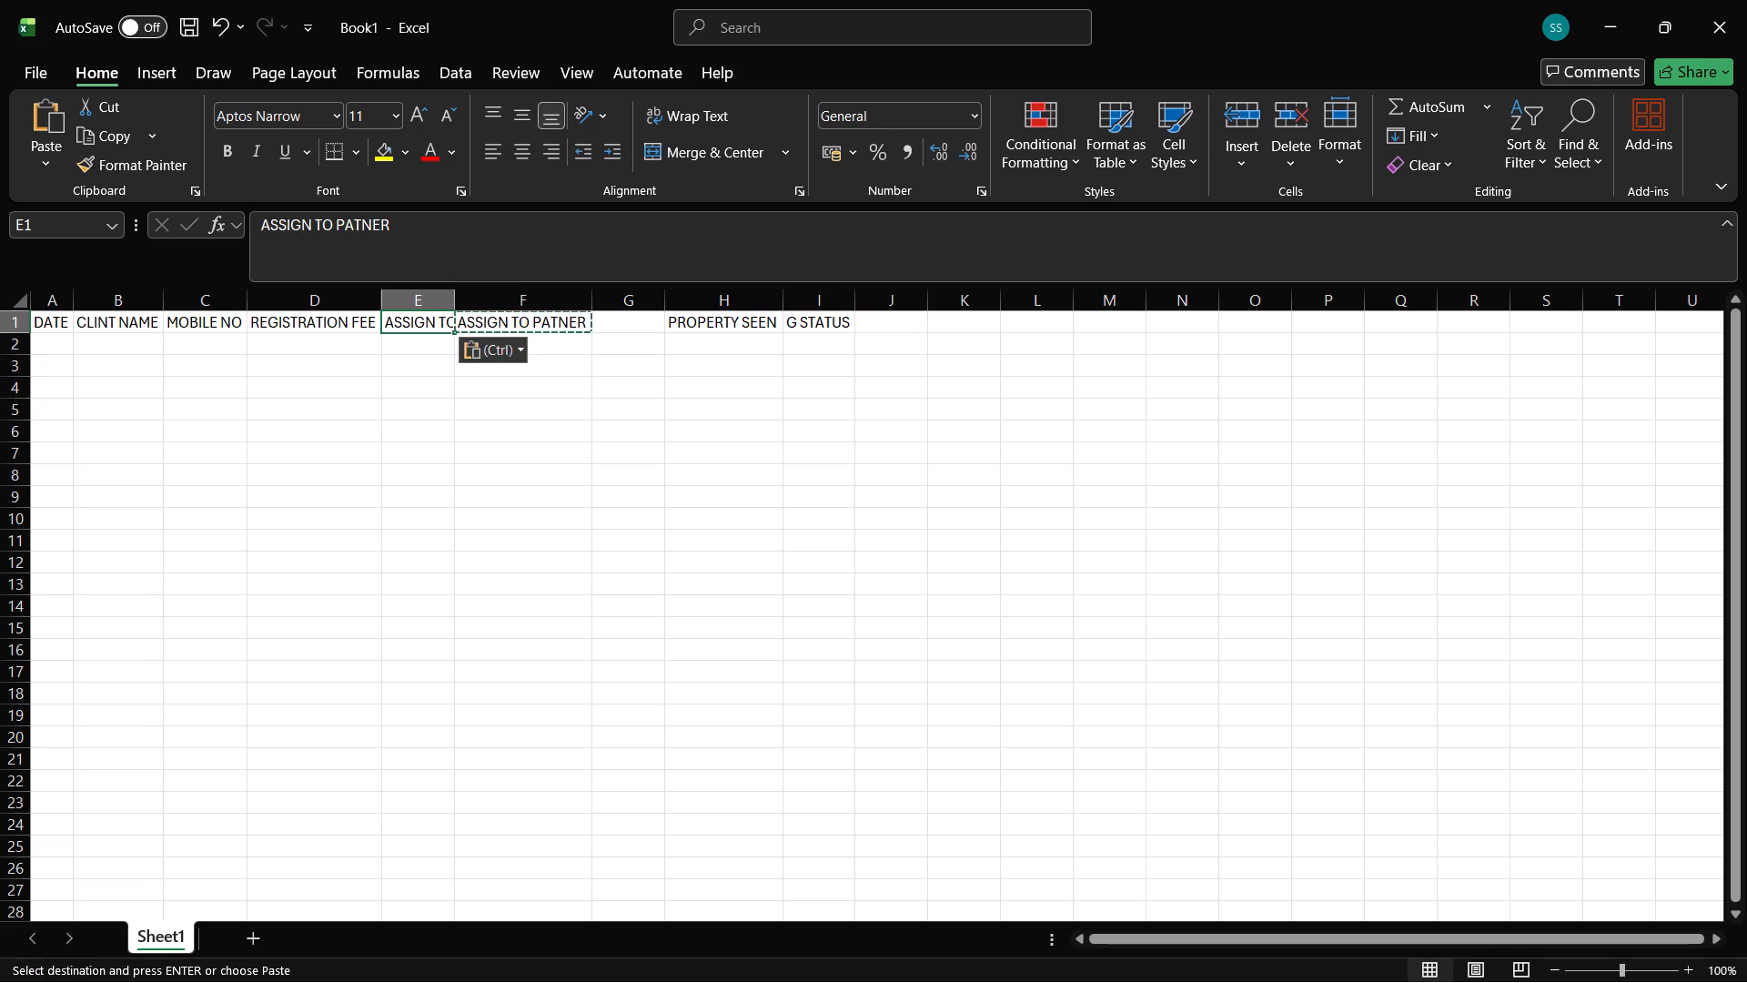
key("BackSpace")
key("ctrl+z")
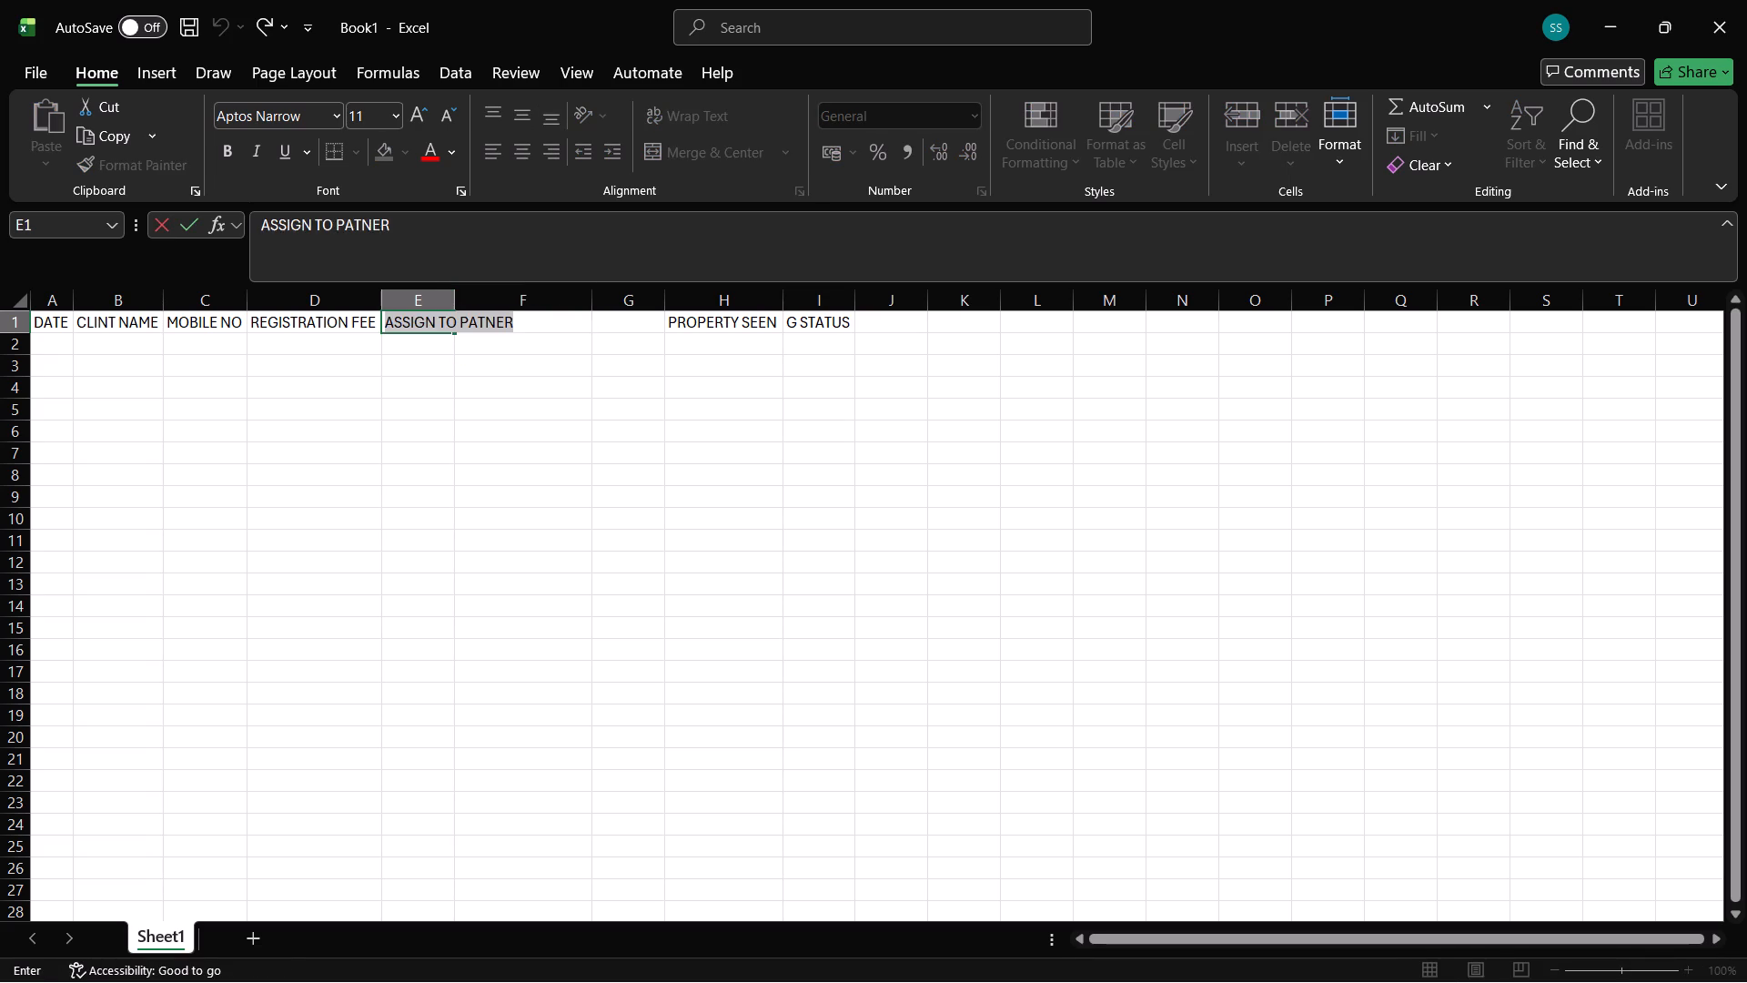
left_click(572, 380)
left_click(531, 387)
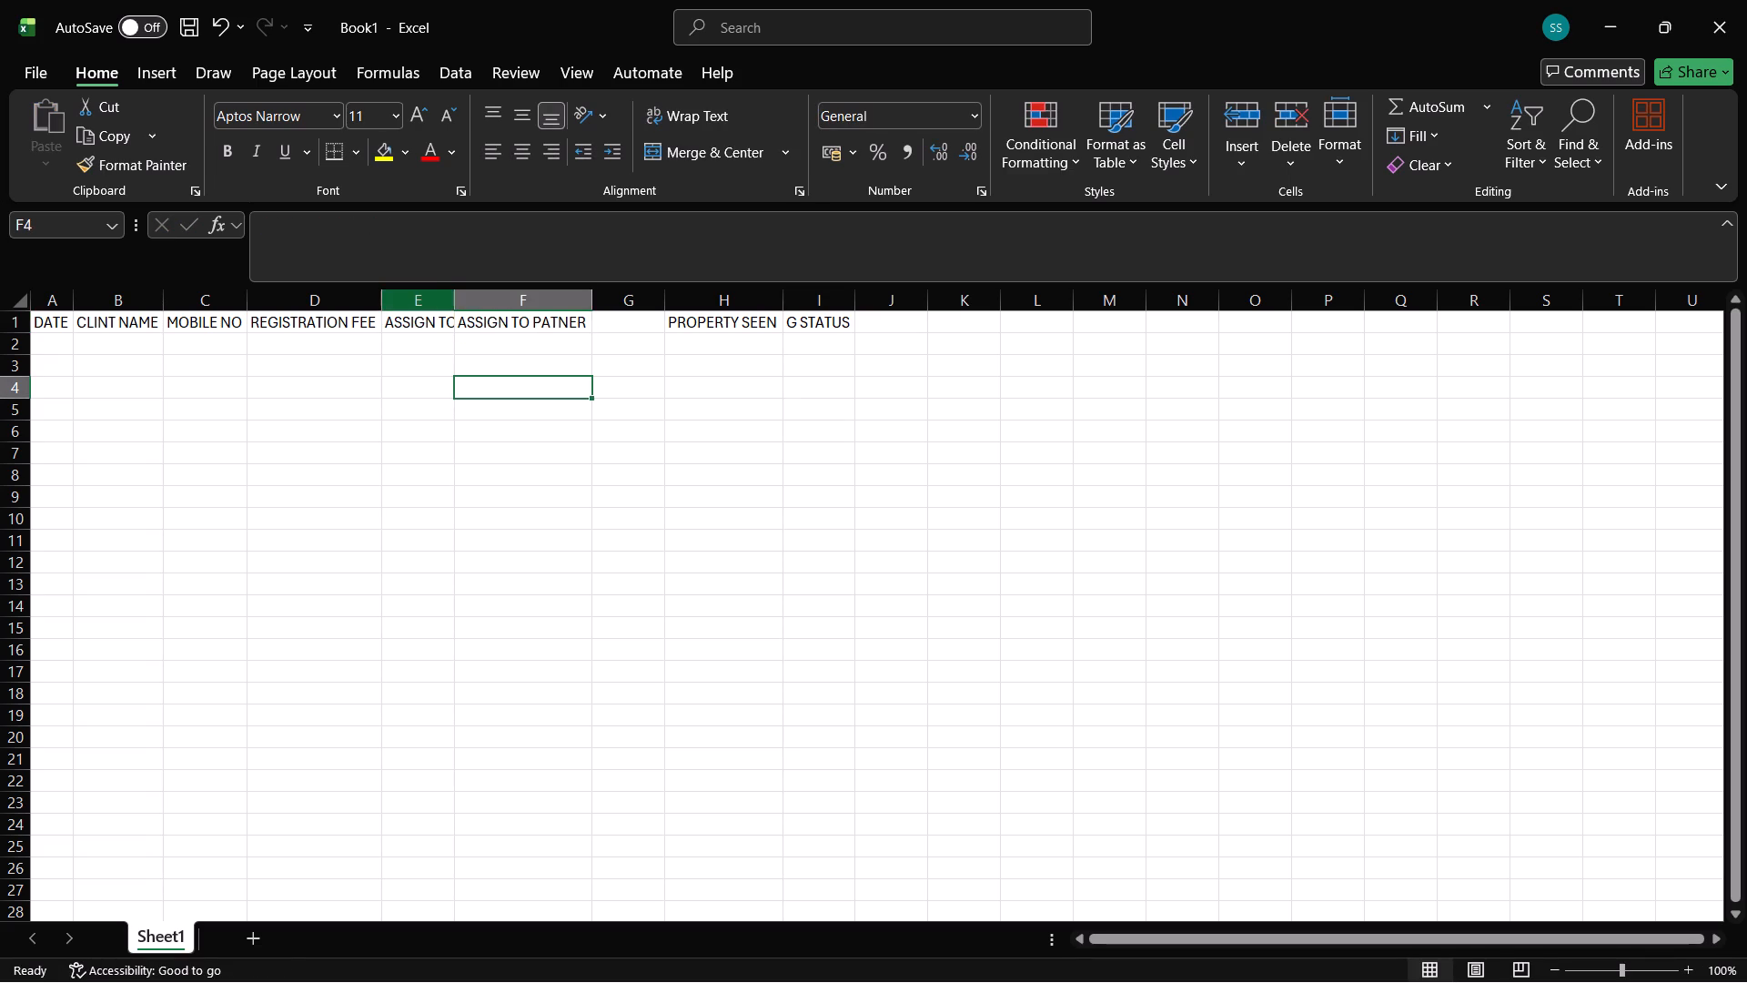
double_click(452, 297)
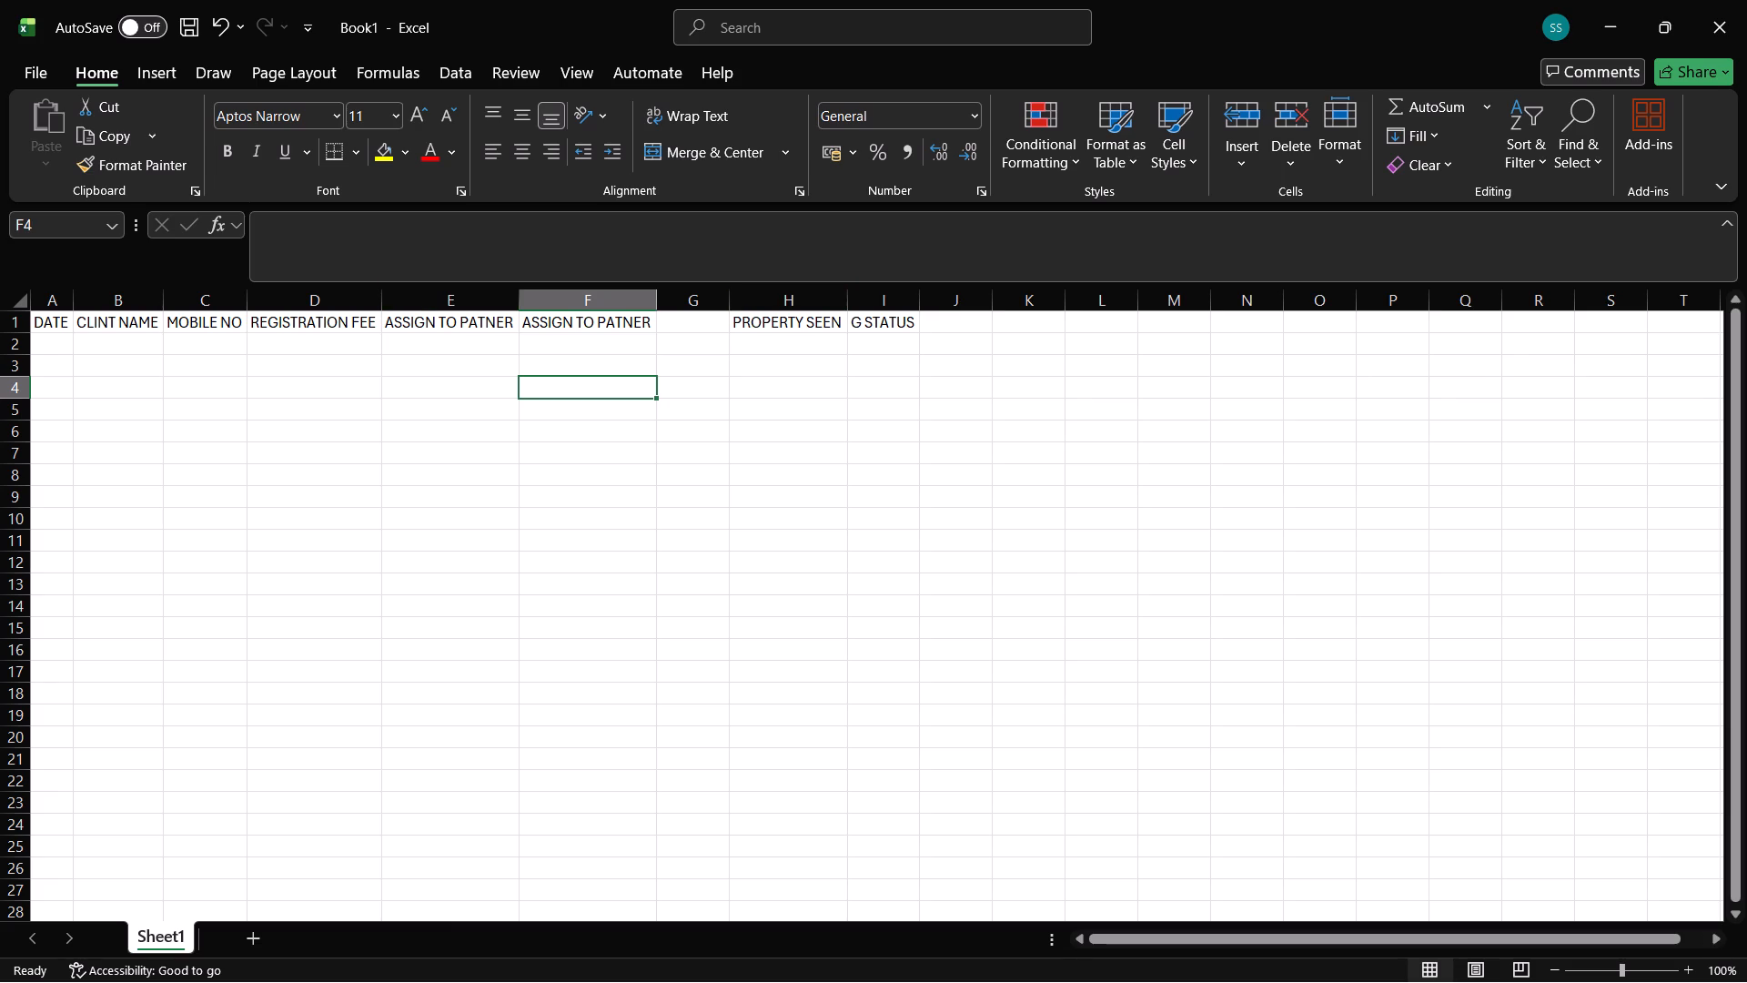
Move the PROPERTY SEEN heading to F1 by copying it over the duplicate heading and clearing H1.
left_click(731, 324)
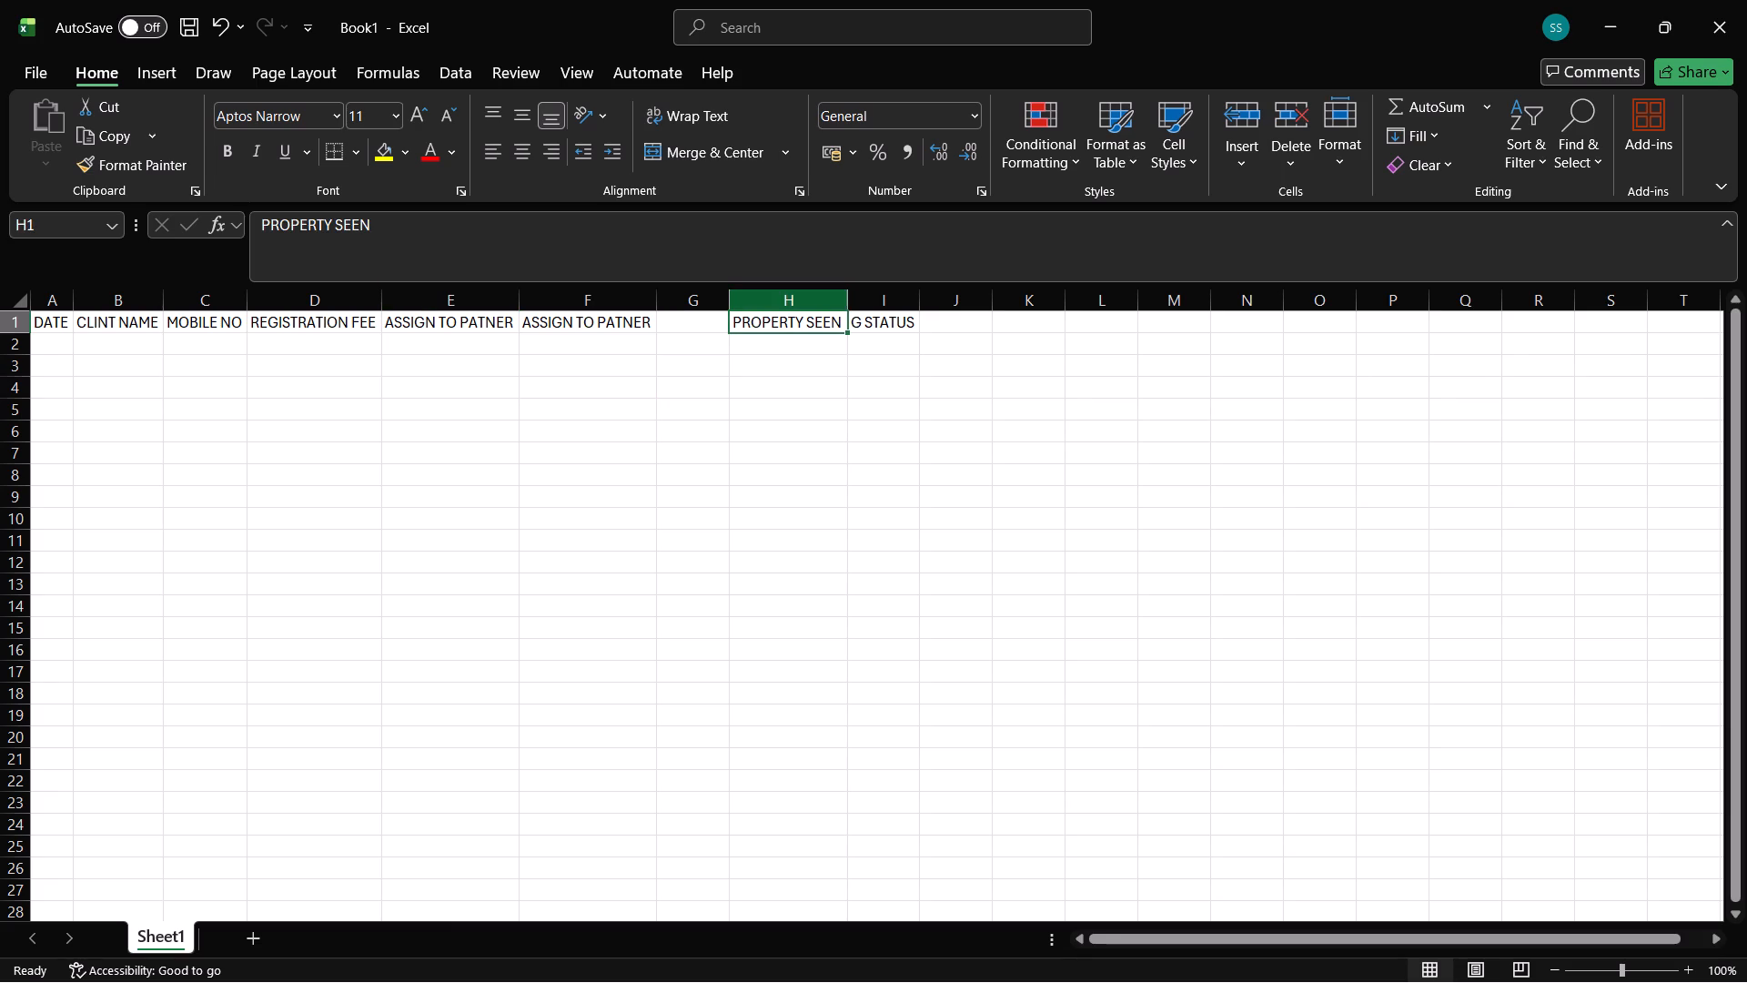
key("ctrl+c")
key("ctrl+c")
left_click(606, 329)
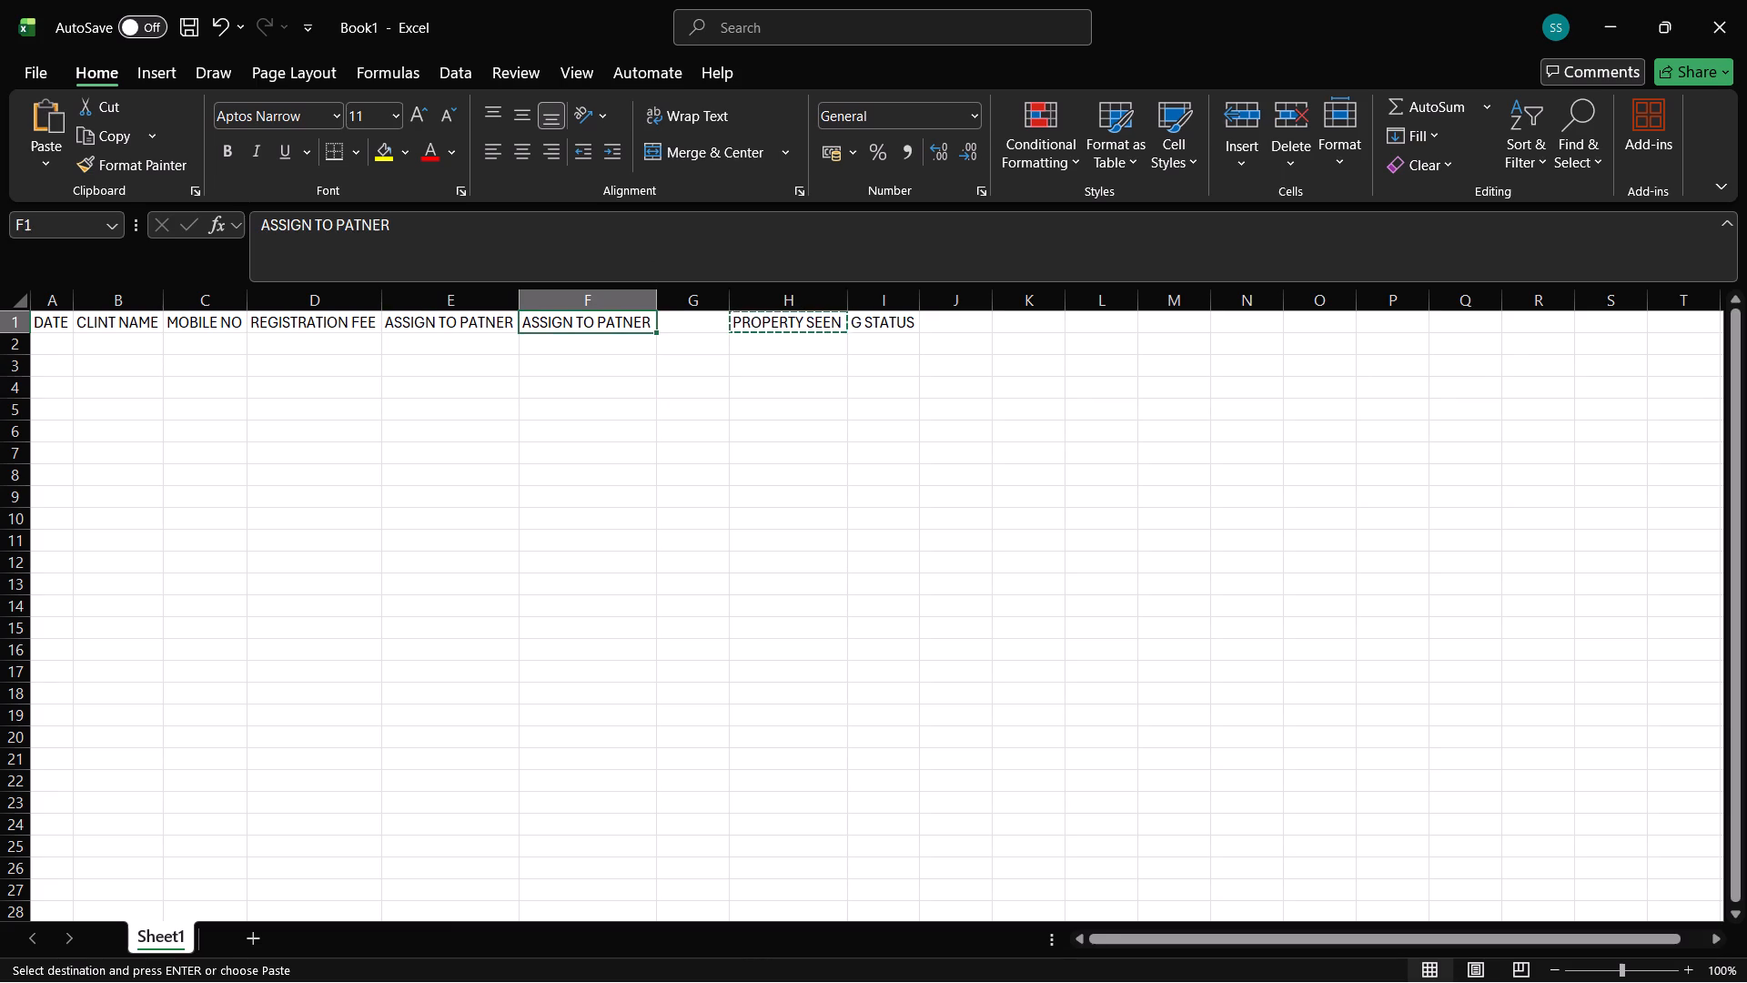
key("ctrl+v")
left_click(682, 408)
left_click(799, 319)
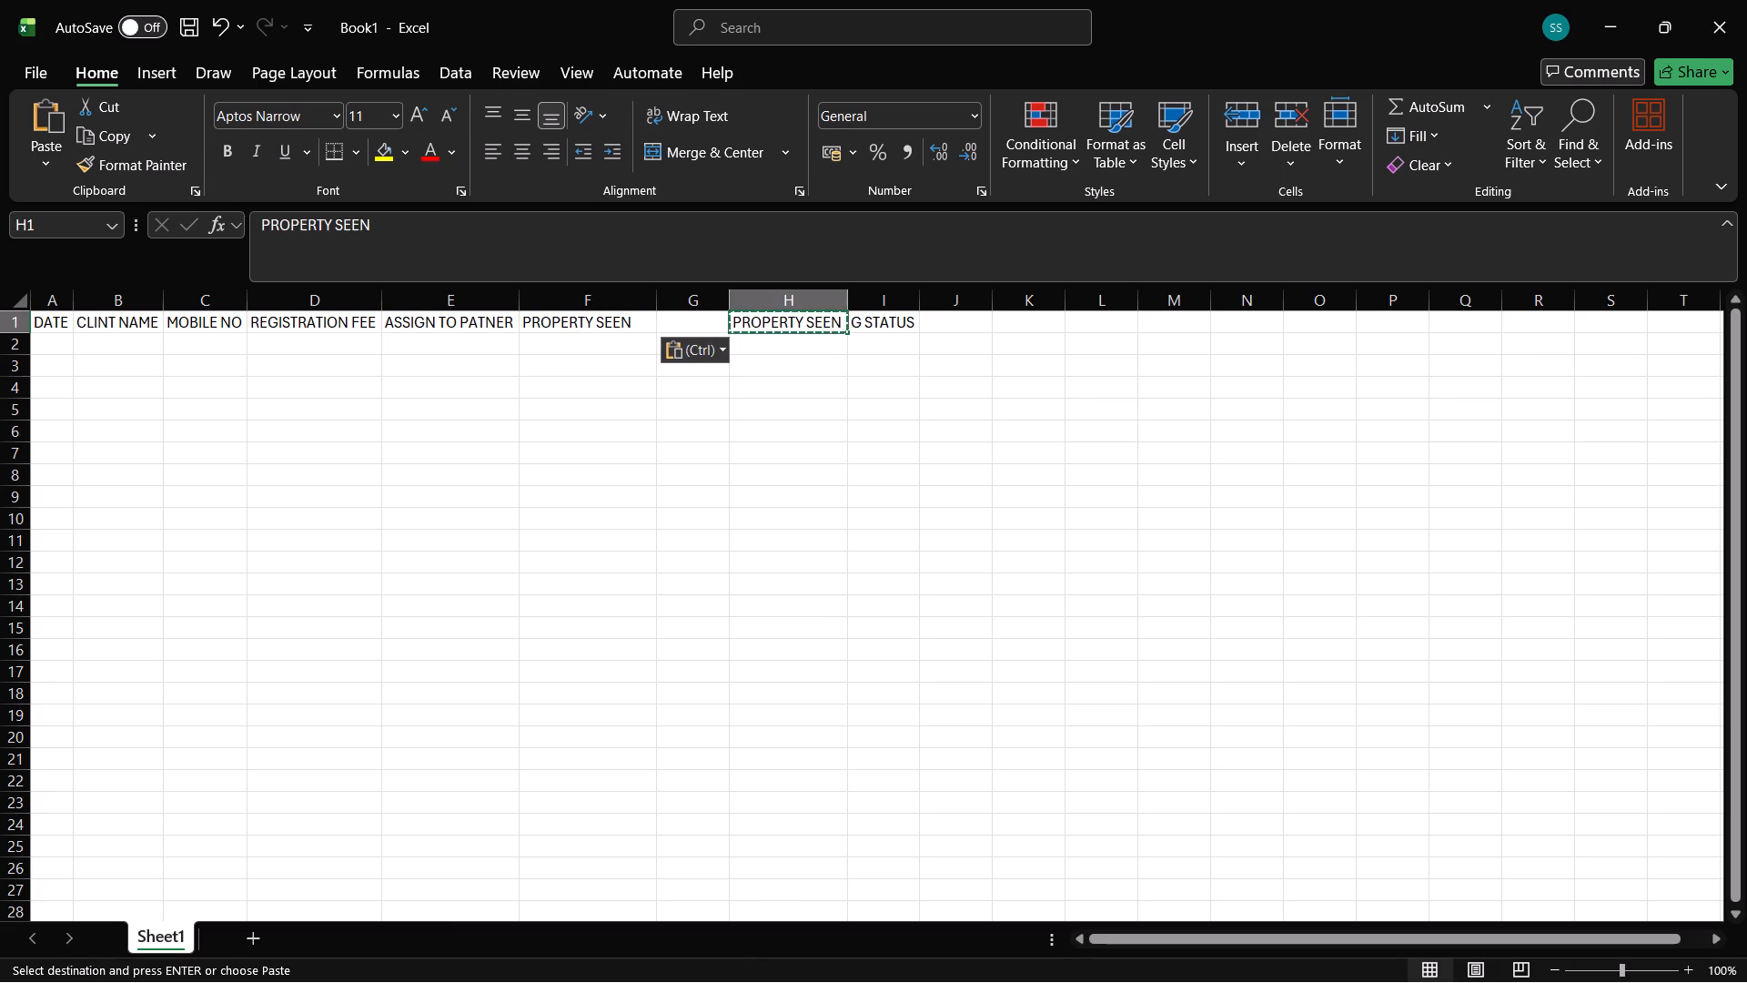
key("BackSpace")
Move the G STATUS heading to G1 by copying it there and clearing I1.
left_click(896, 317)
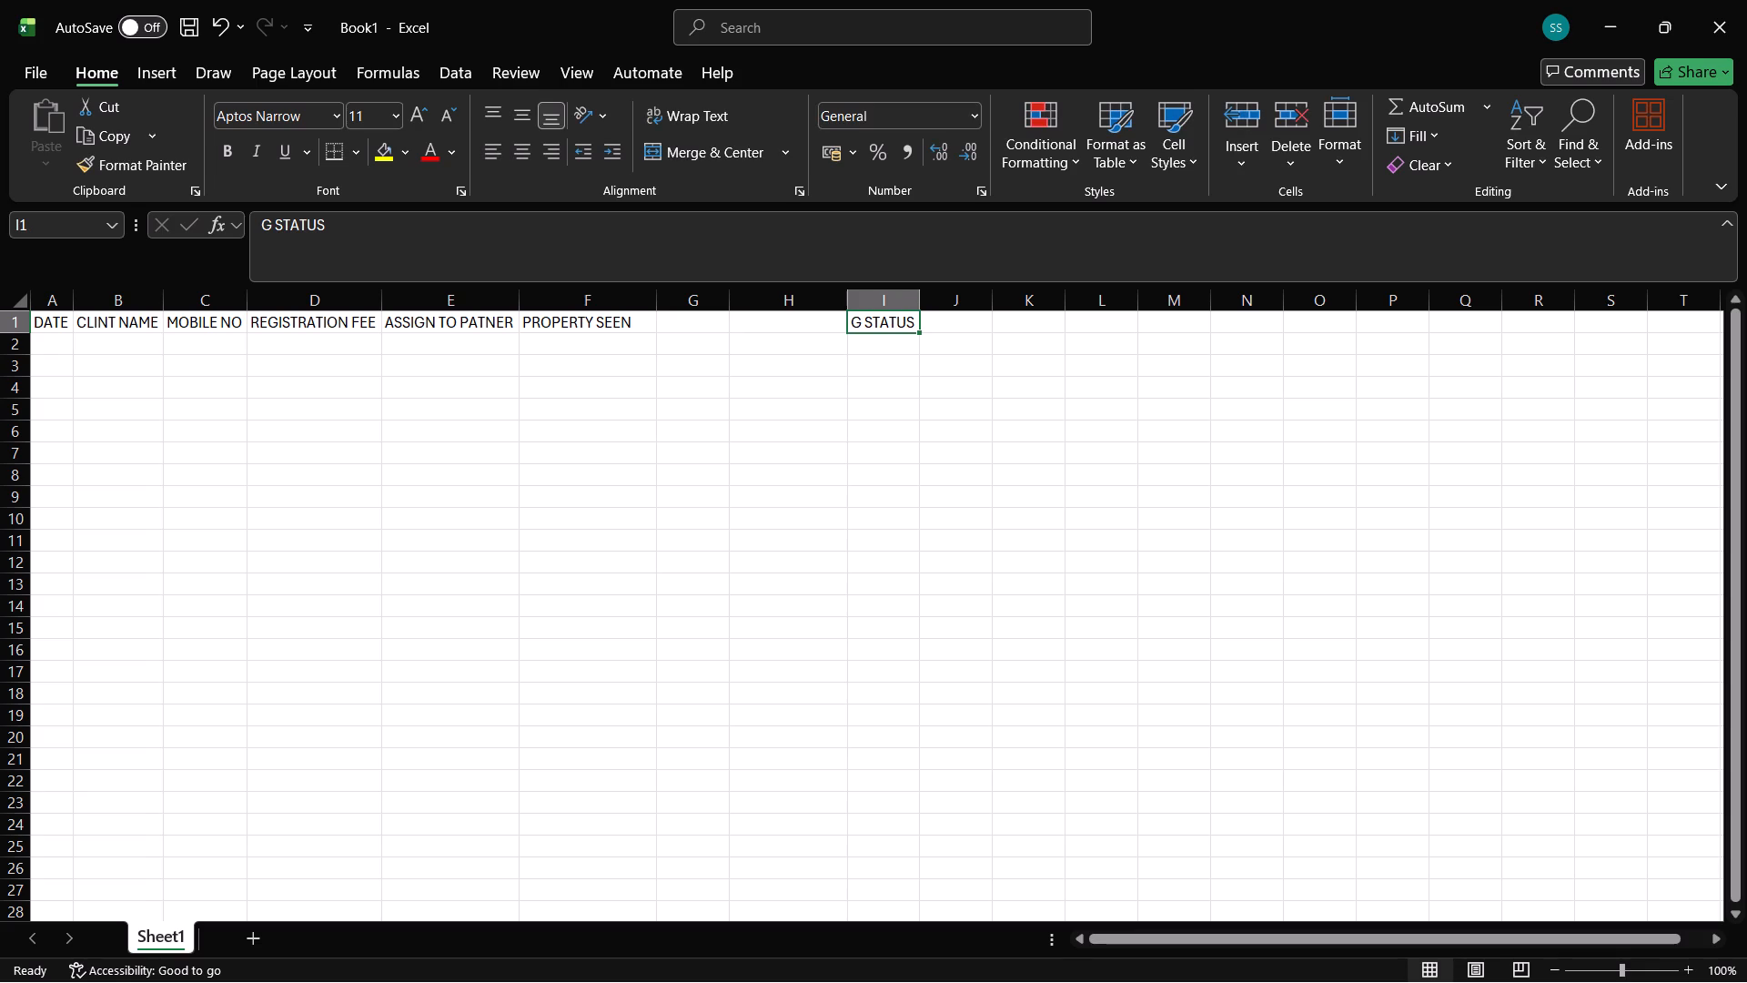
key("ctrl+c")
left_click(800, 416)
left_click(685, 329)
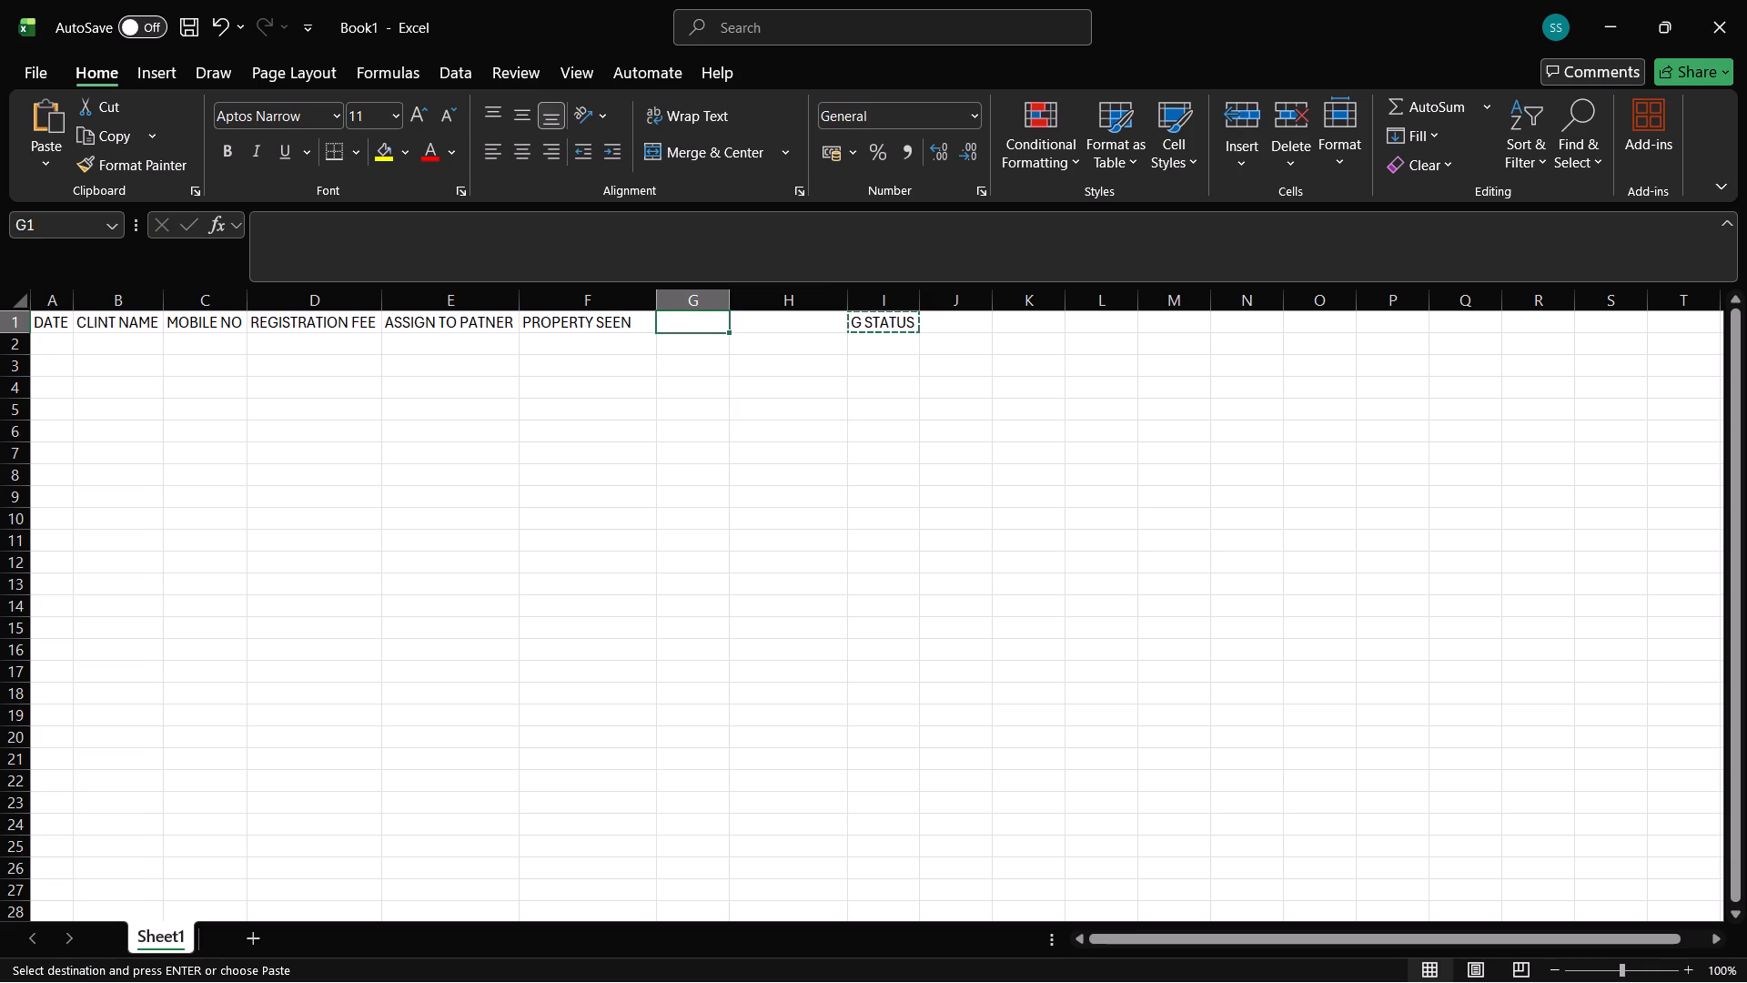
key("ctrl+v")
left_click(731, 385)
left_click(885, 331)
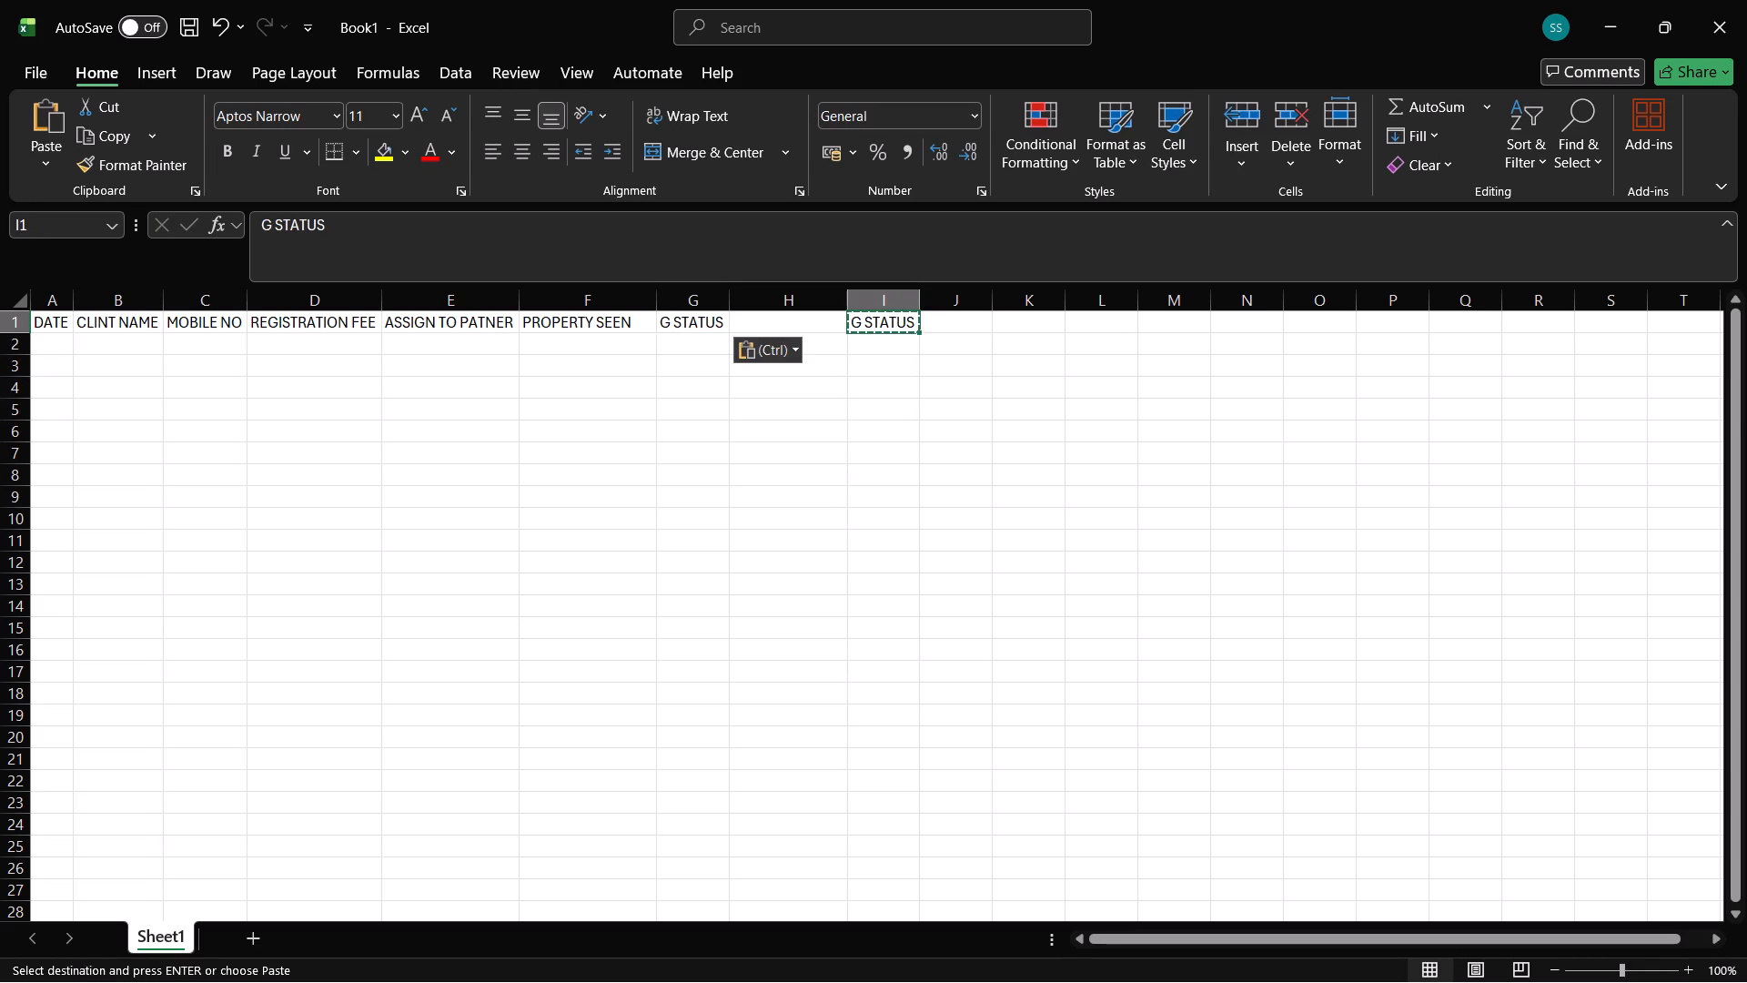
key("BackSpace")
left_click(1053, 458)
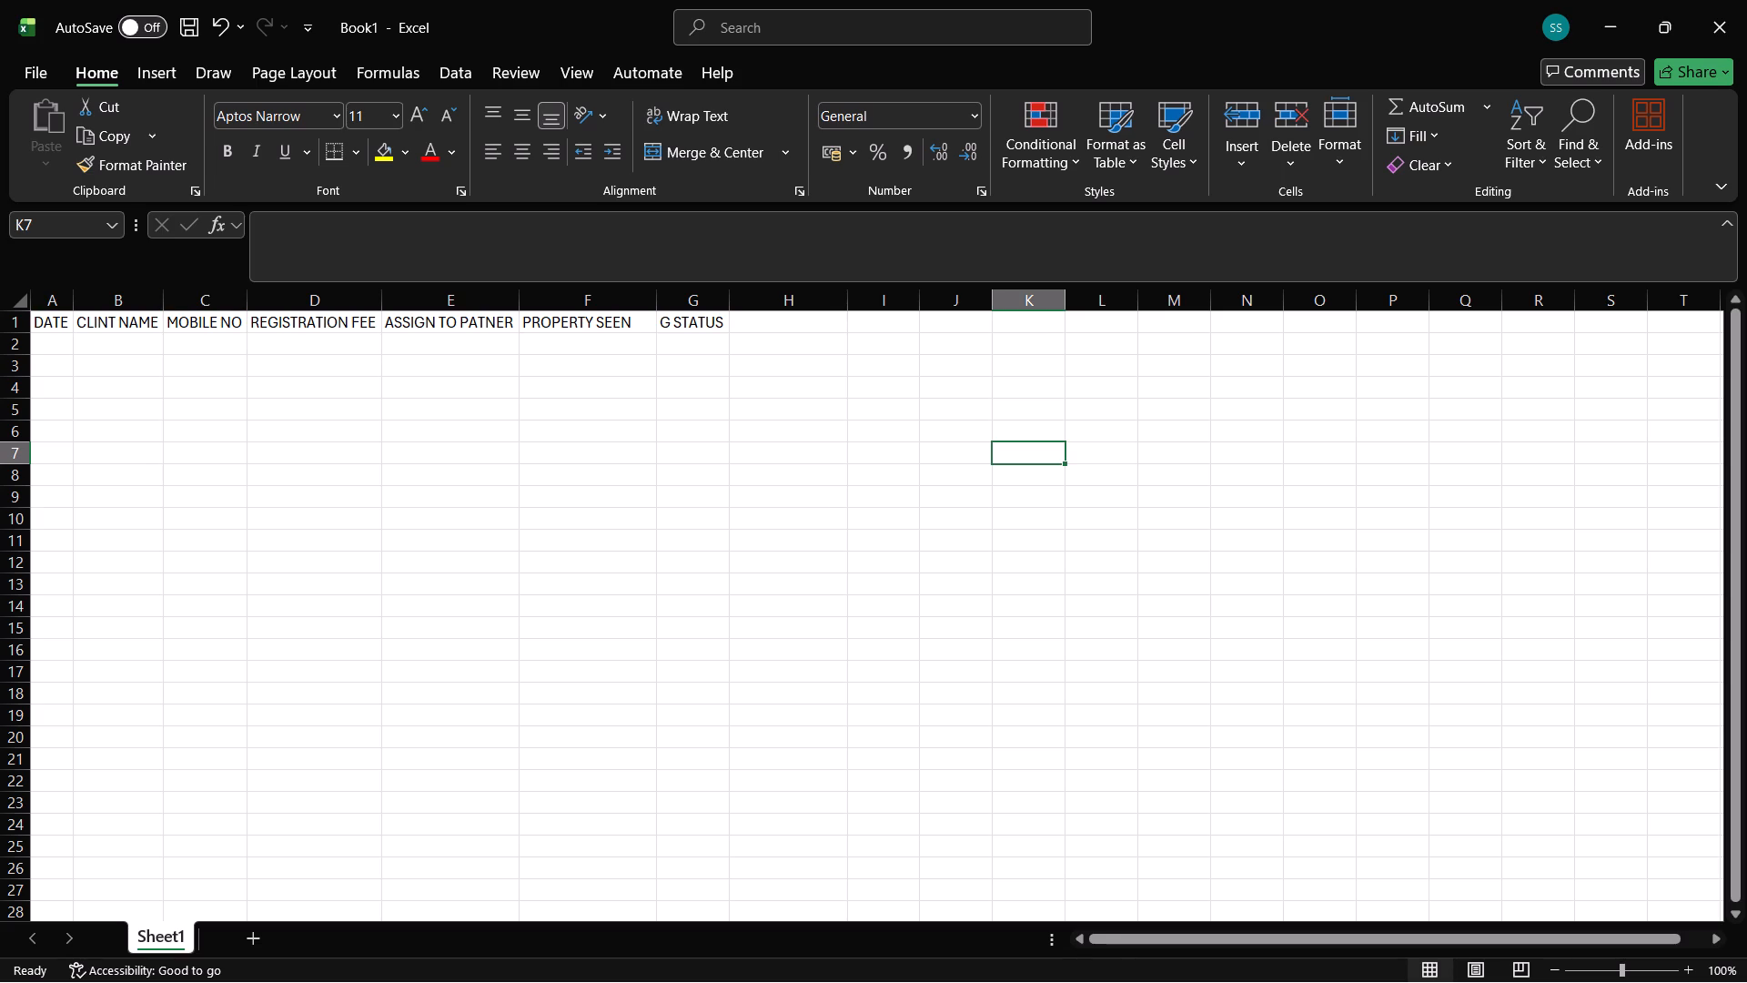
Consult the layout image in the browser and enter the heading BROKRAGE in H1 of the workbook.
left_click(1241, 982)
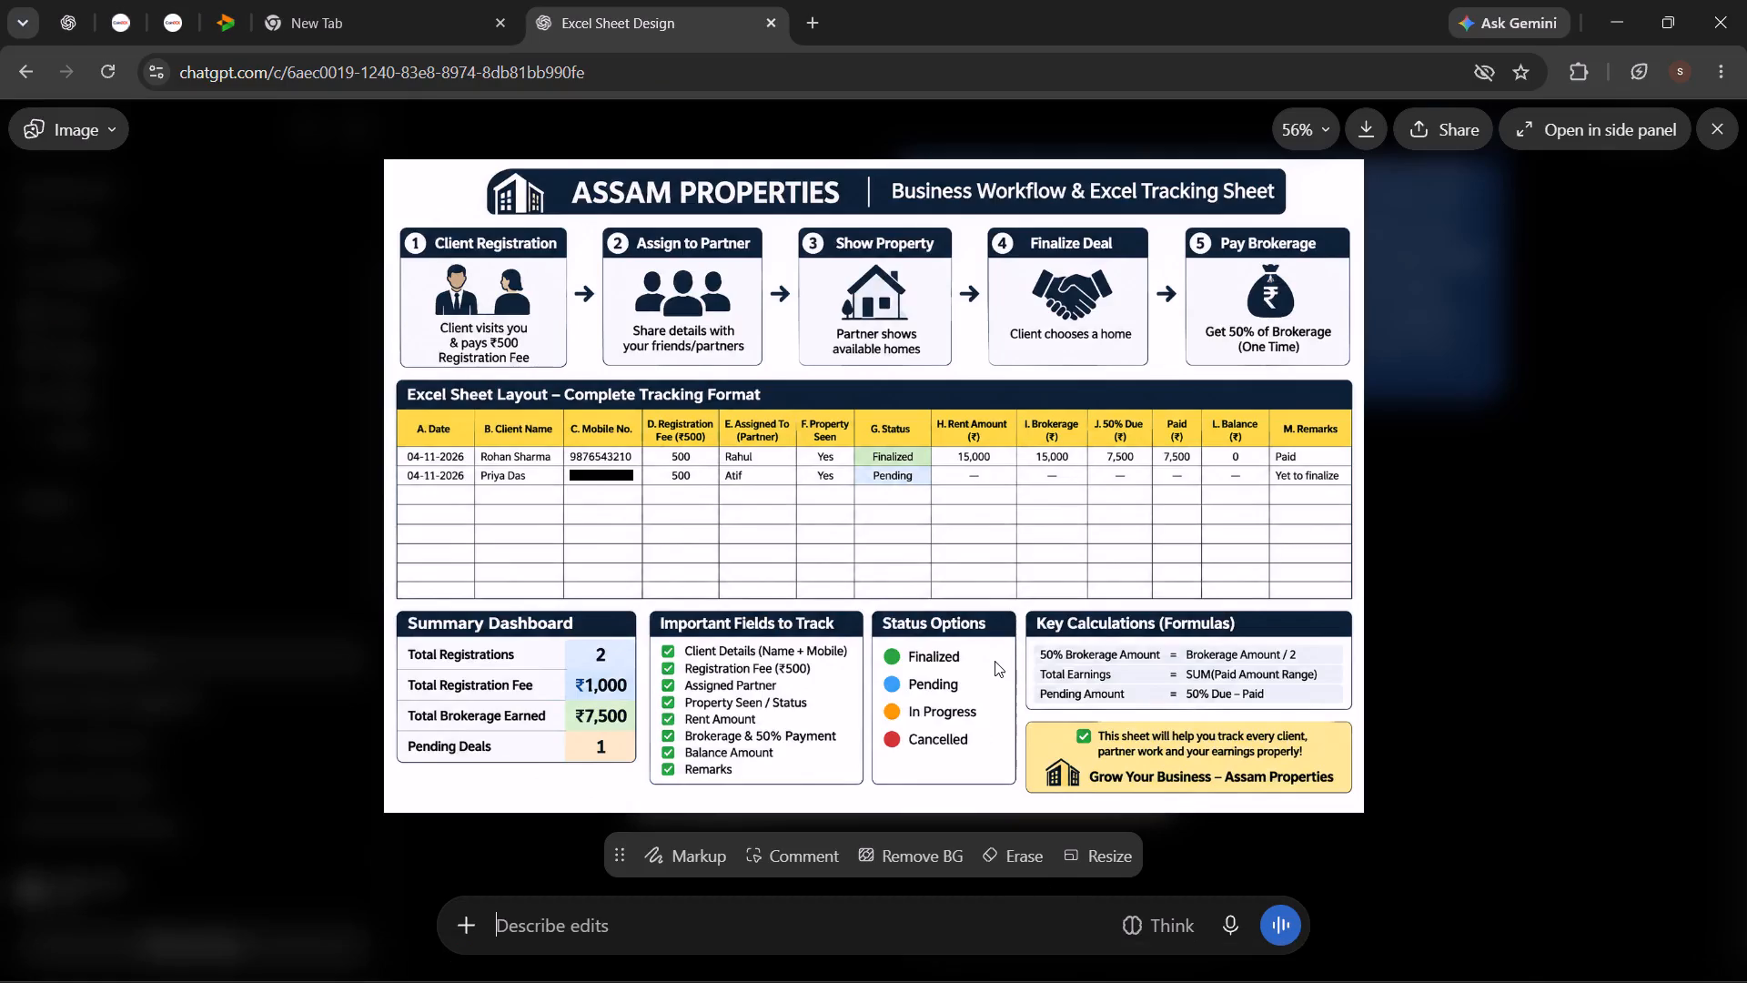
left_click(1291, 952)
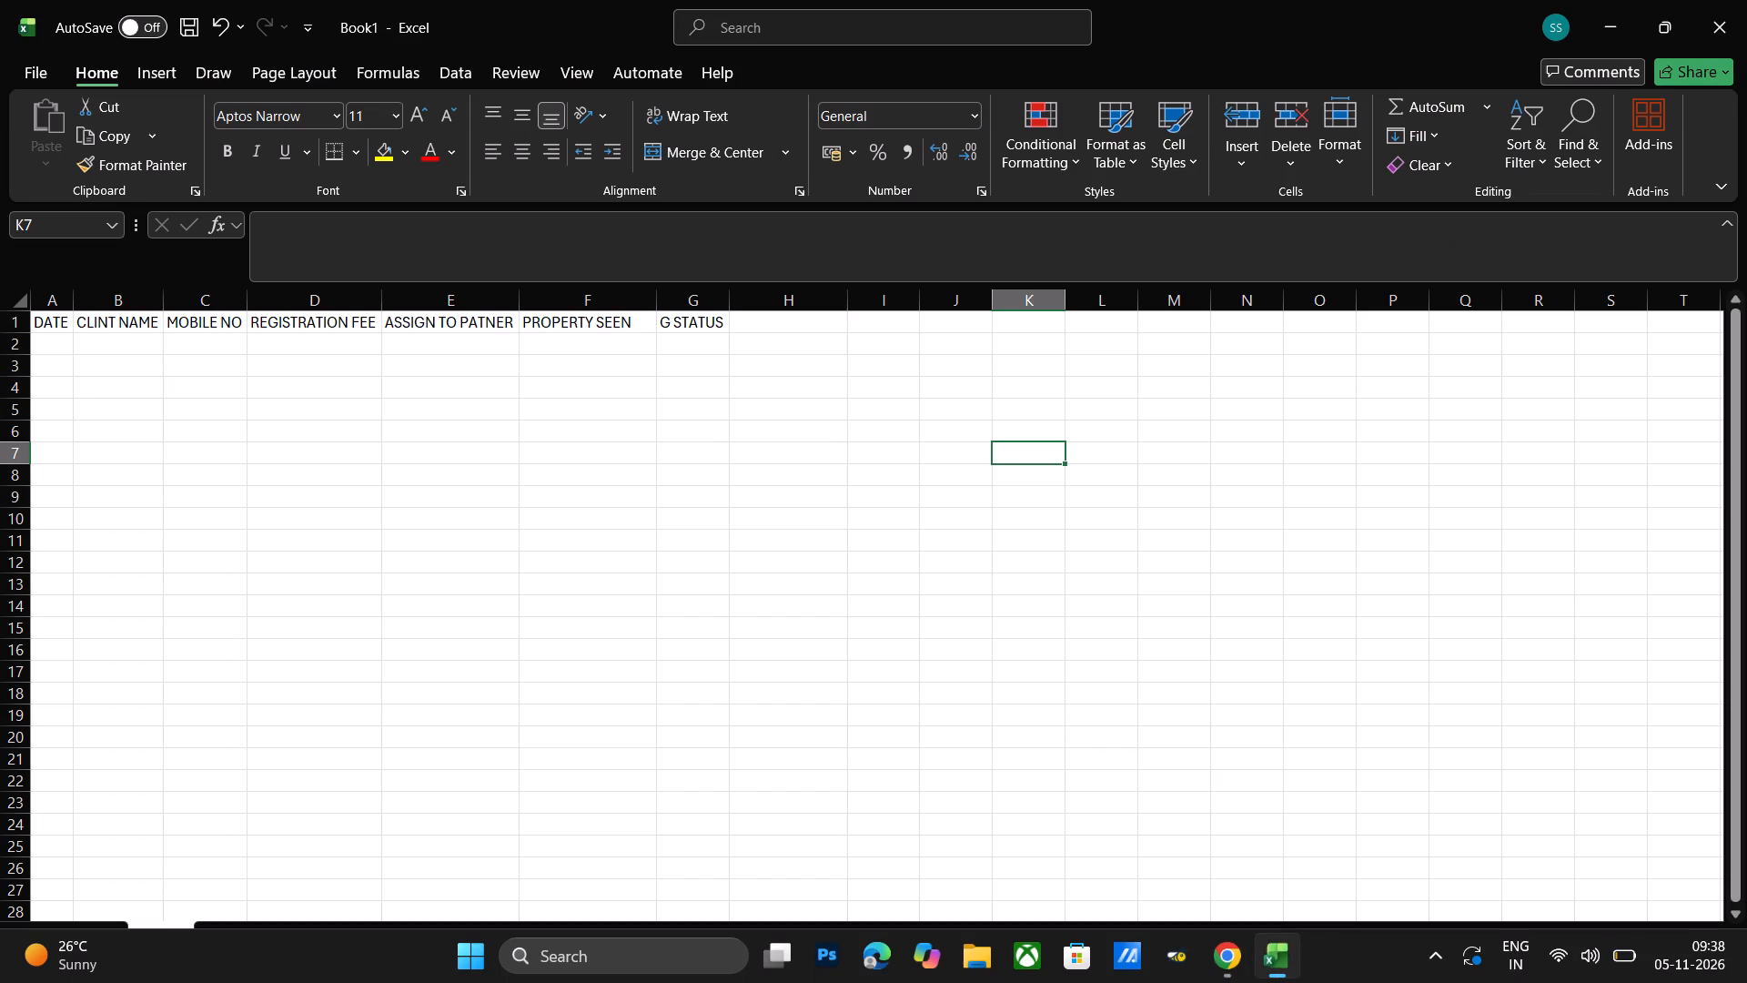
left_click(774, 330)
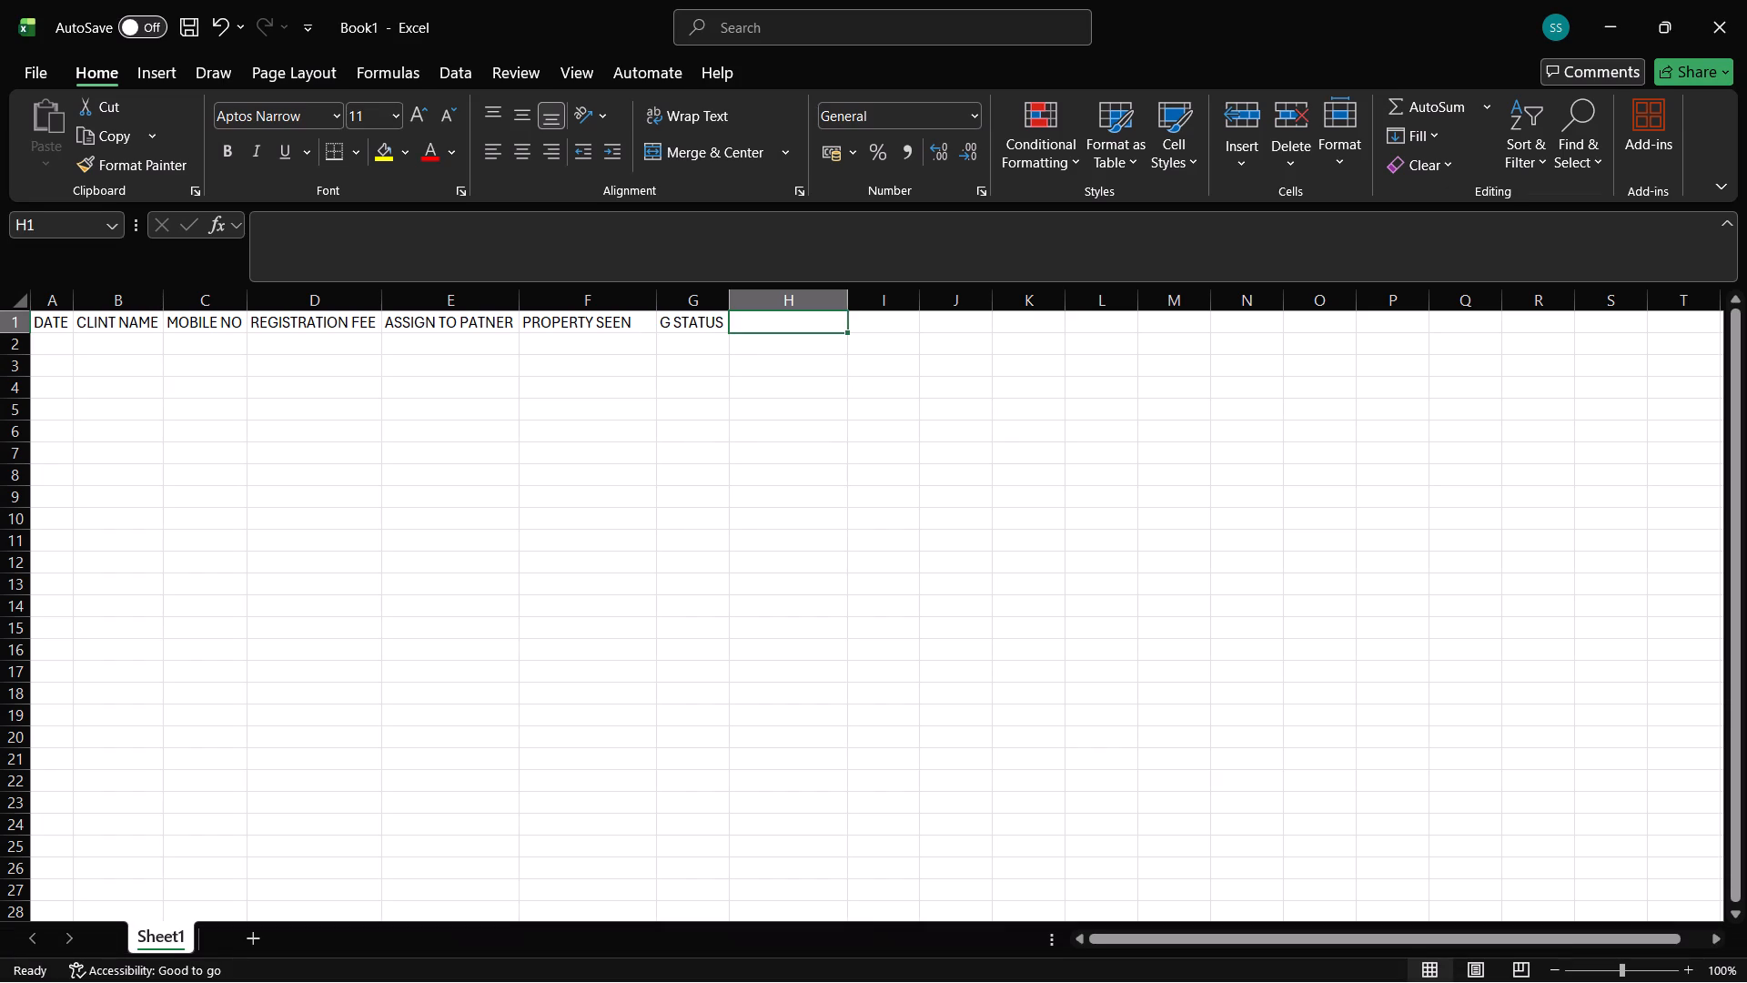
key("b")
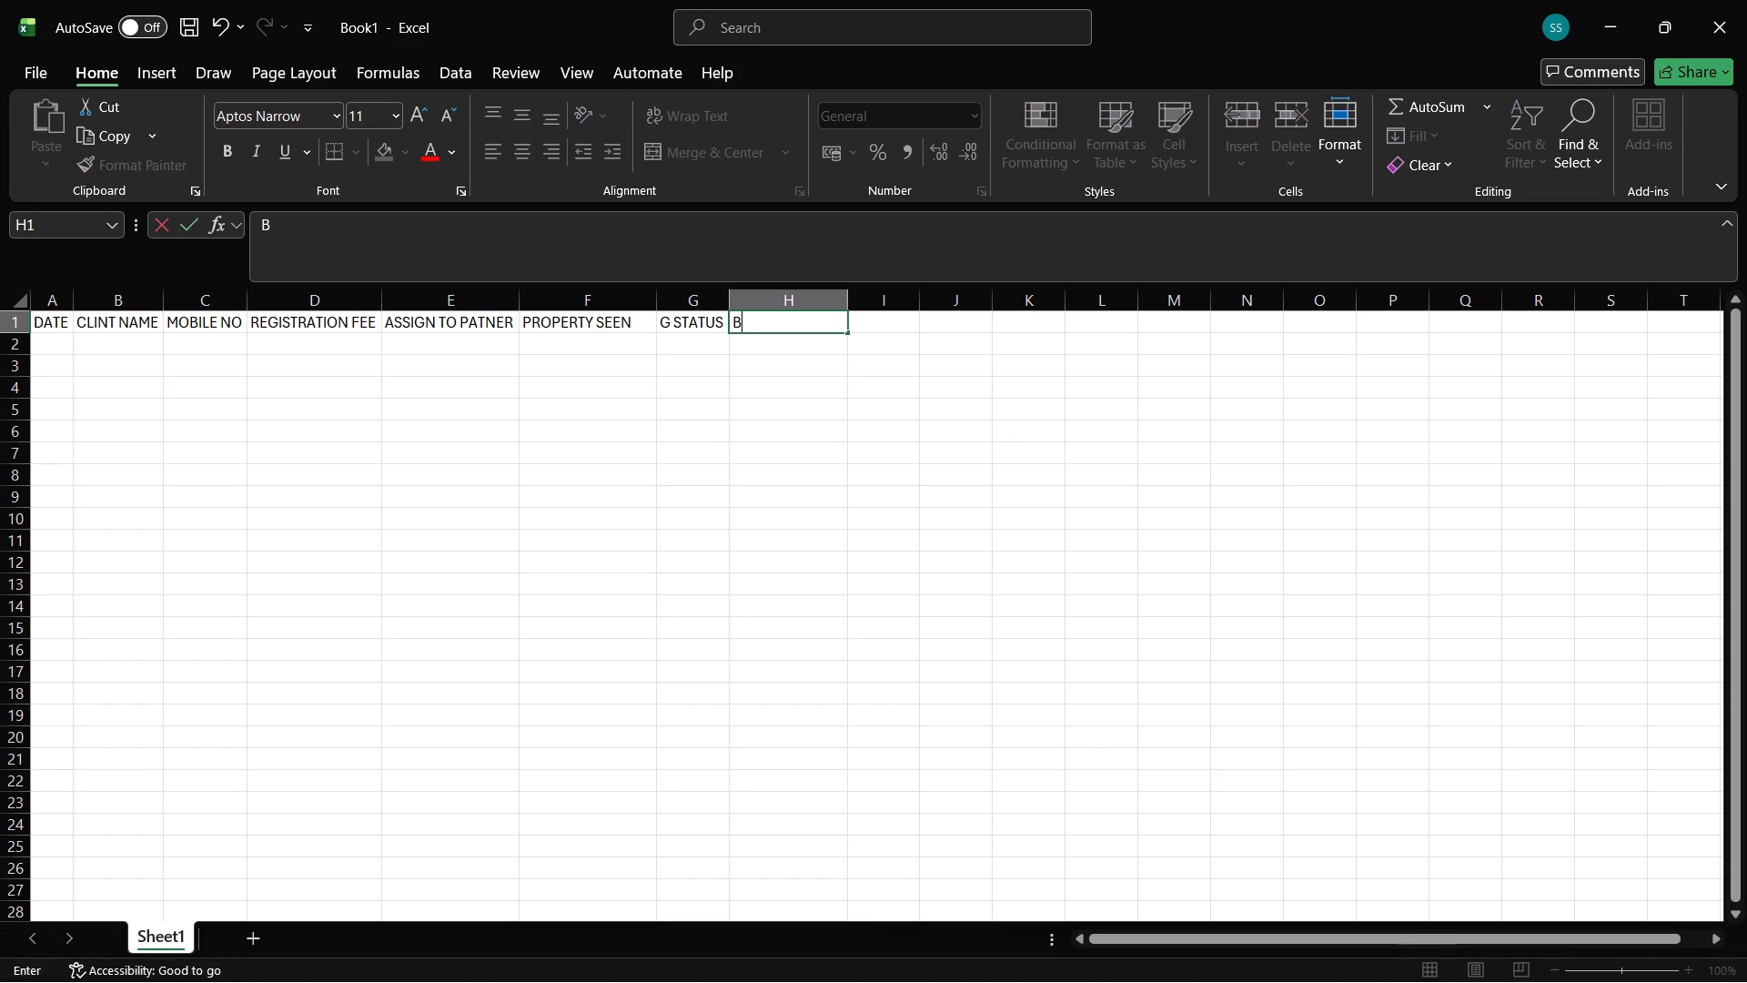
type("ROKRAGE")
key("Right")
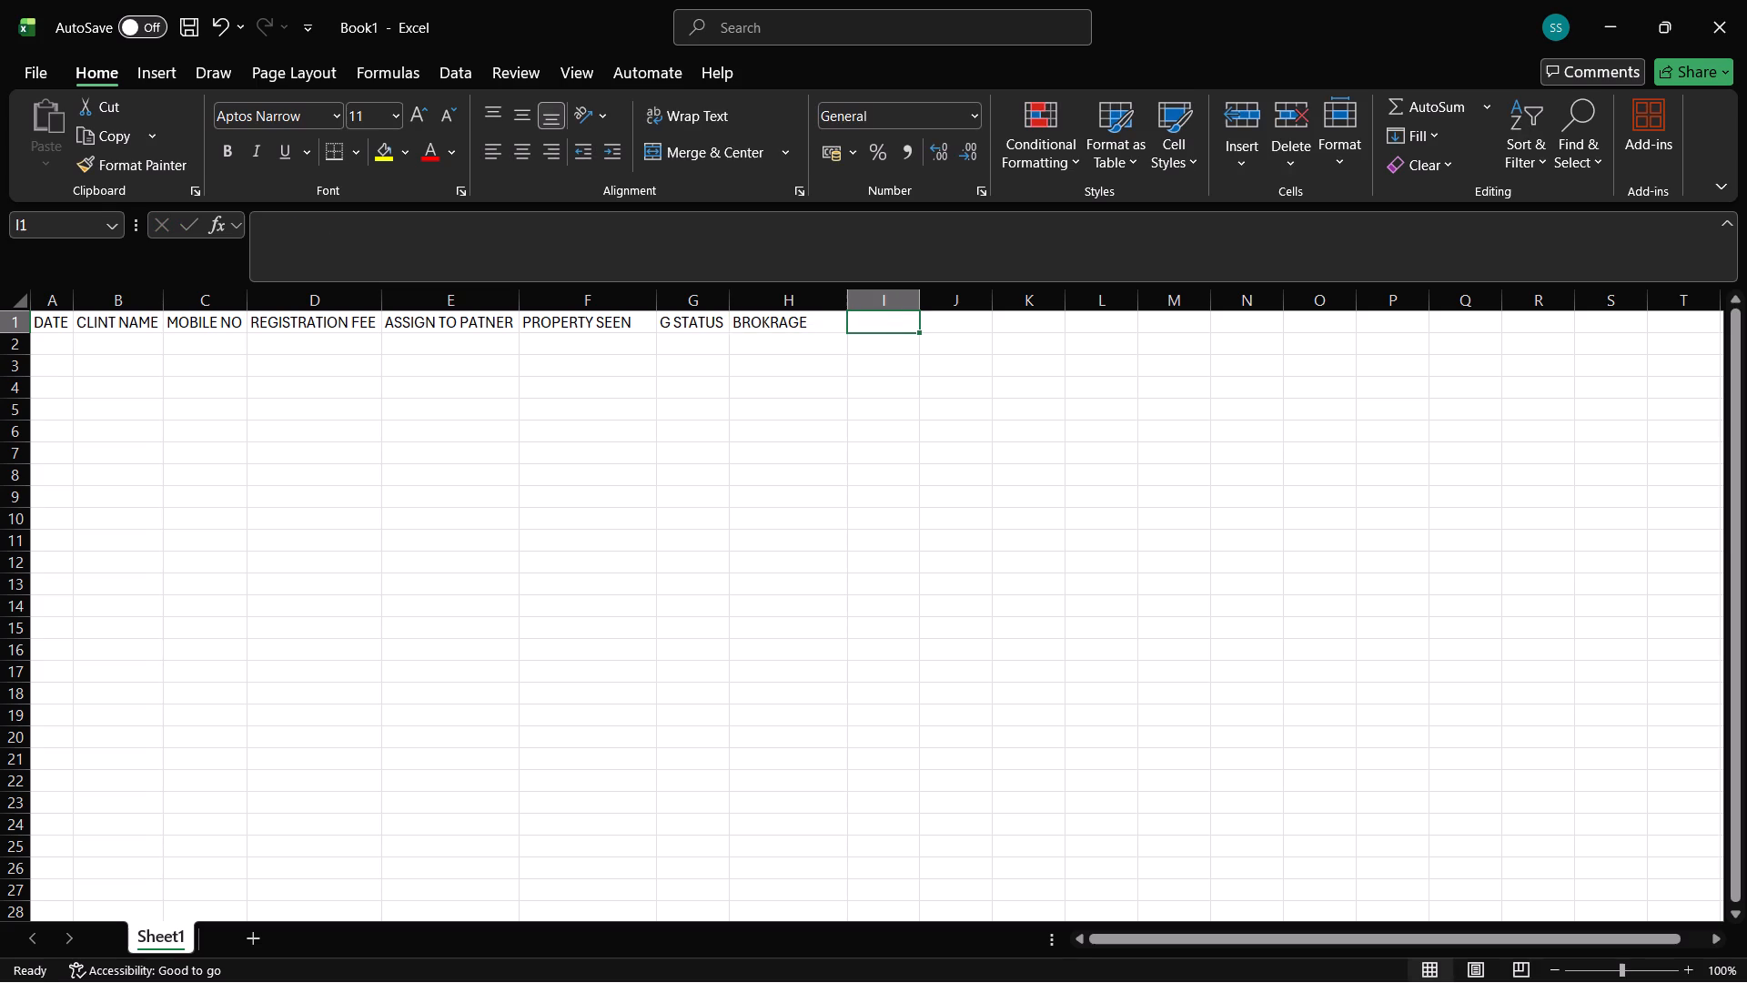
Recheck the layout image's column order and replace the heading in H1 of the workbook with RENT AMOUNT.
left_click(1245, 960)
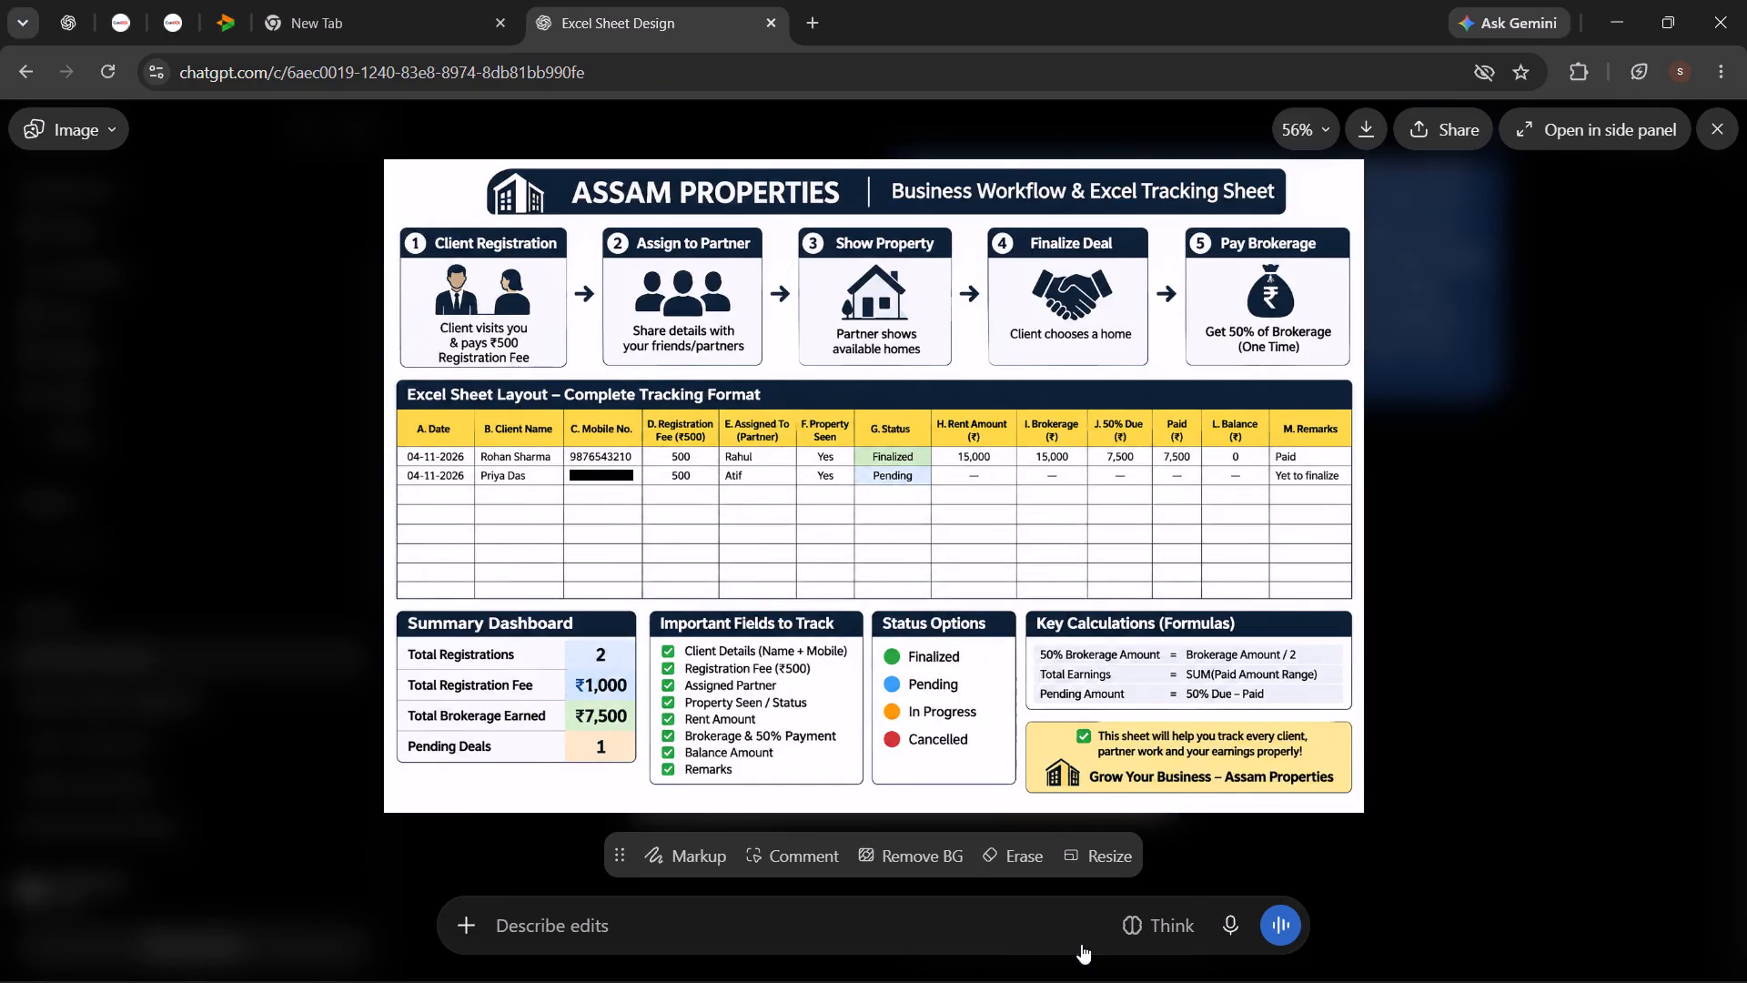
left_click(1266, 947)
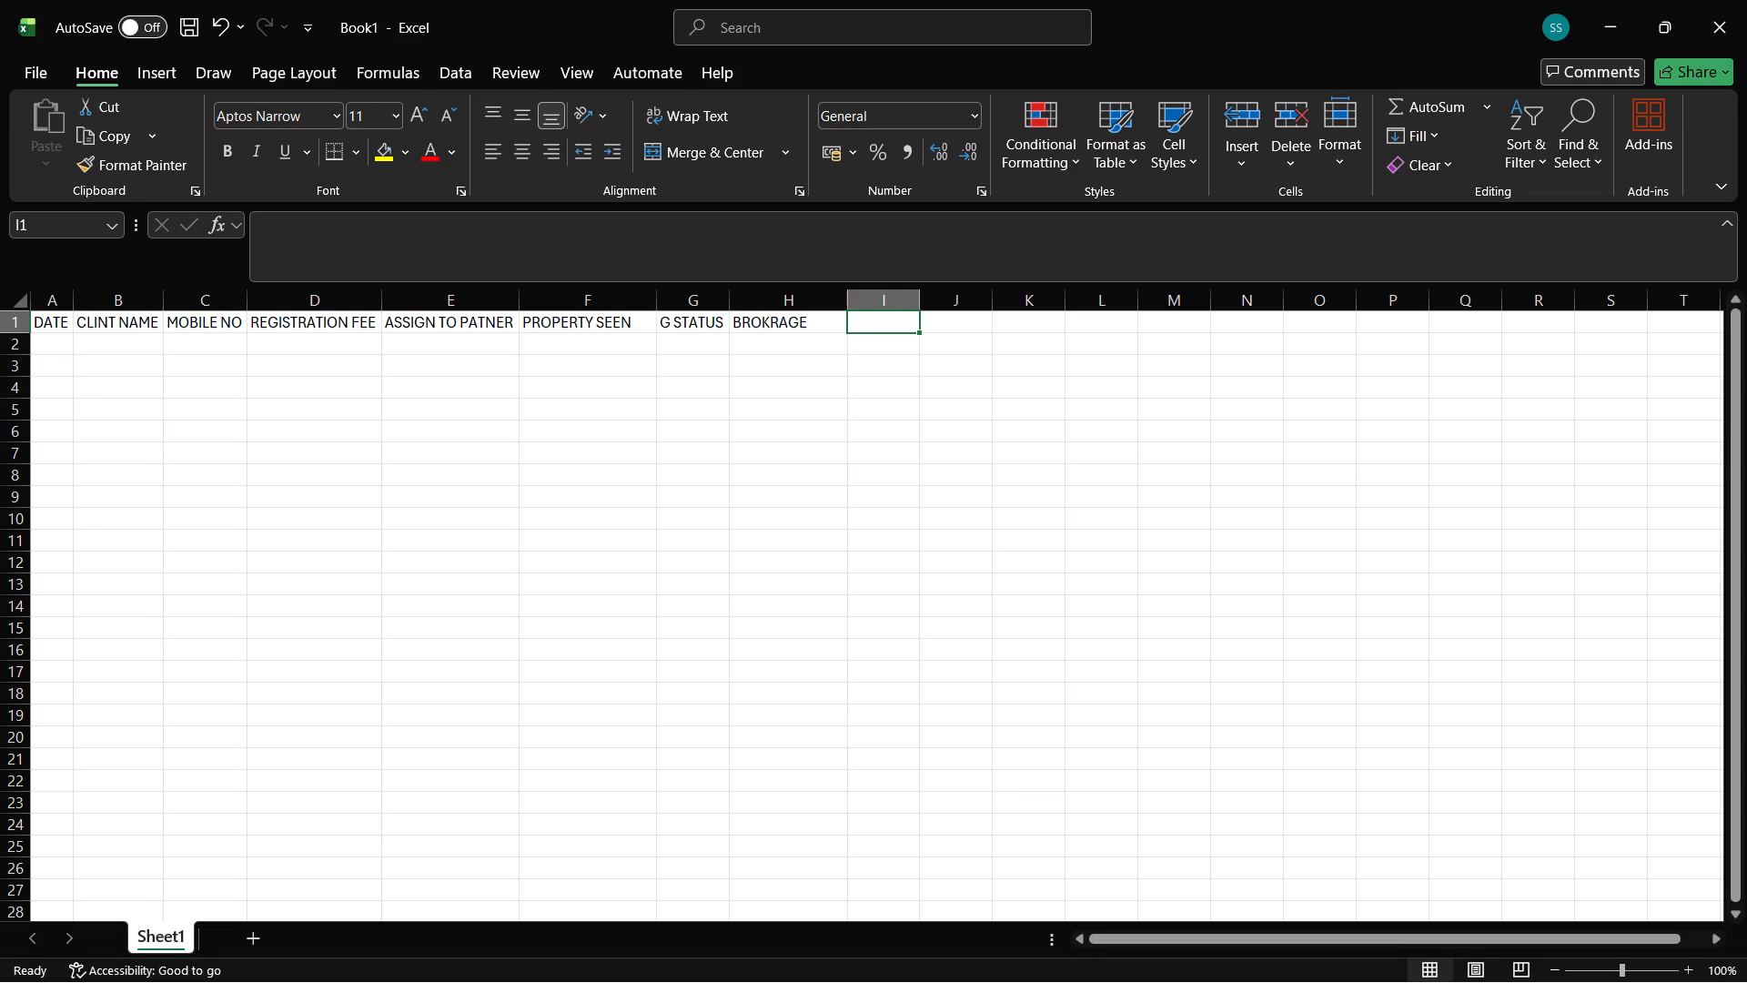
left_click(1204, 968)
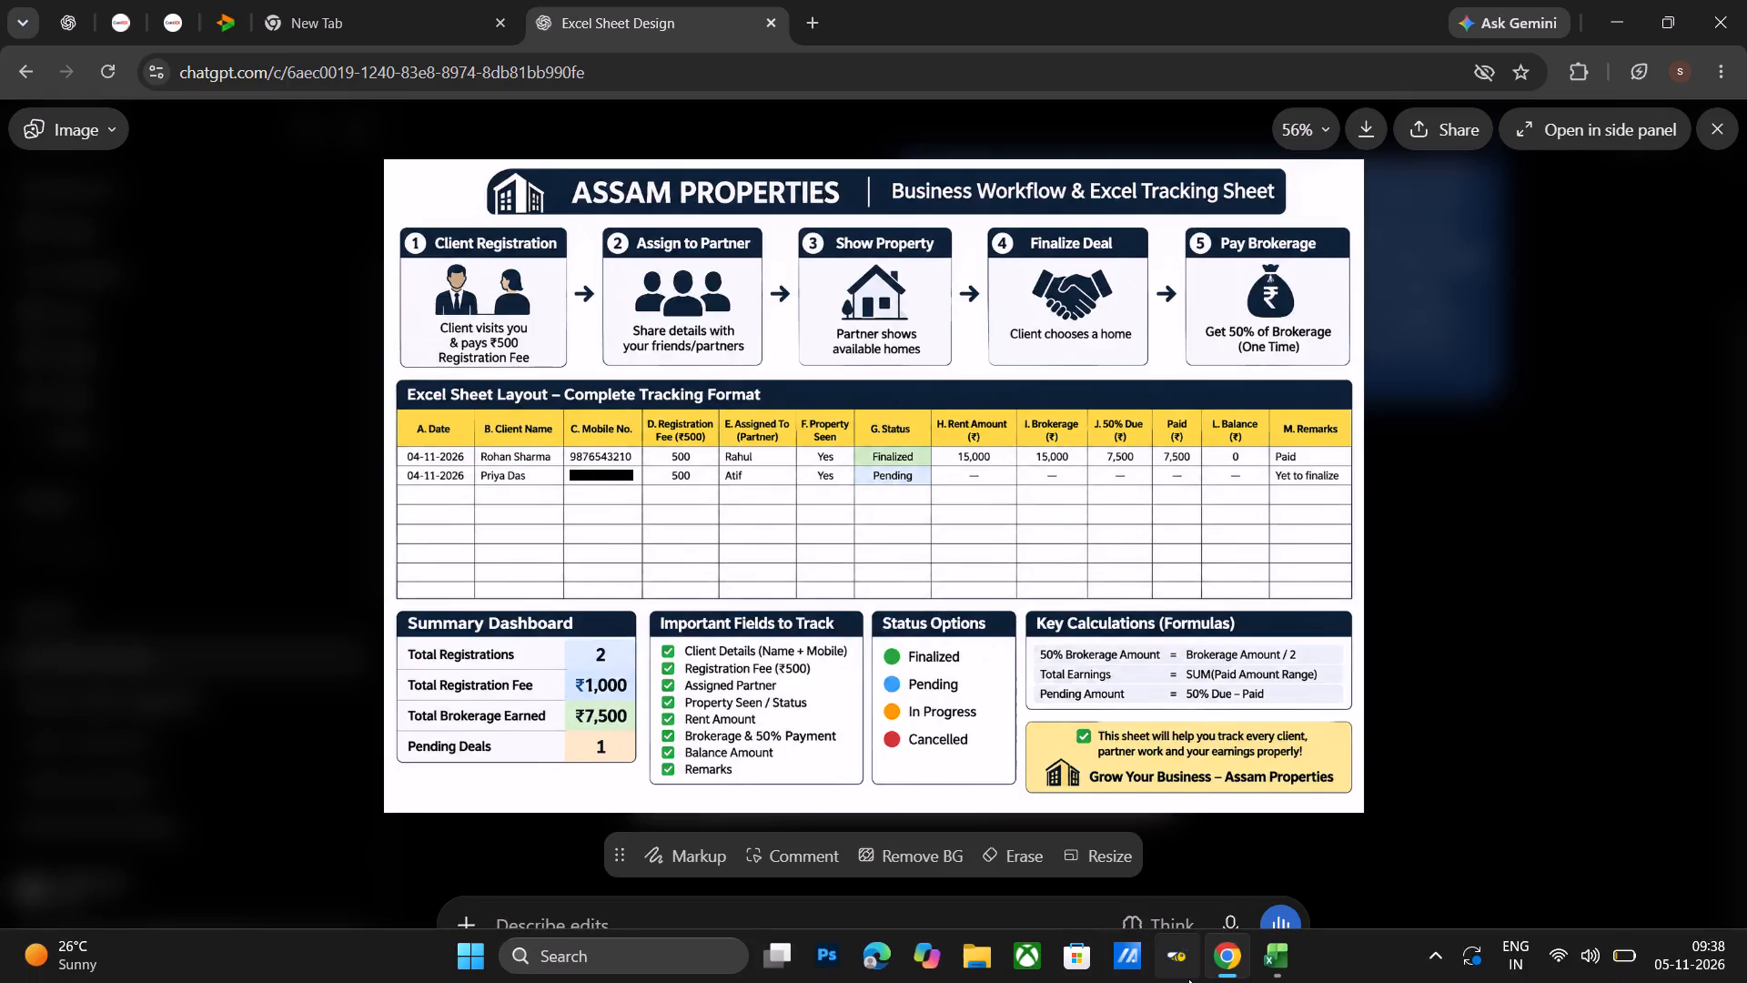
left_click(1272, 961)
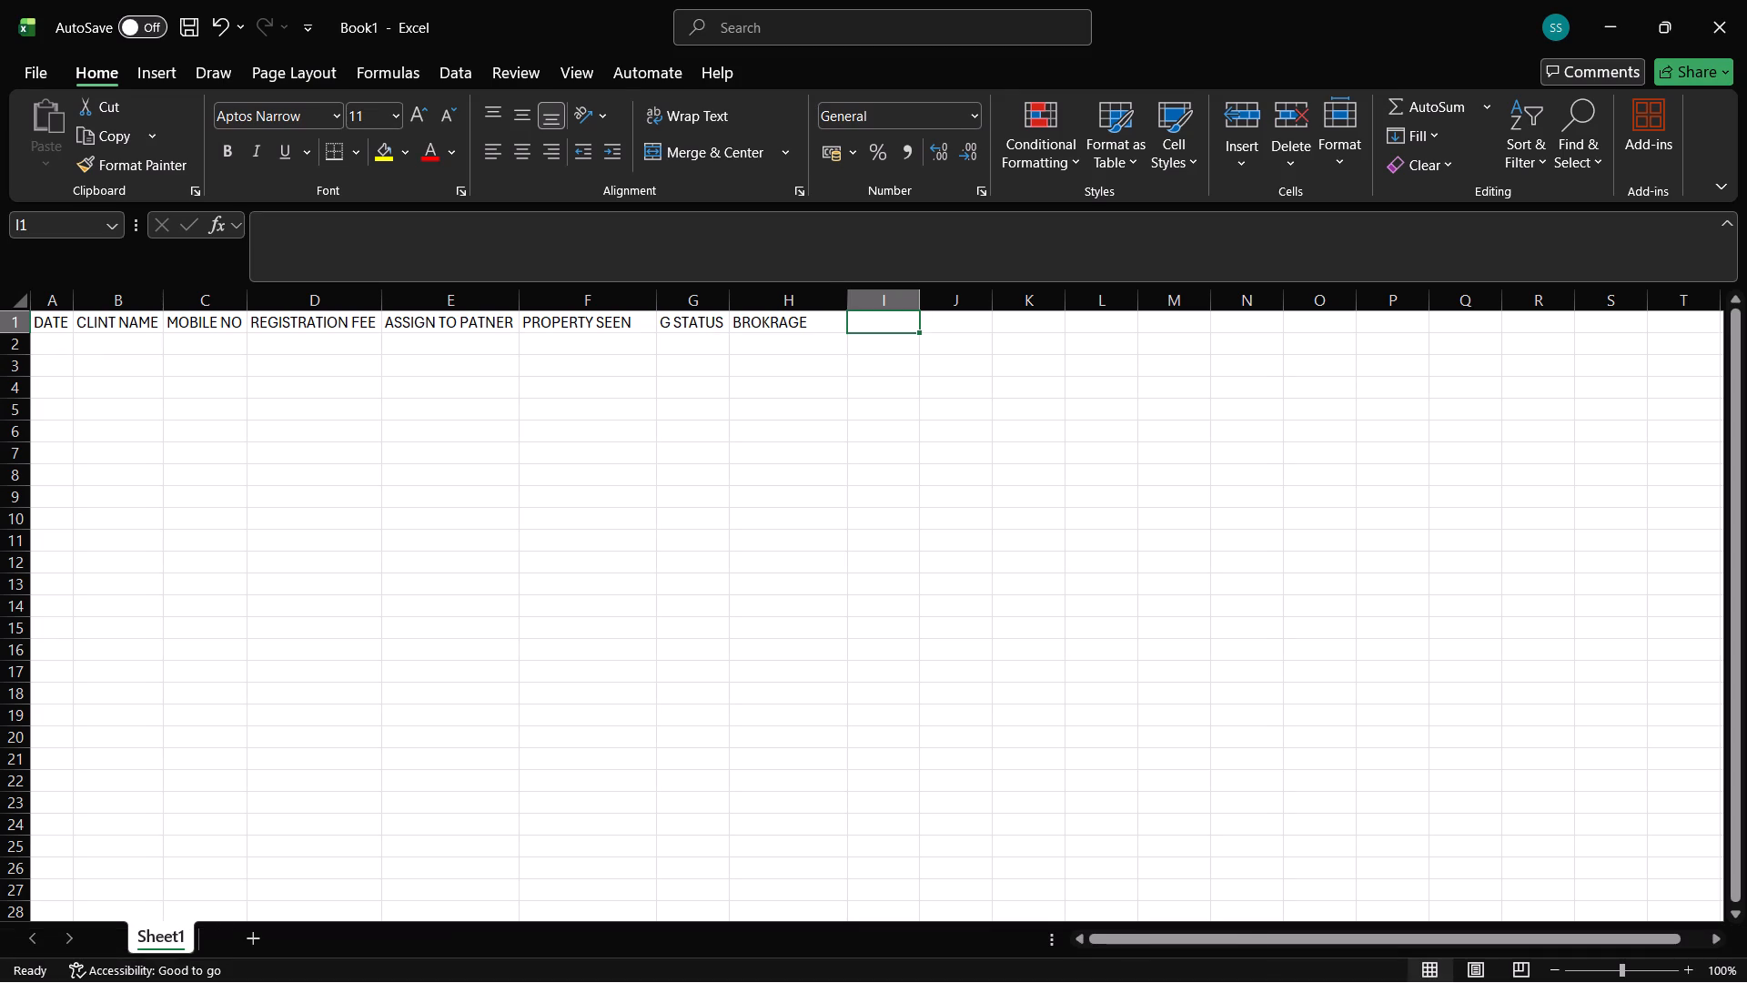
left_click(824, 319)
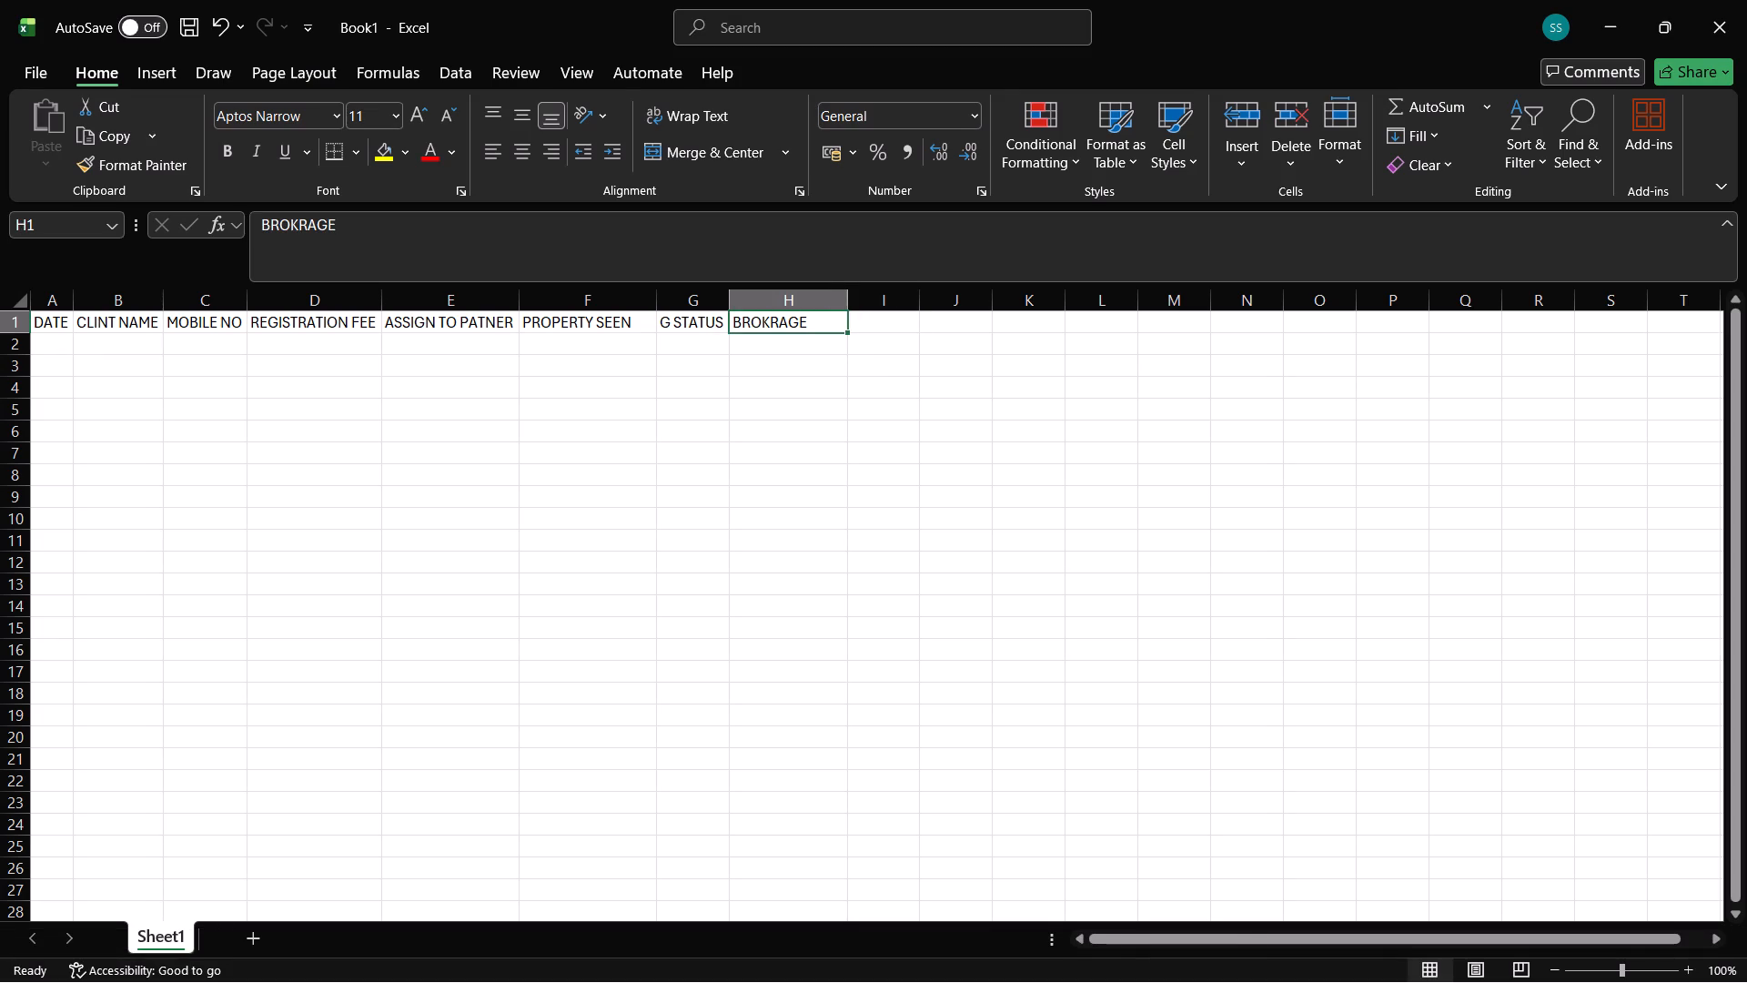
key("ctrl+c")
type("RENT AMOUNT")
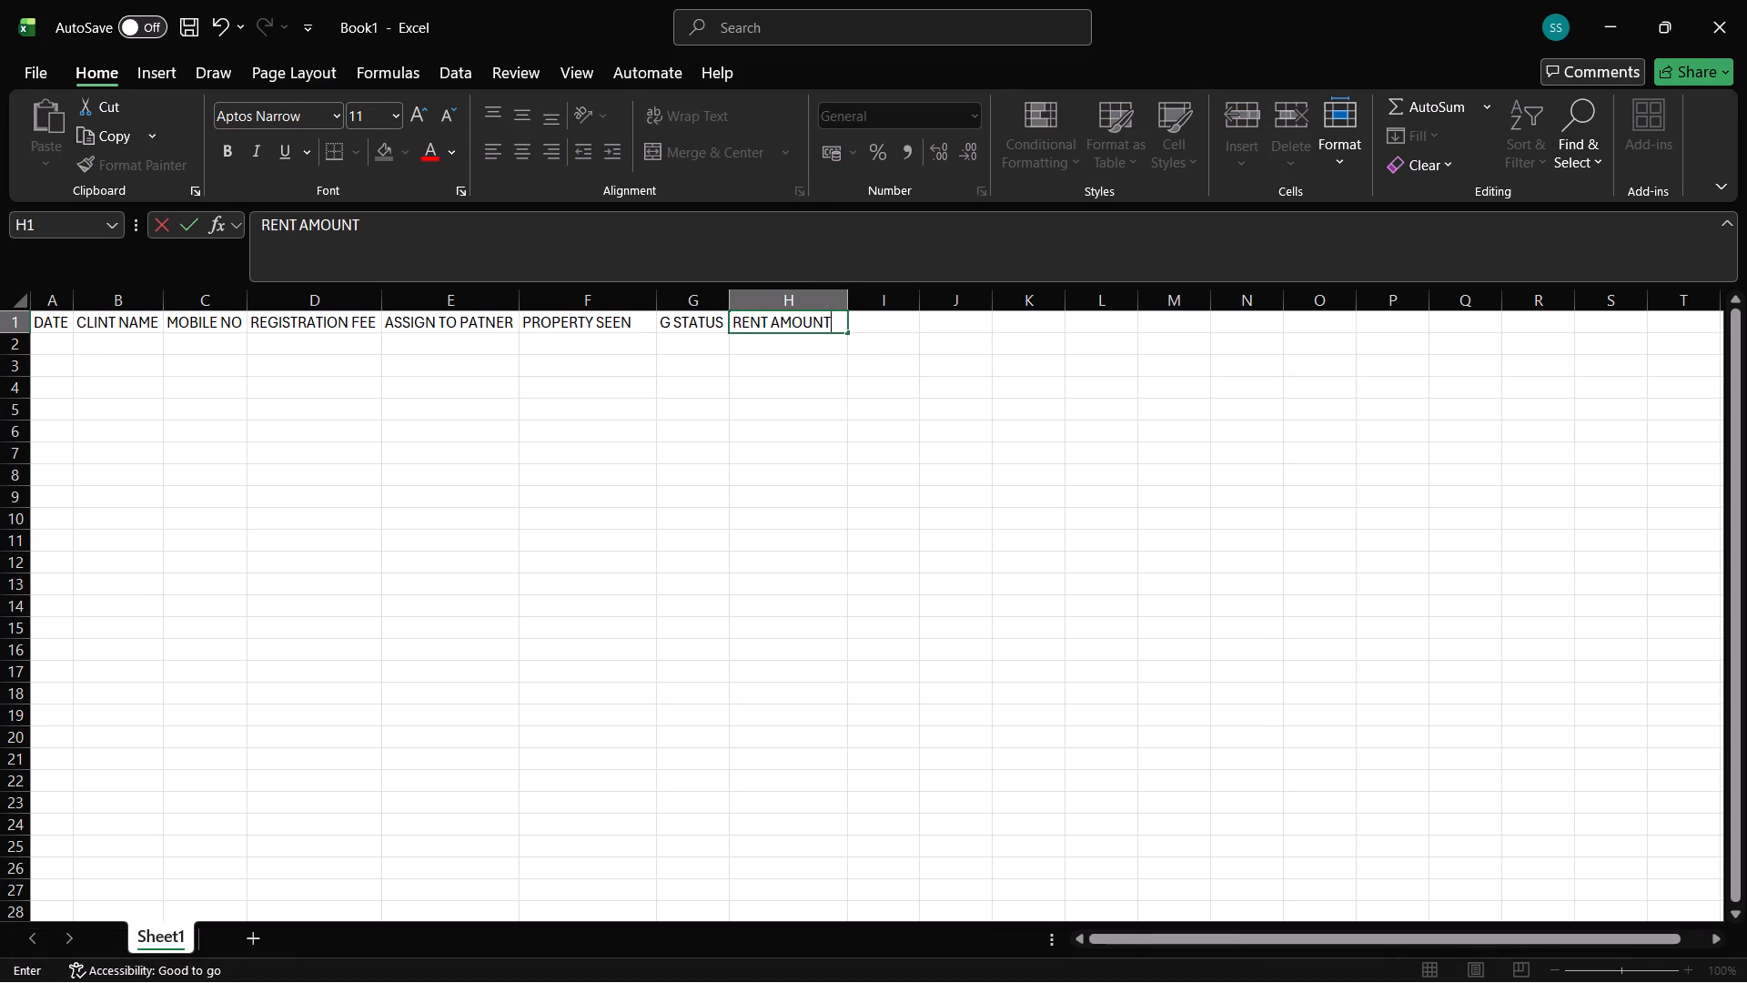
key("Right")
Enter the heading BROKERAGE in I1, checking the layout image for its spelling.
type("BR")
key("o")
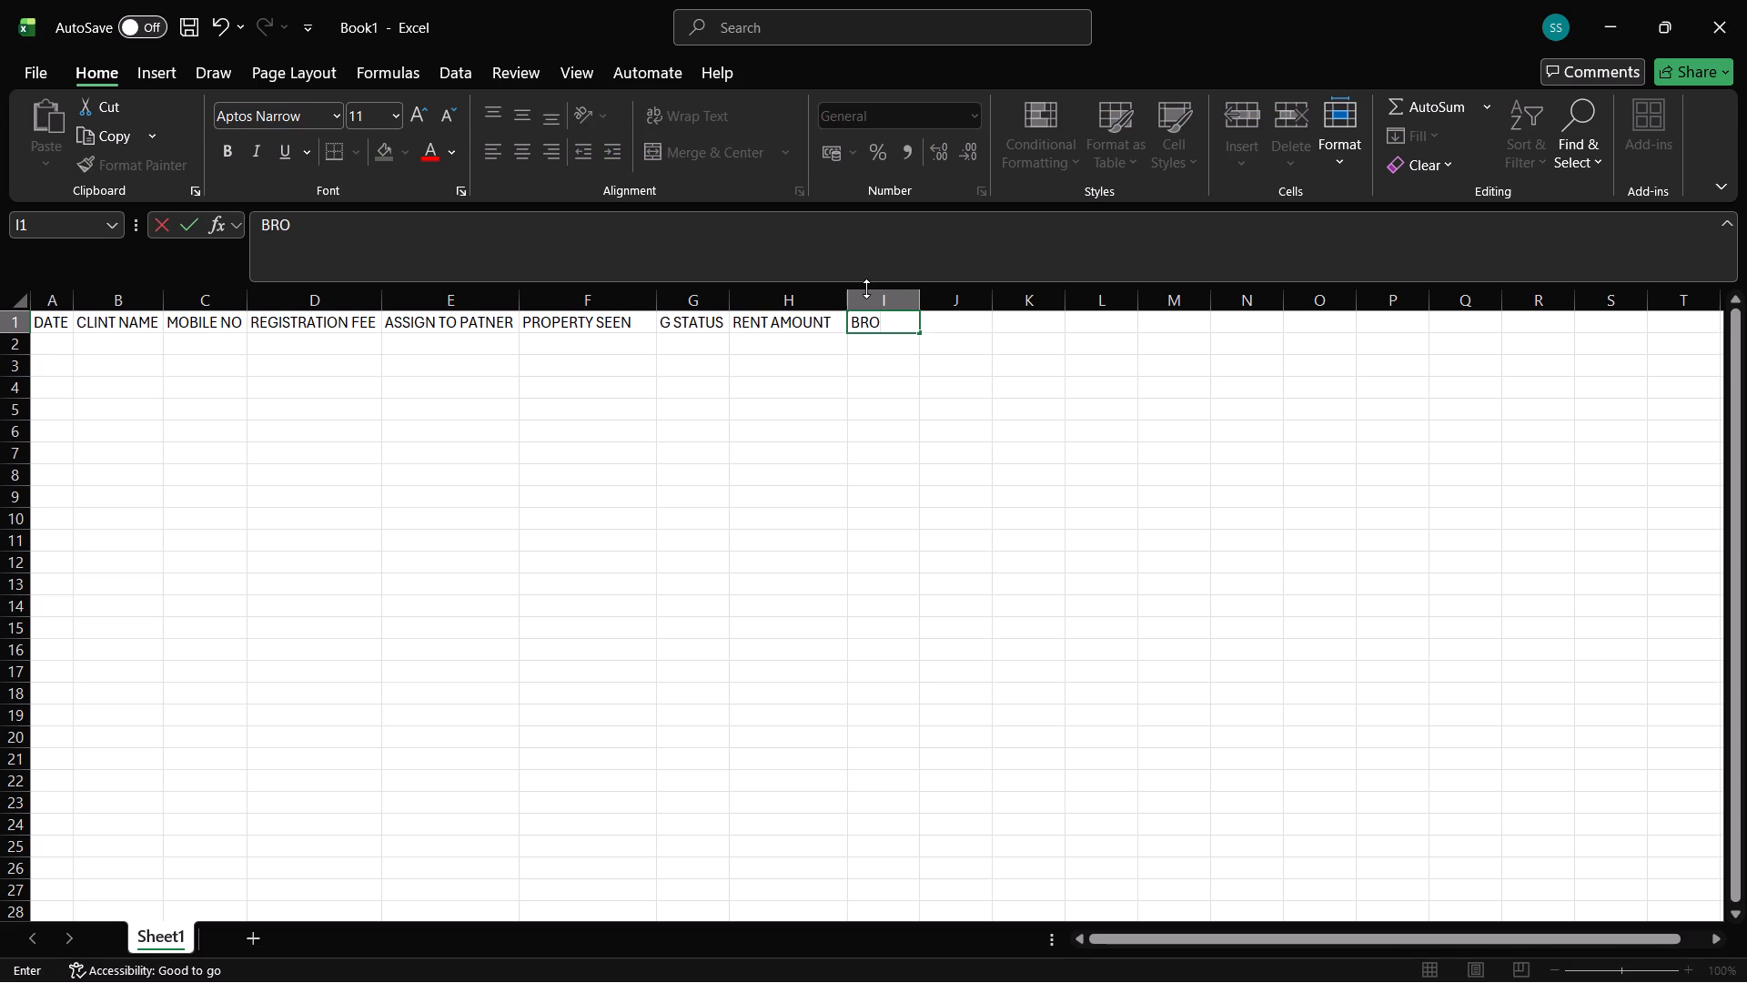
left_click(1227, 944)
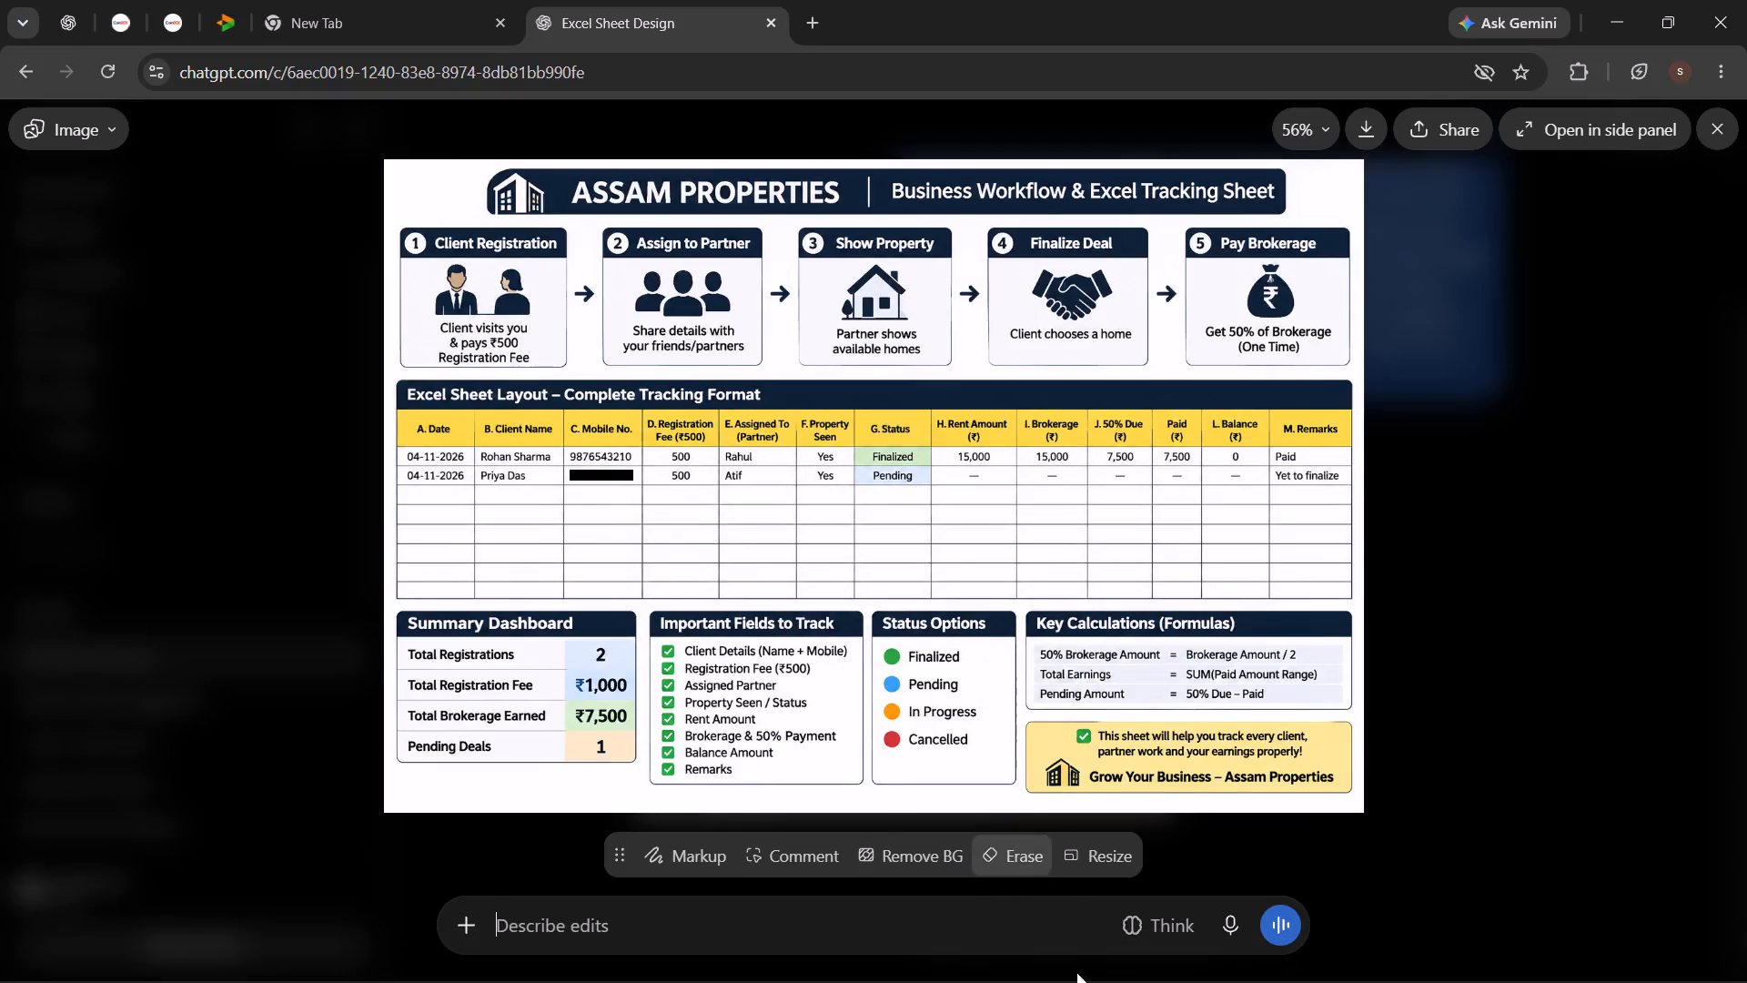
left_click(1263, 968)
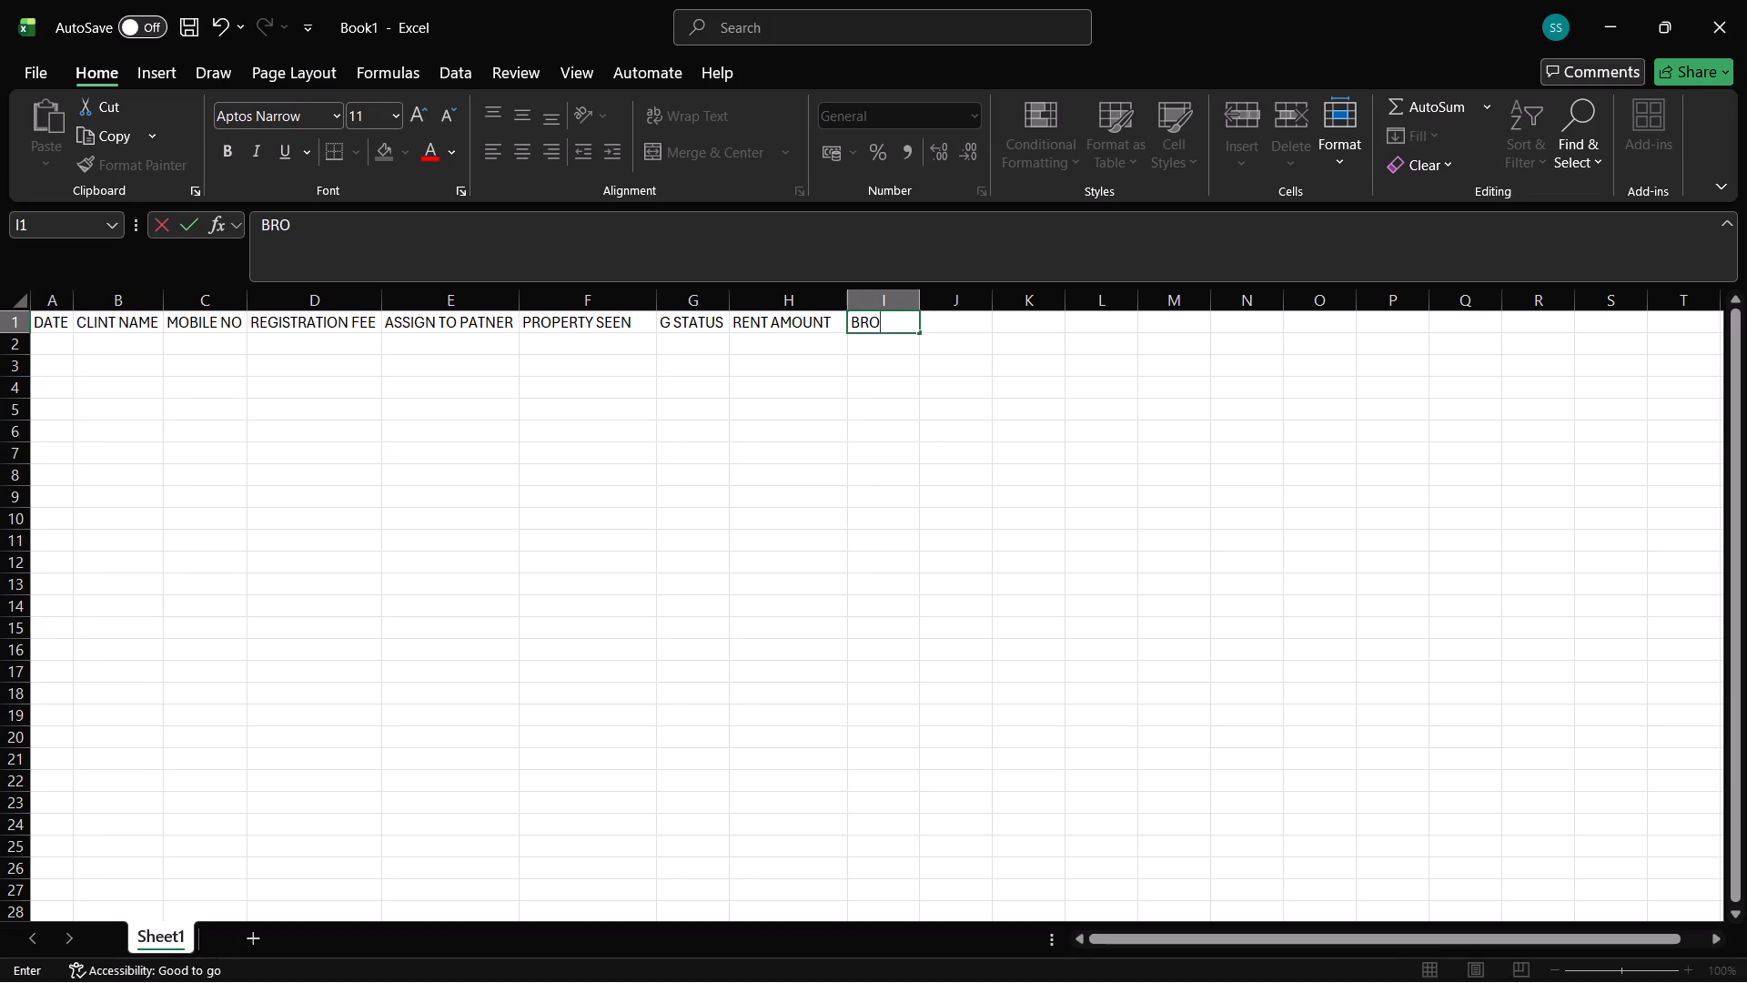
type("KERAGE")
key("Right")
Autofit column I to the width of its BROKERAGE heading.
left_click(1213, 952)
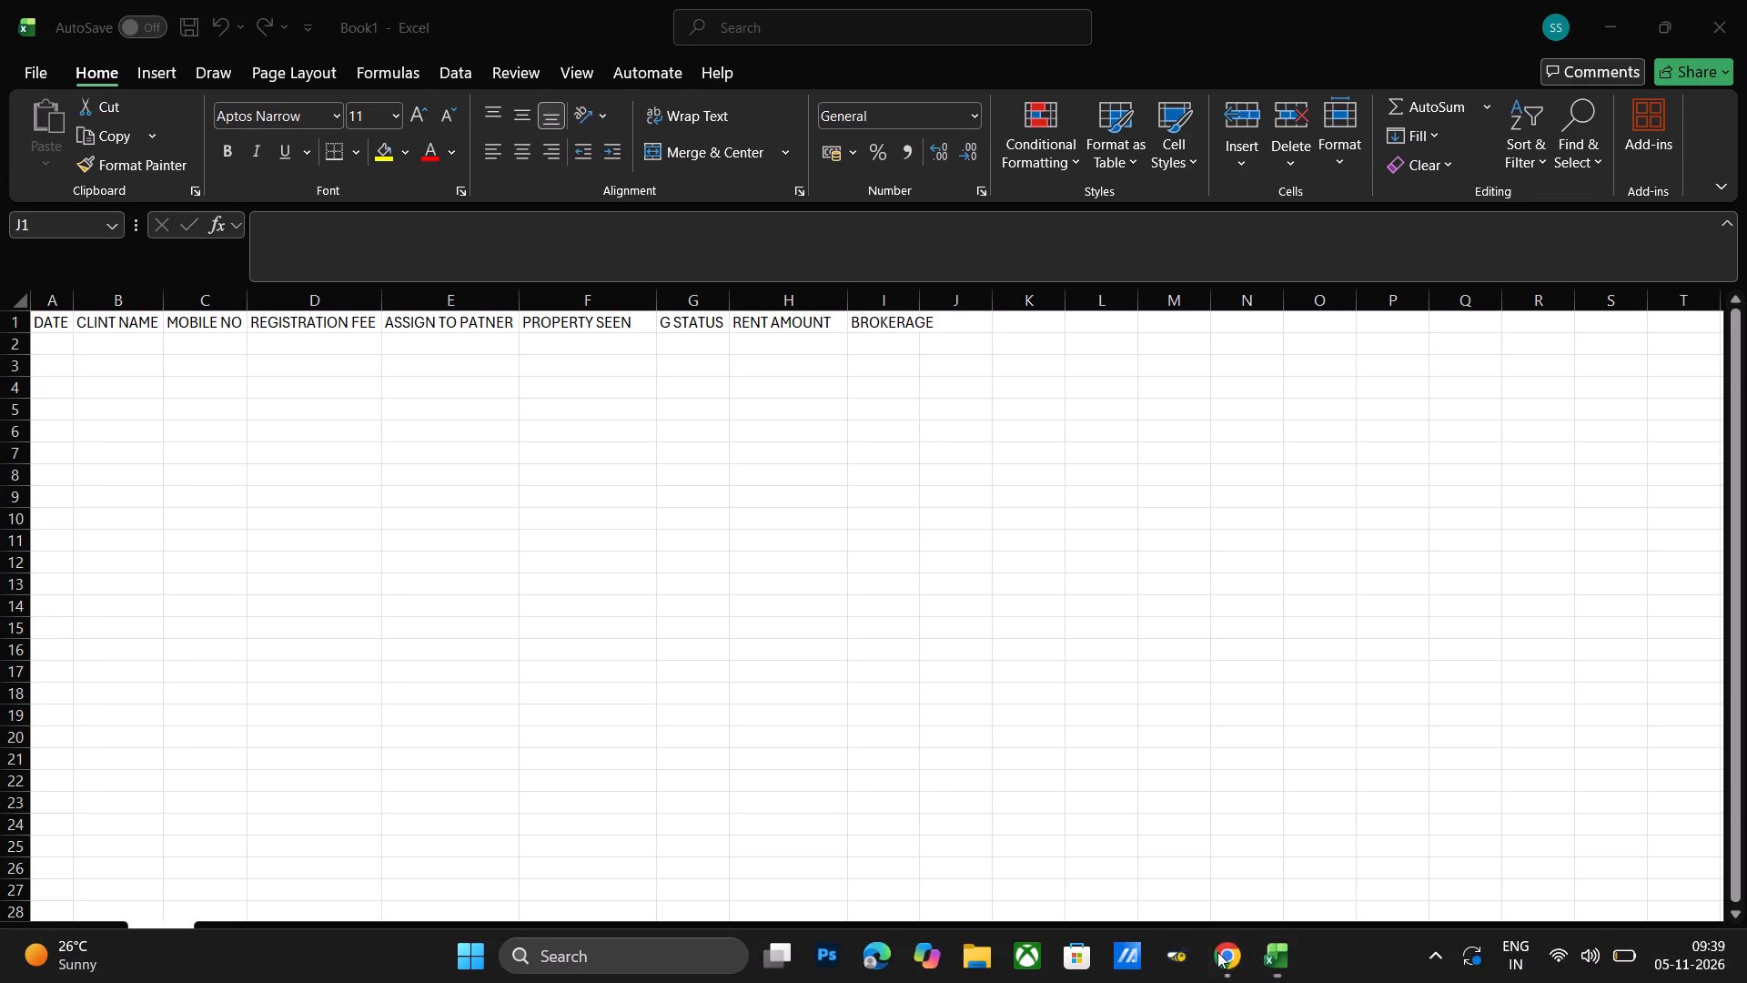
double_click(729, 288)
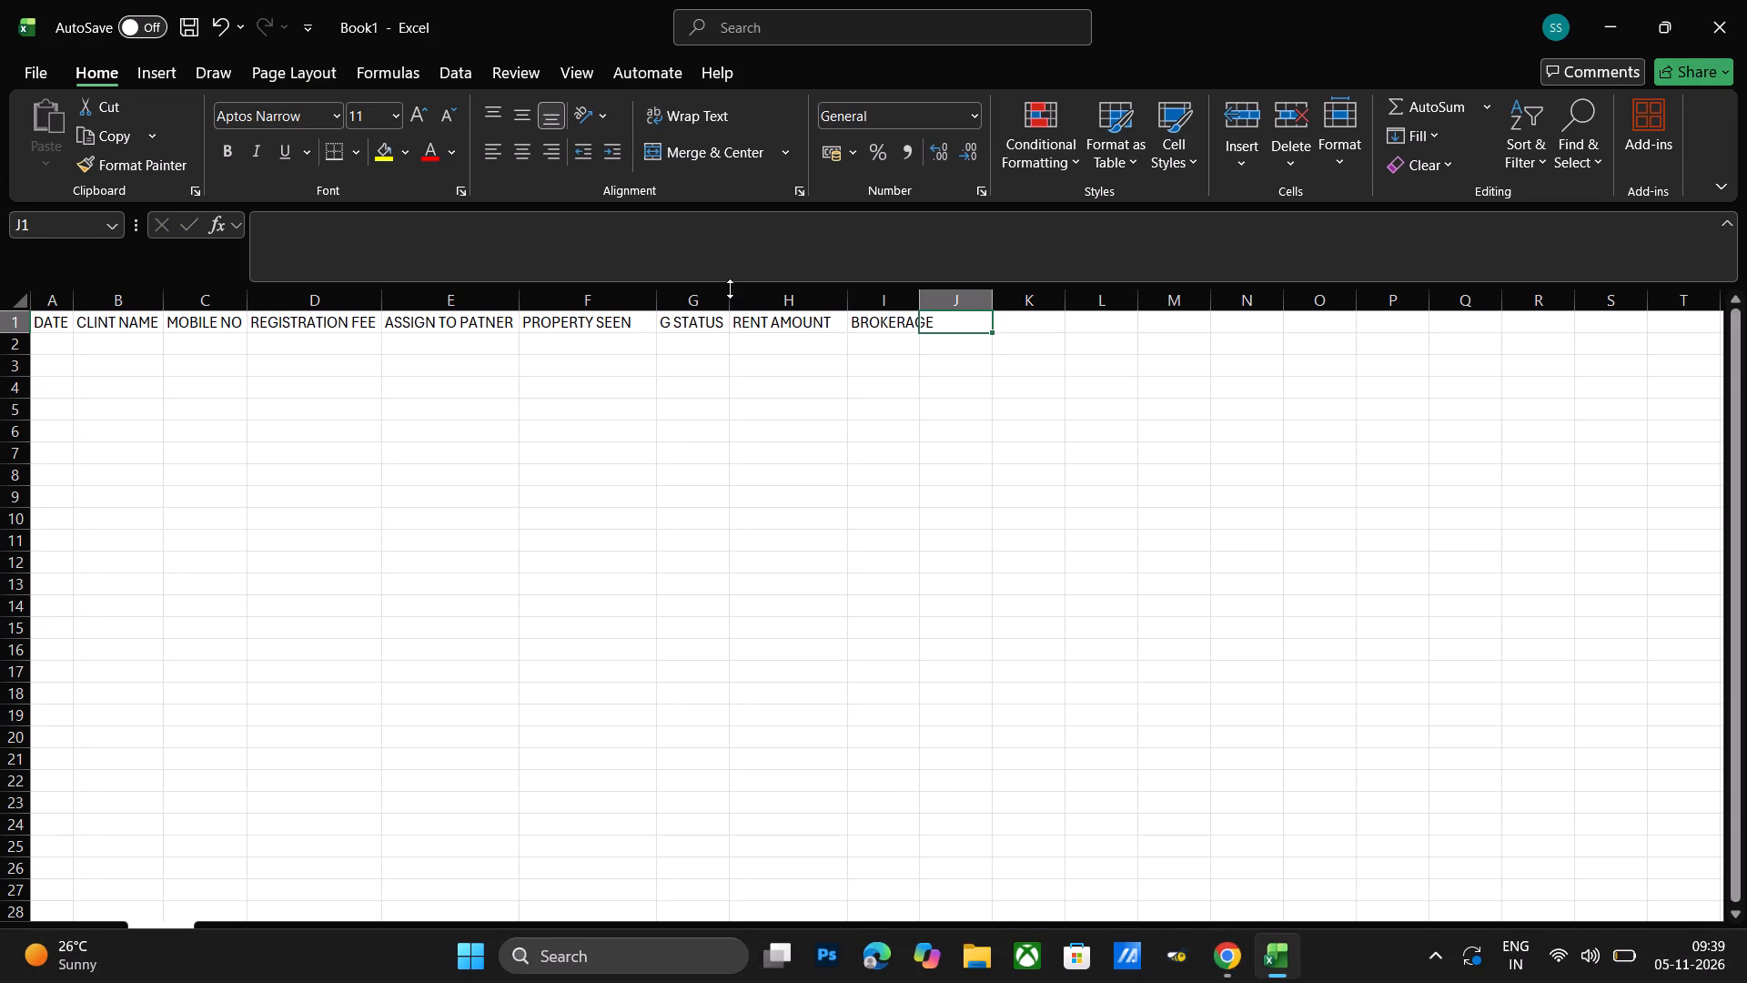
double_click(921, 307)
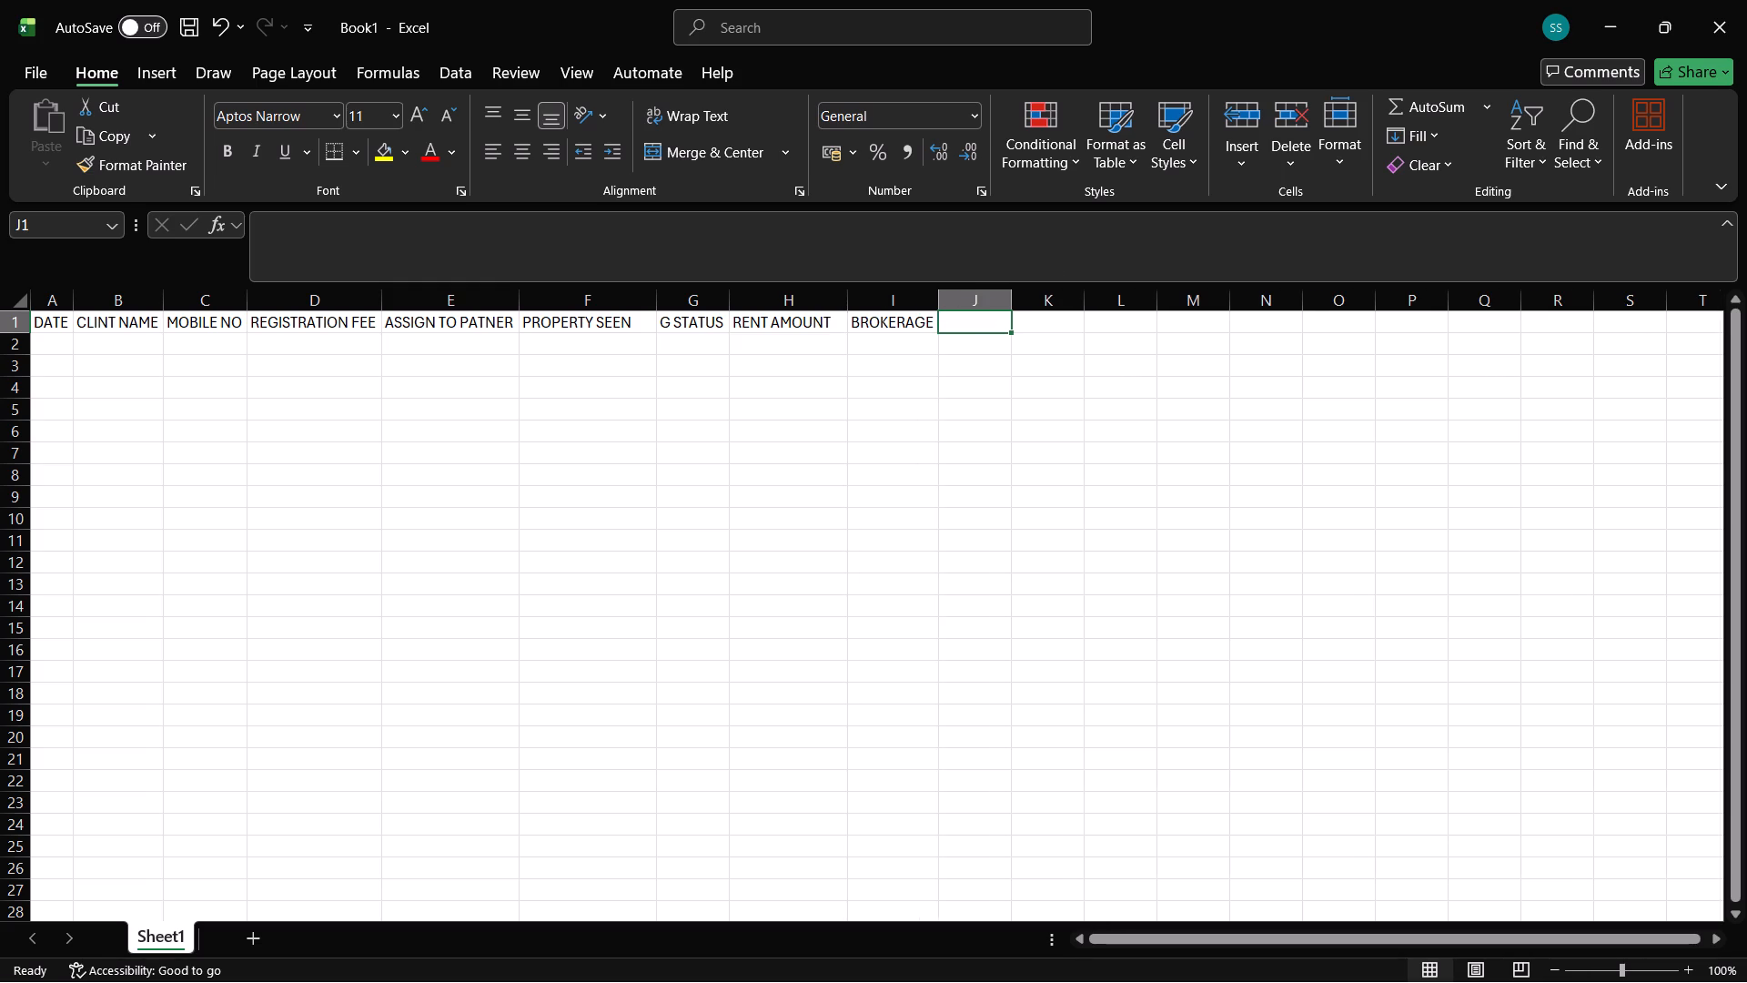
left_click(1053, 422)
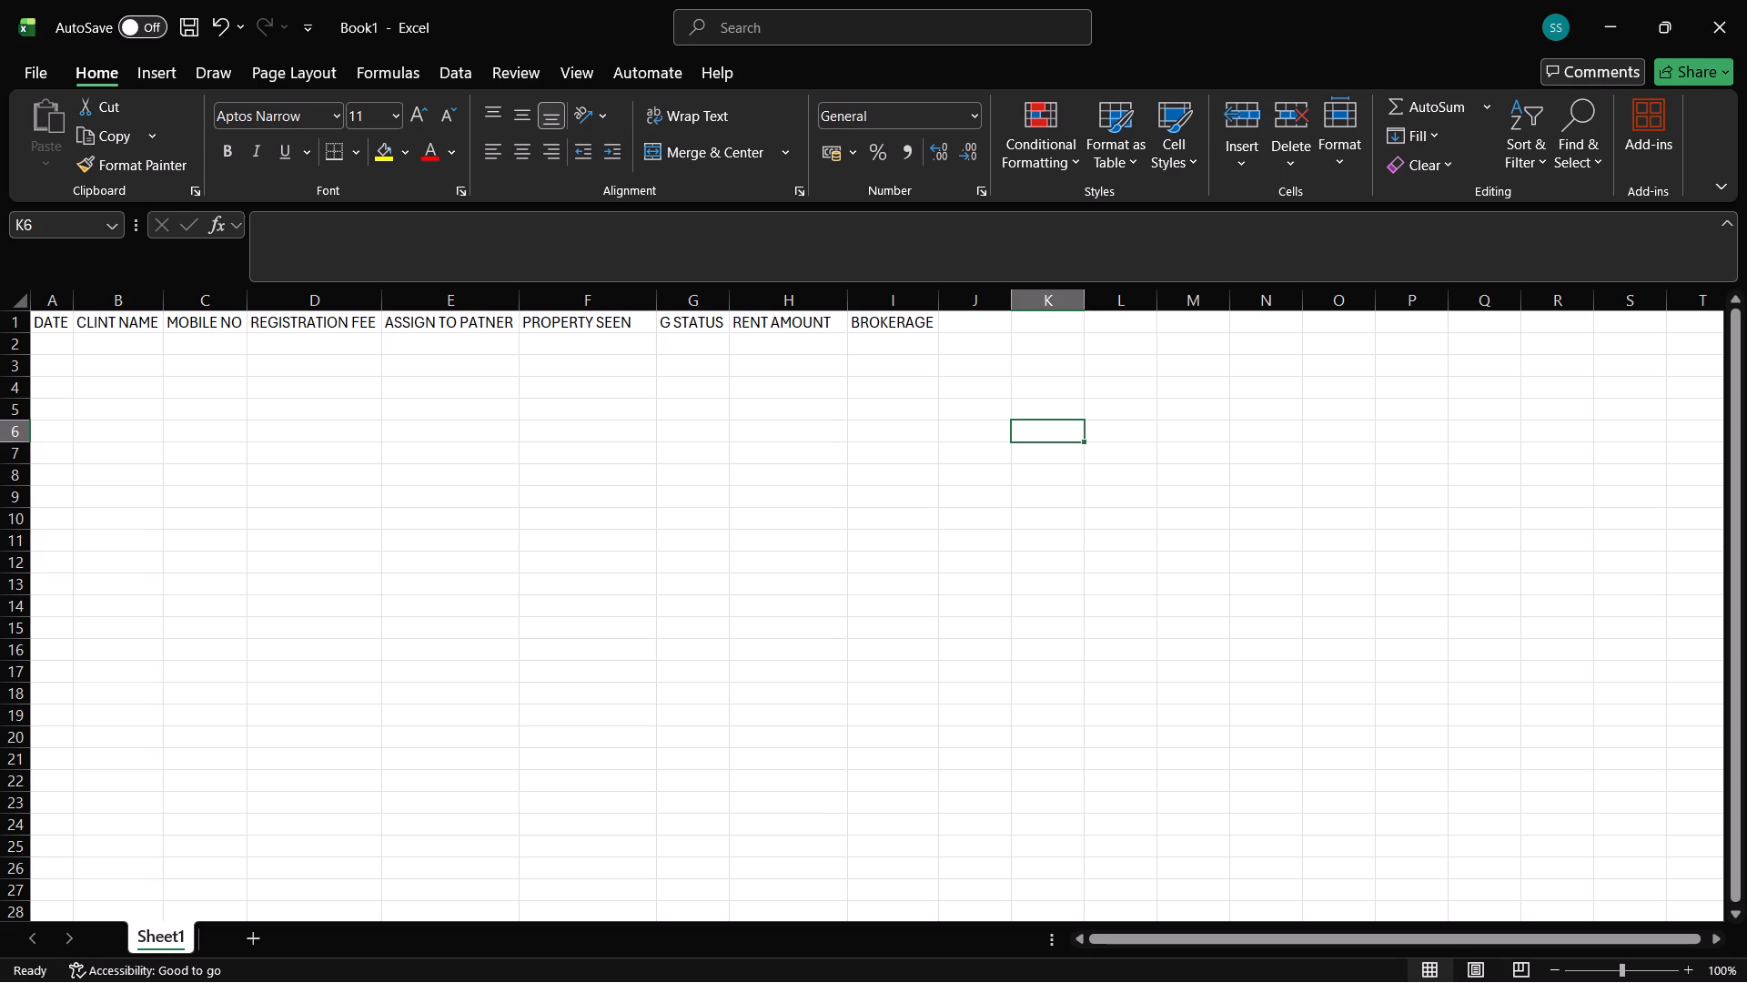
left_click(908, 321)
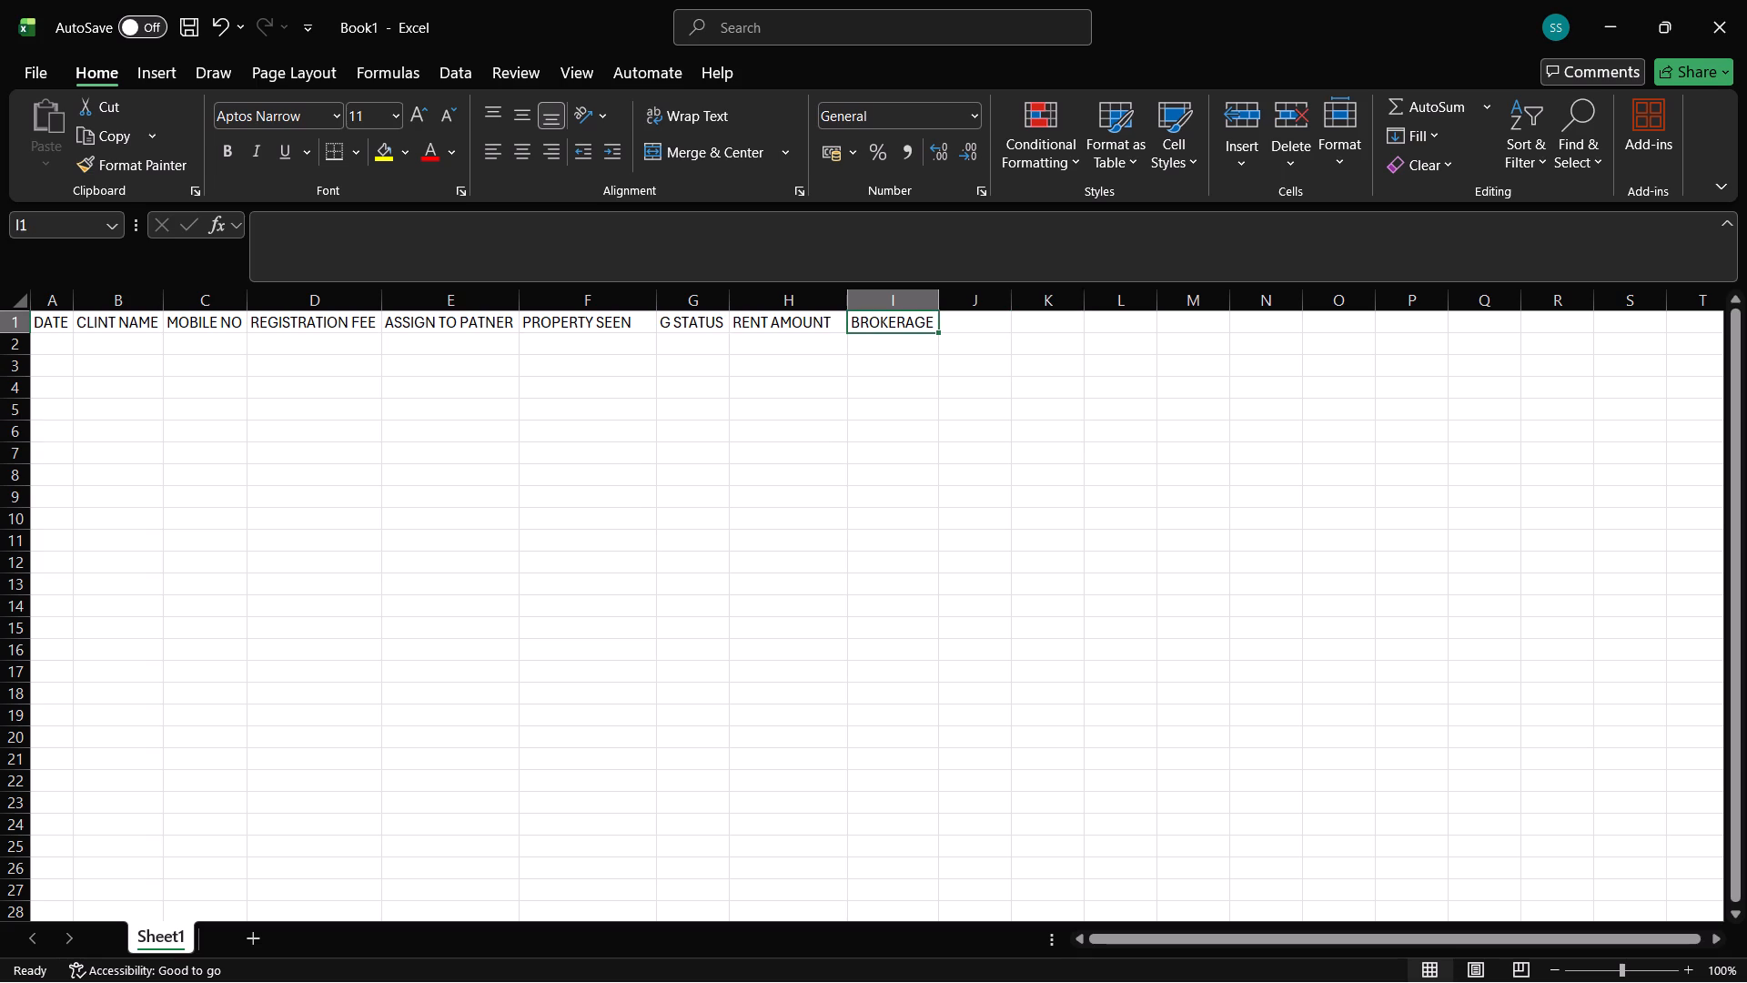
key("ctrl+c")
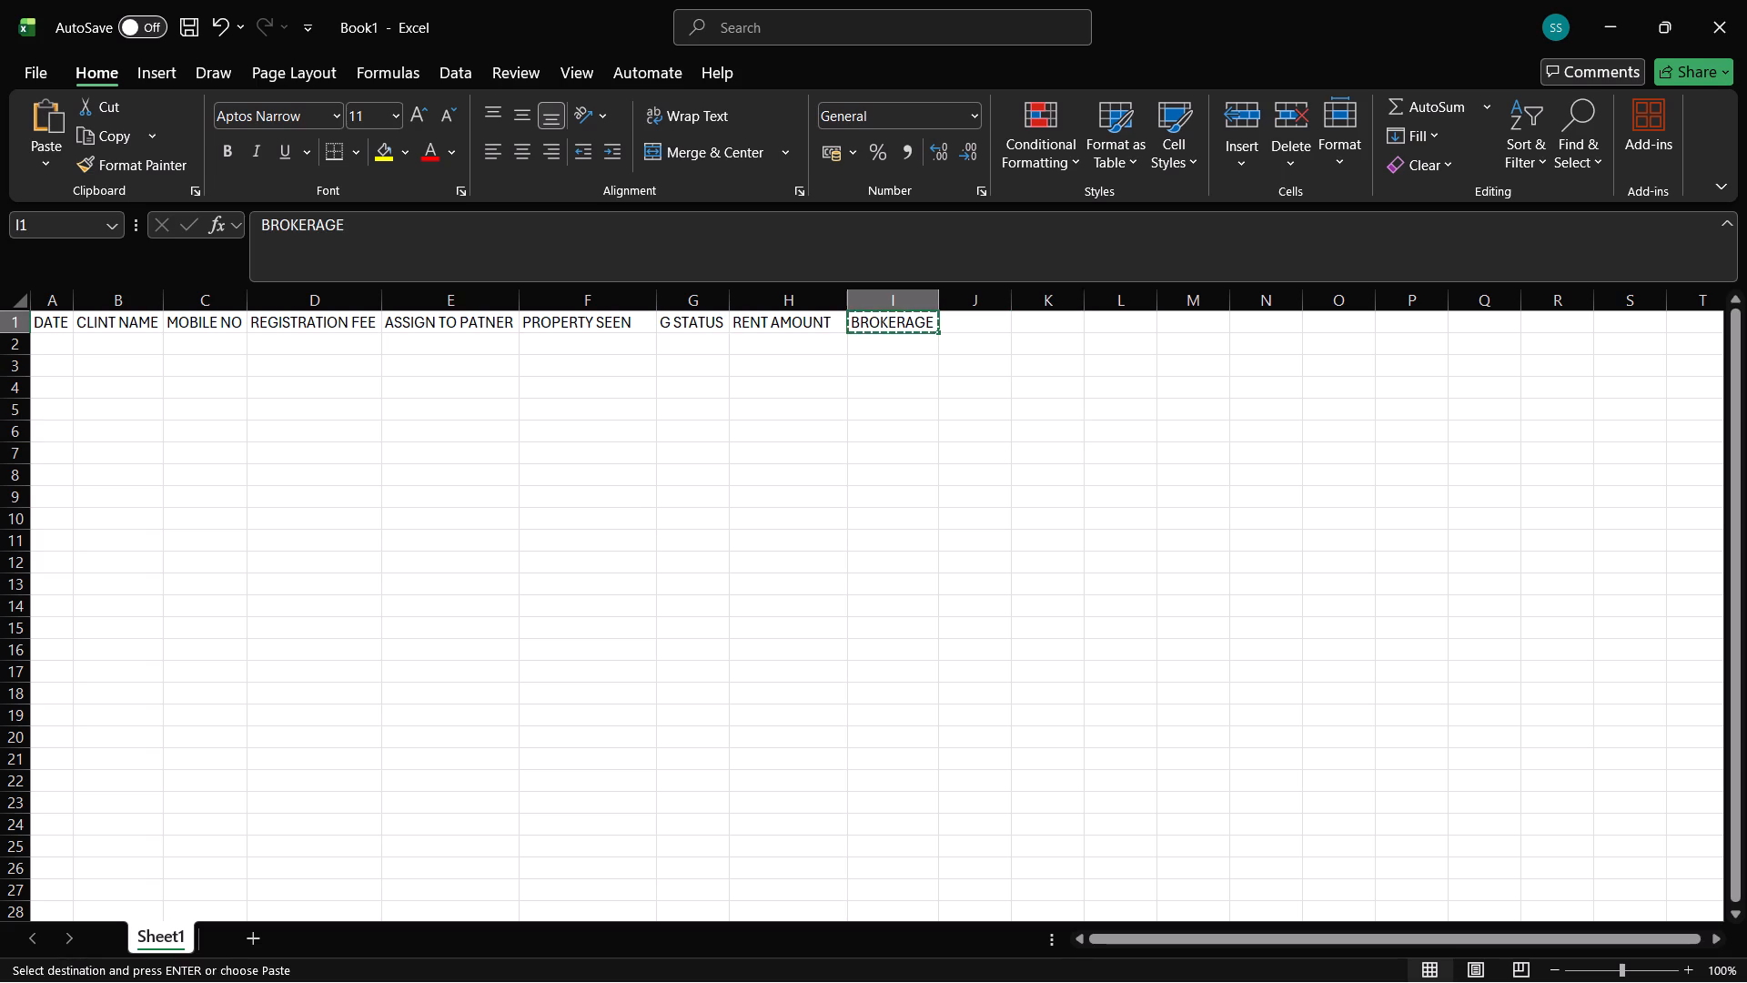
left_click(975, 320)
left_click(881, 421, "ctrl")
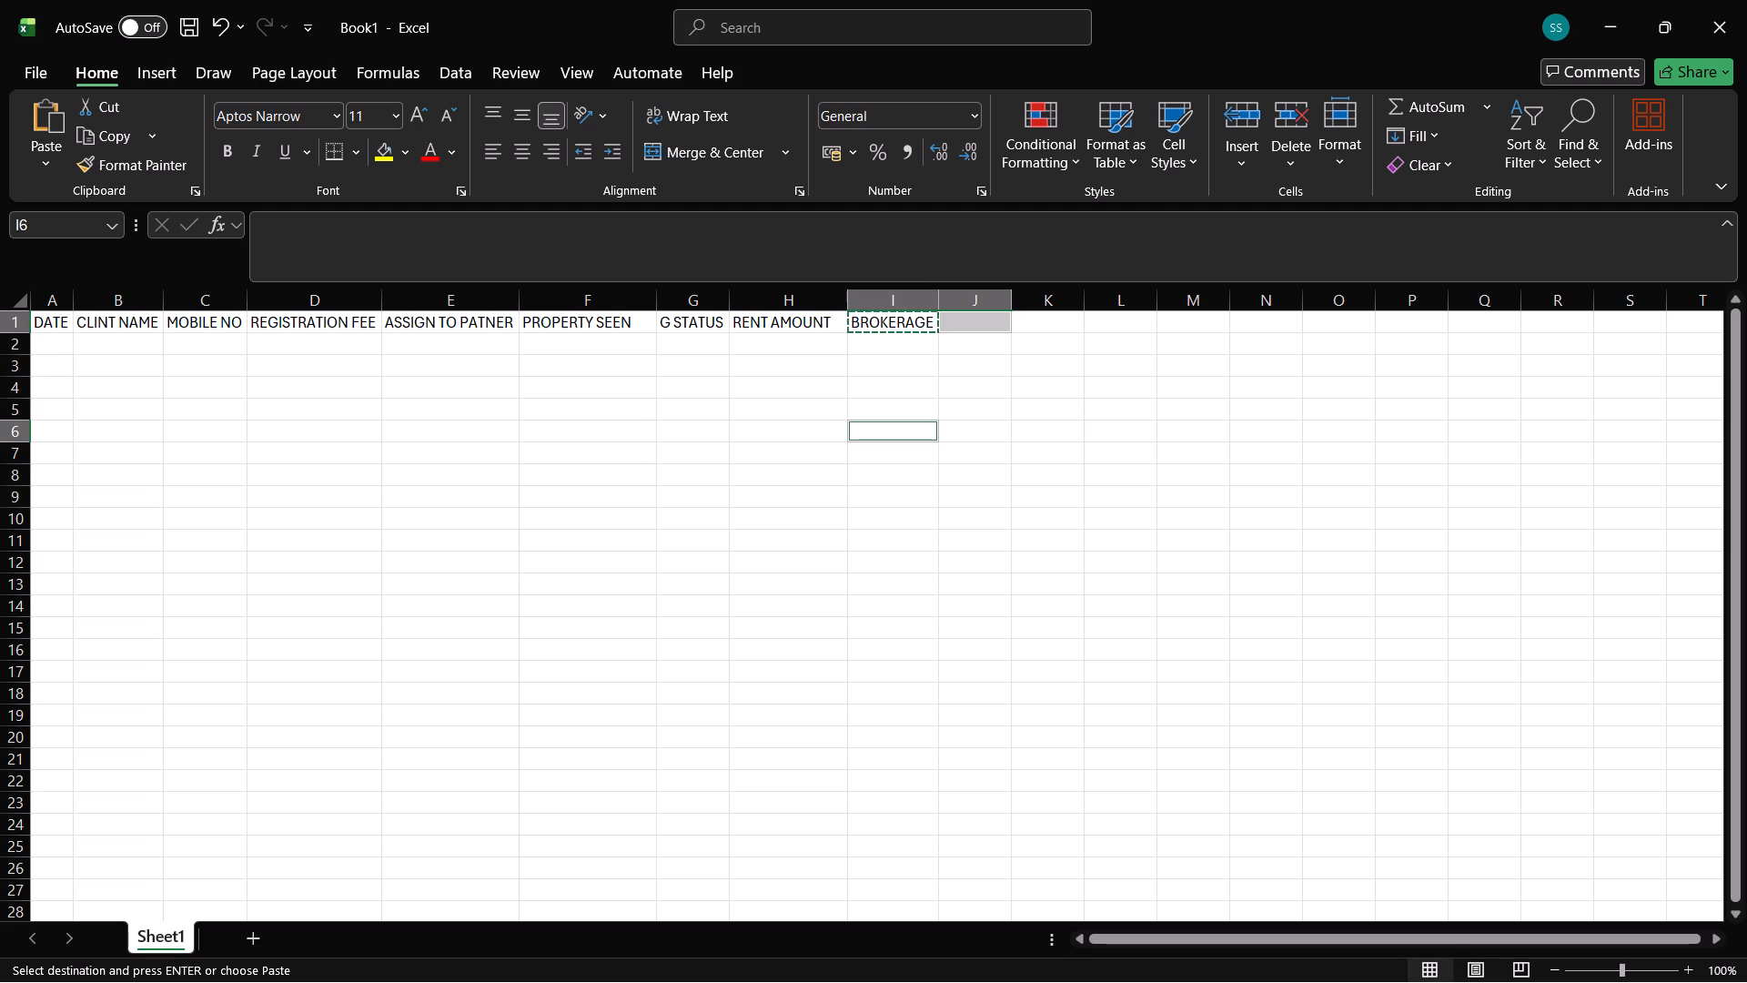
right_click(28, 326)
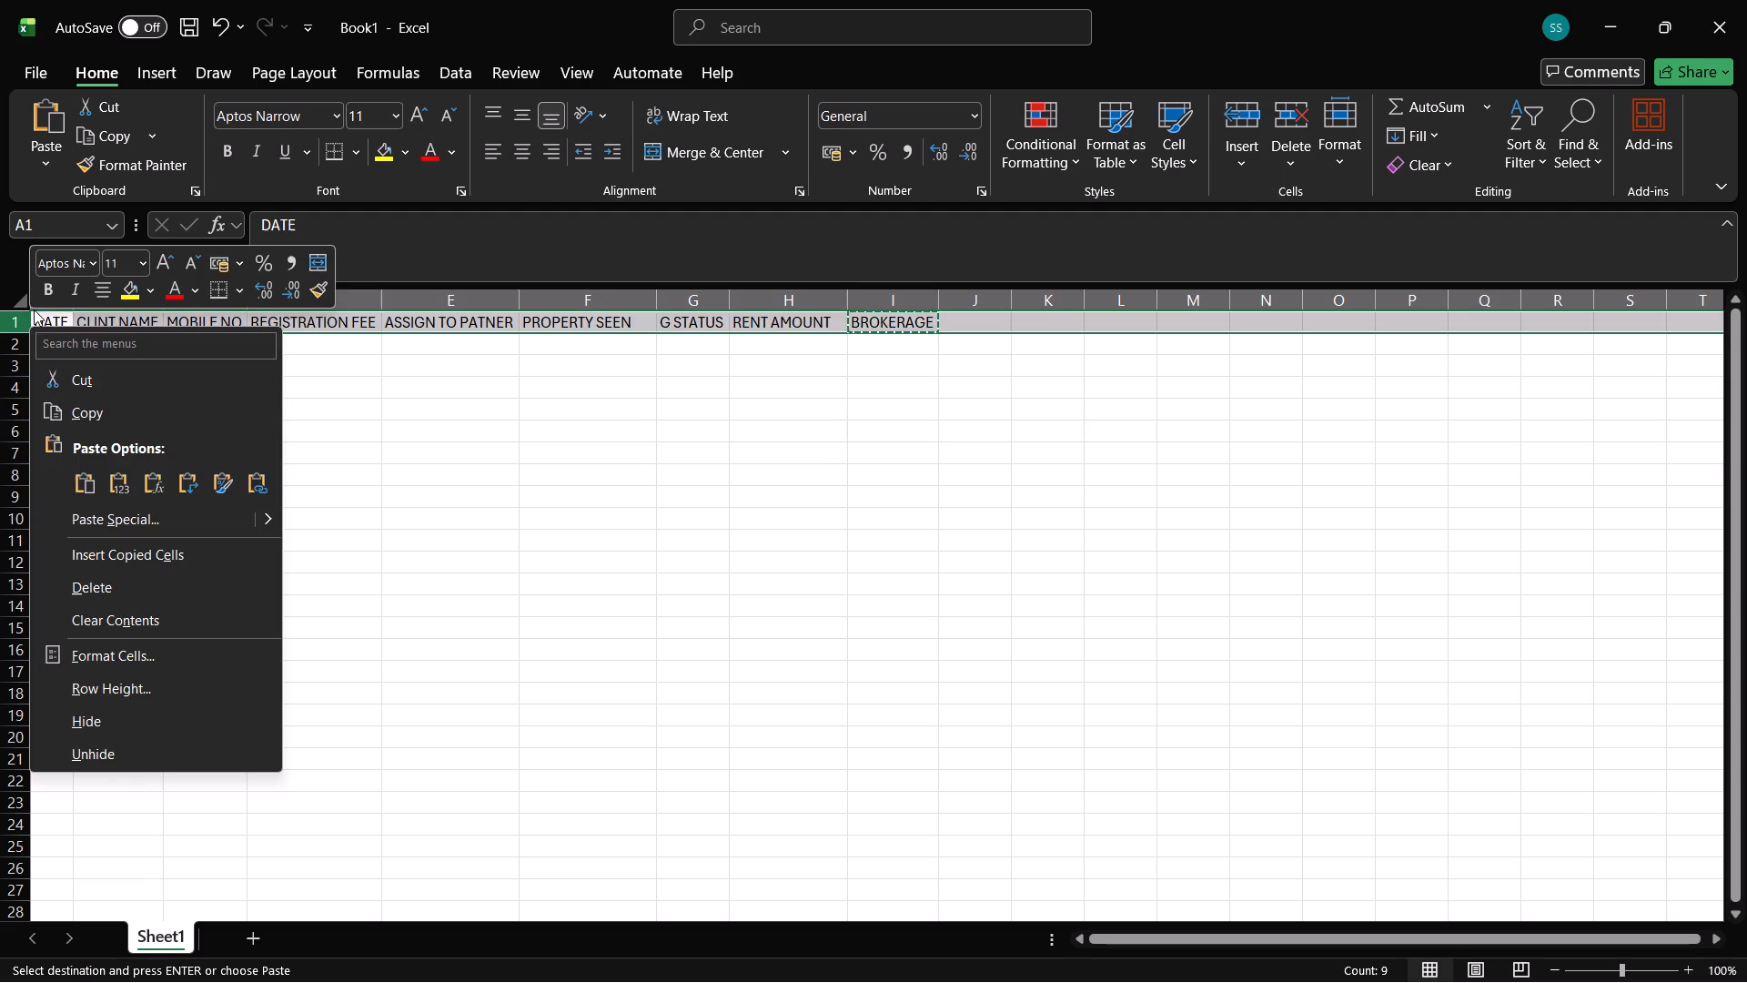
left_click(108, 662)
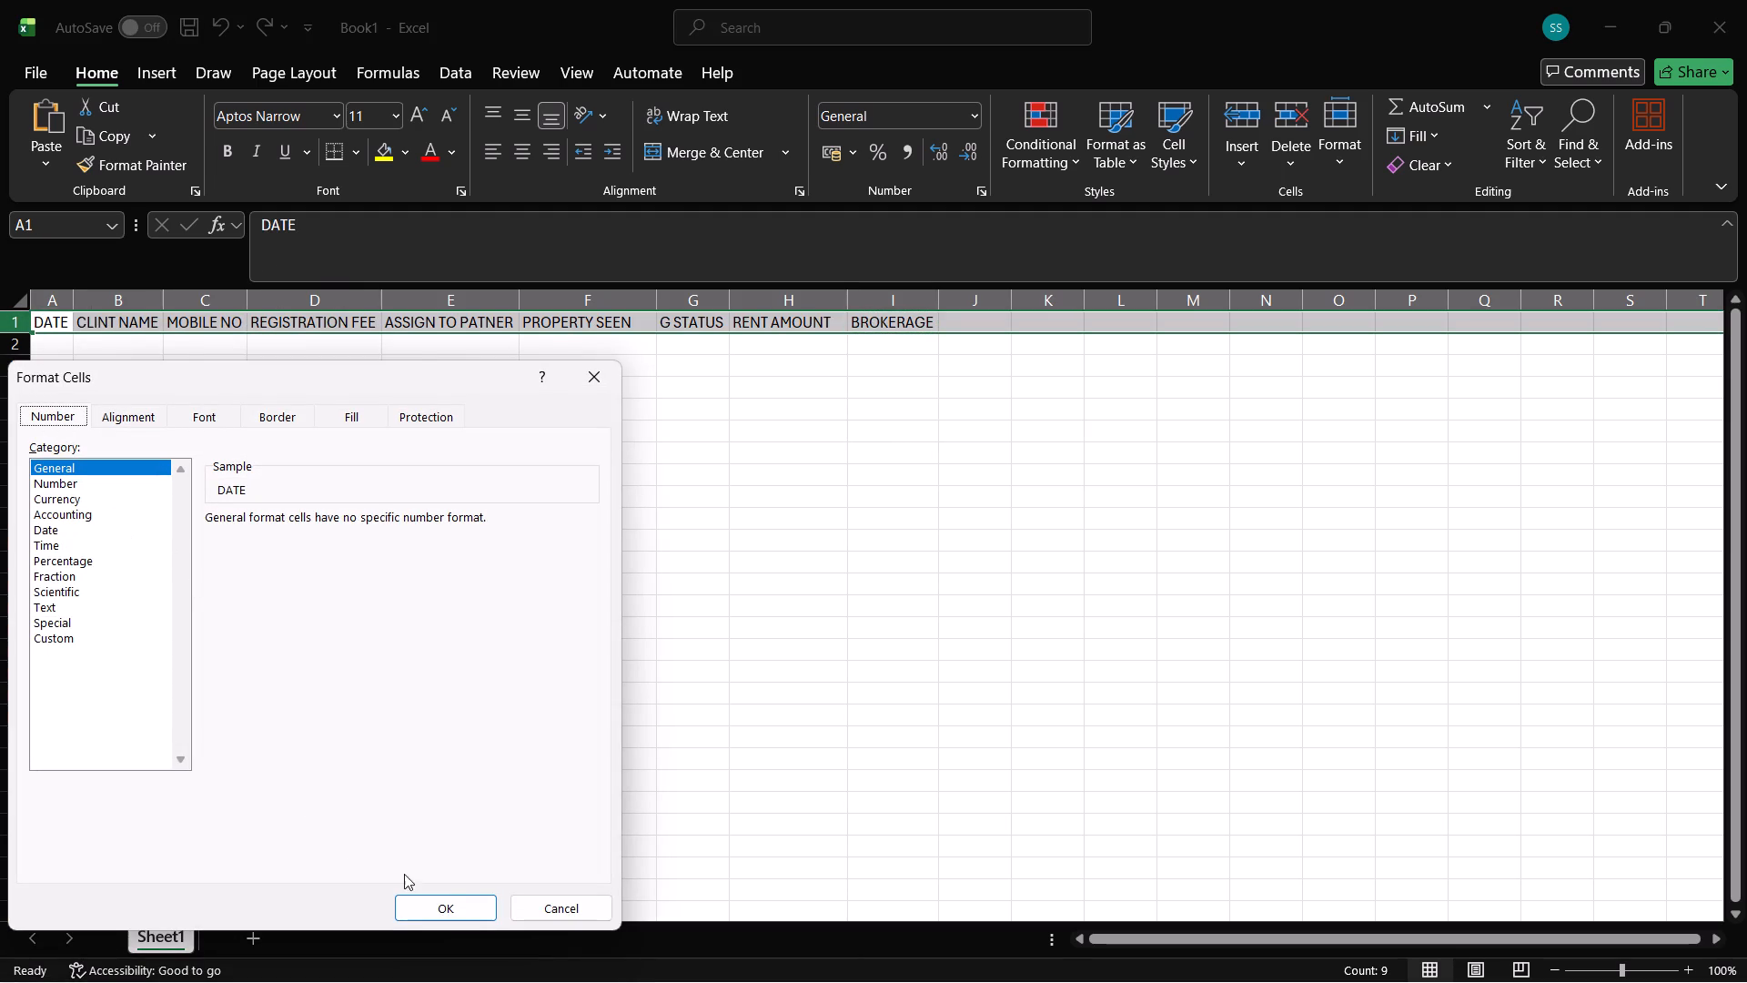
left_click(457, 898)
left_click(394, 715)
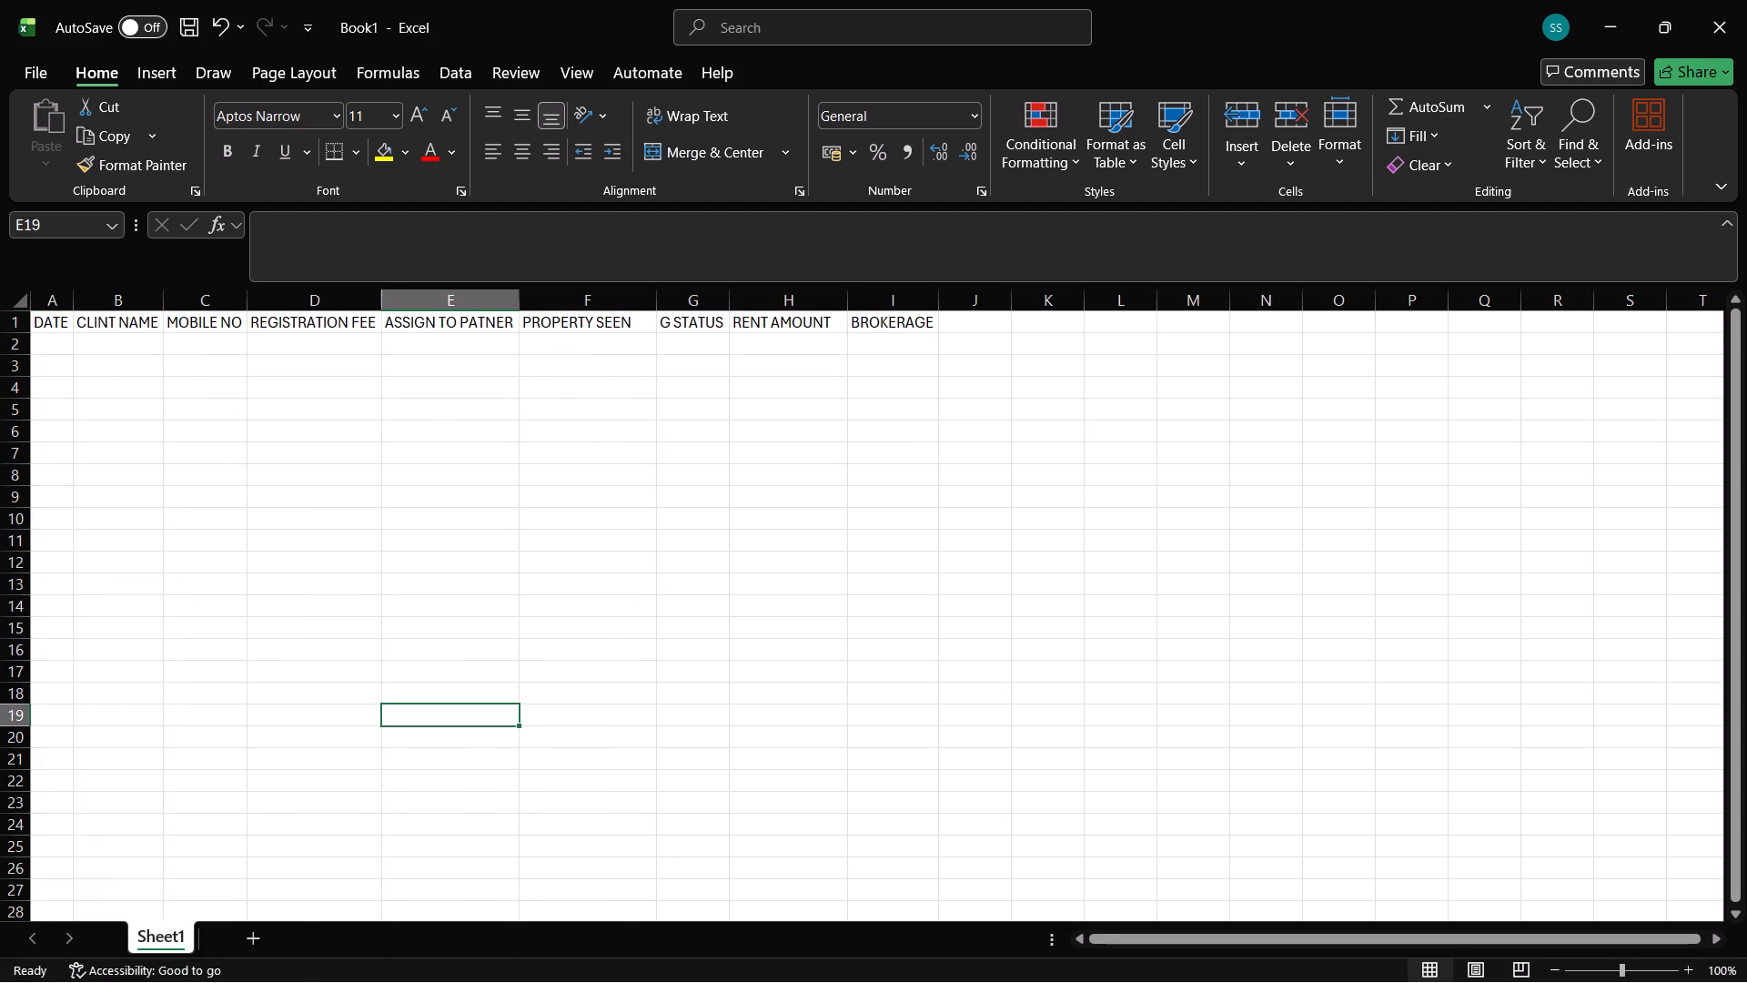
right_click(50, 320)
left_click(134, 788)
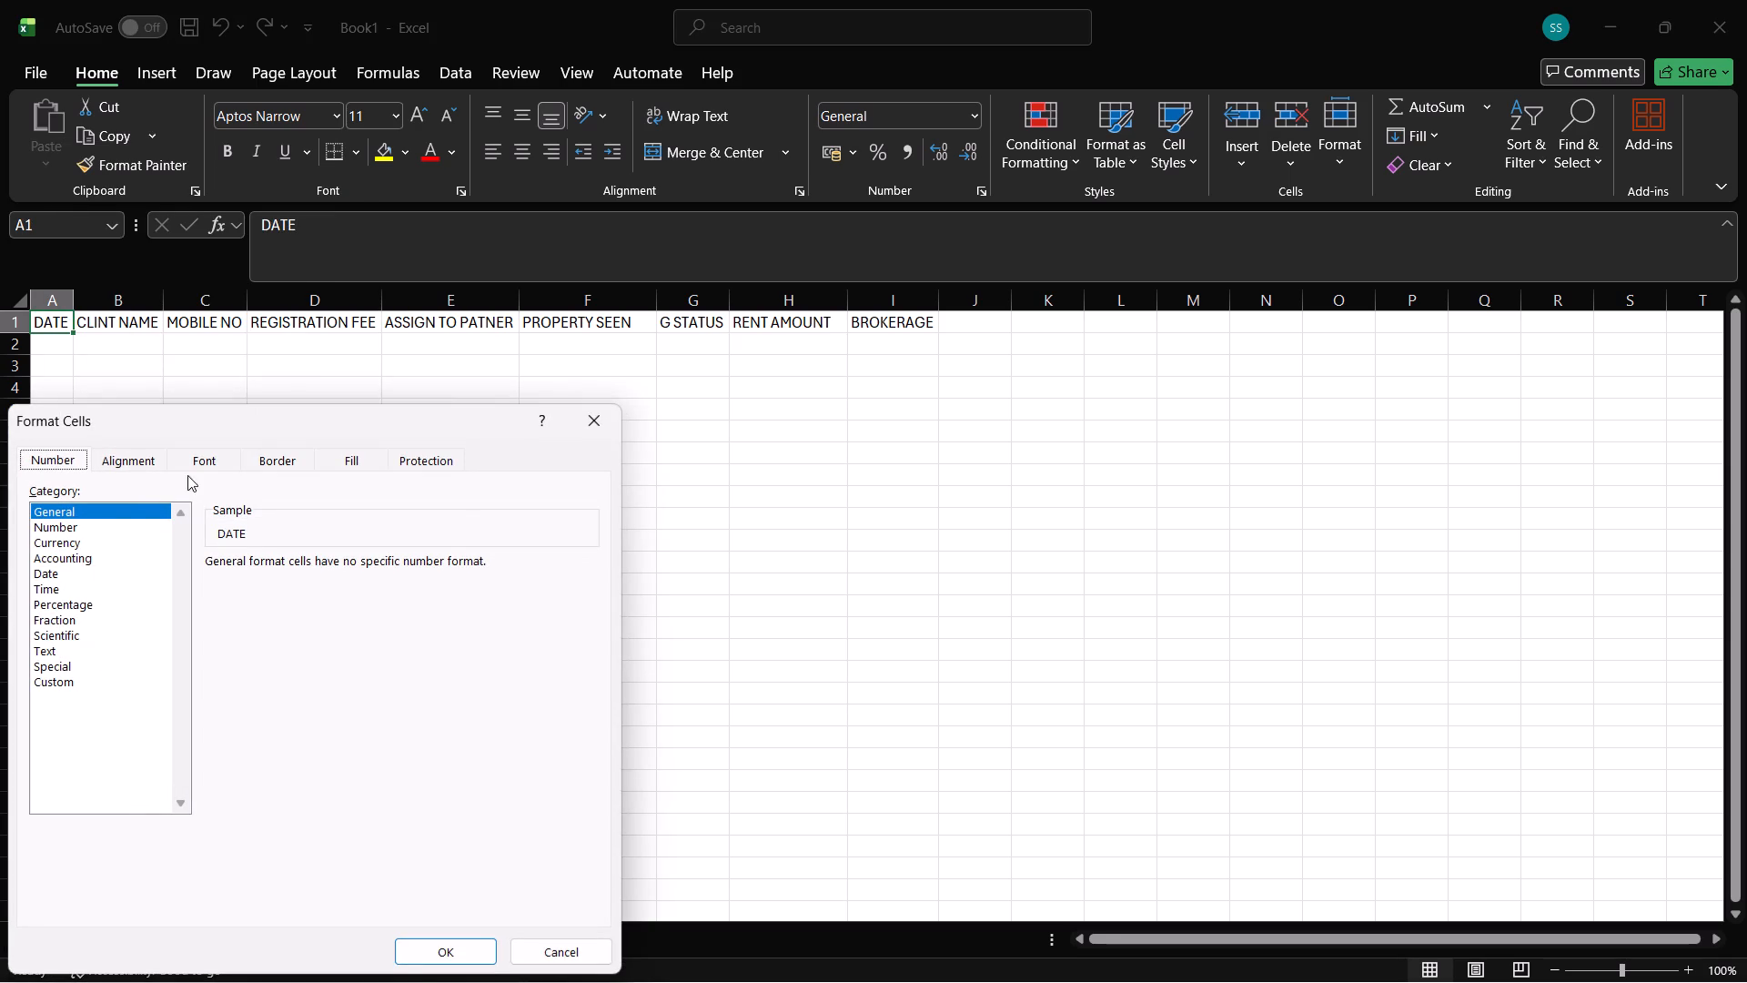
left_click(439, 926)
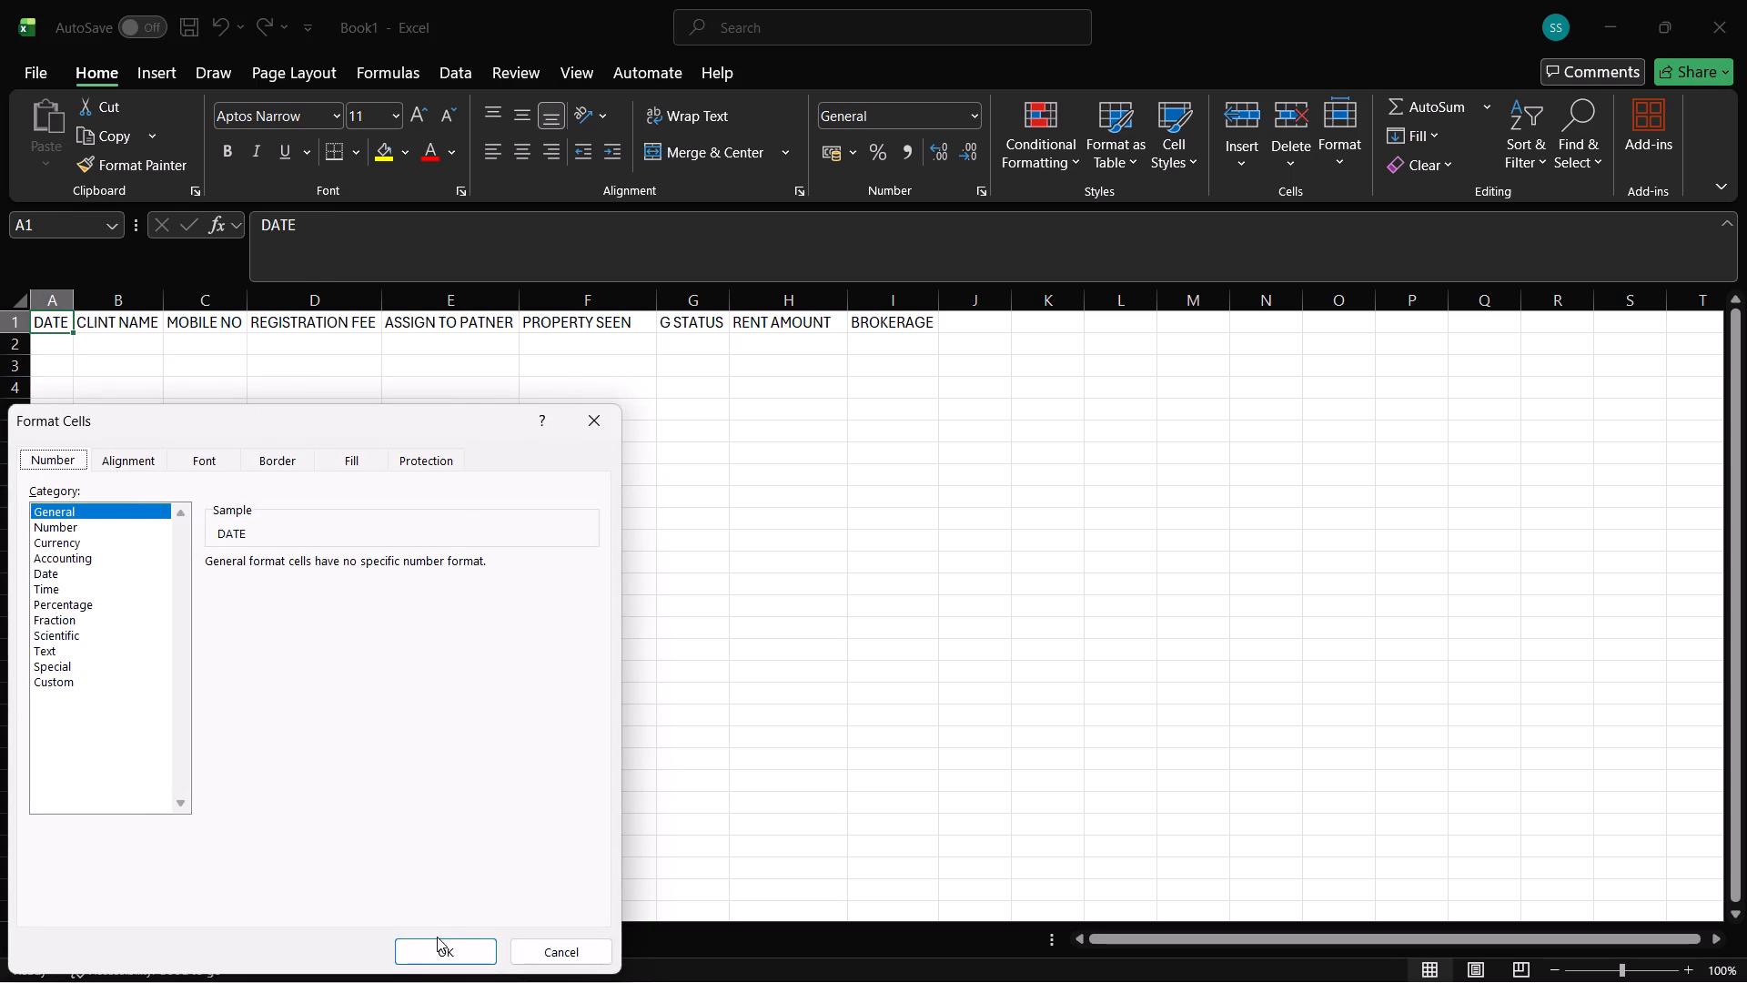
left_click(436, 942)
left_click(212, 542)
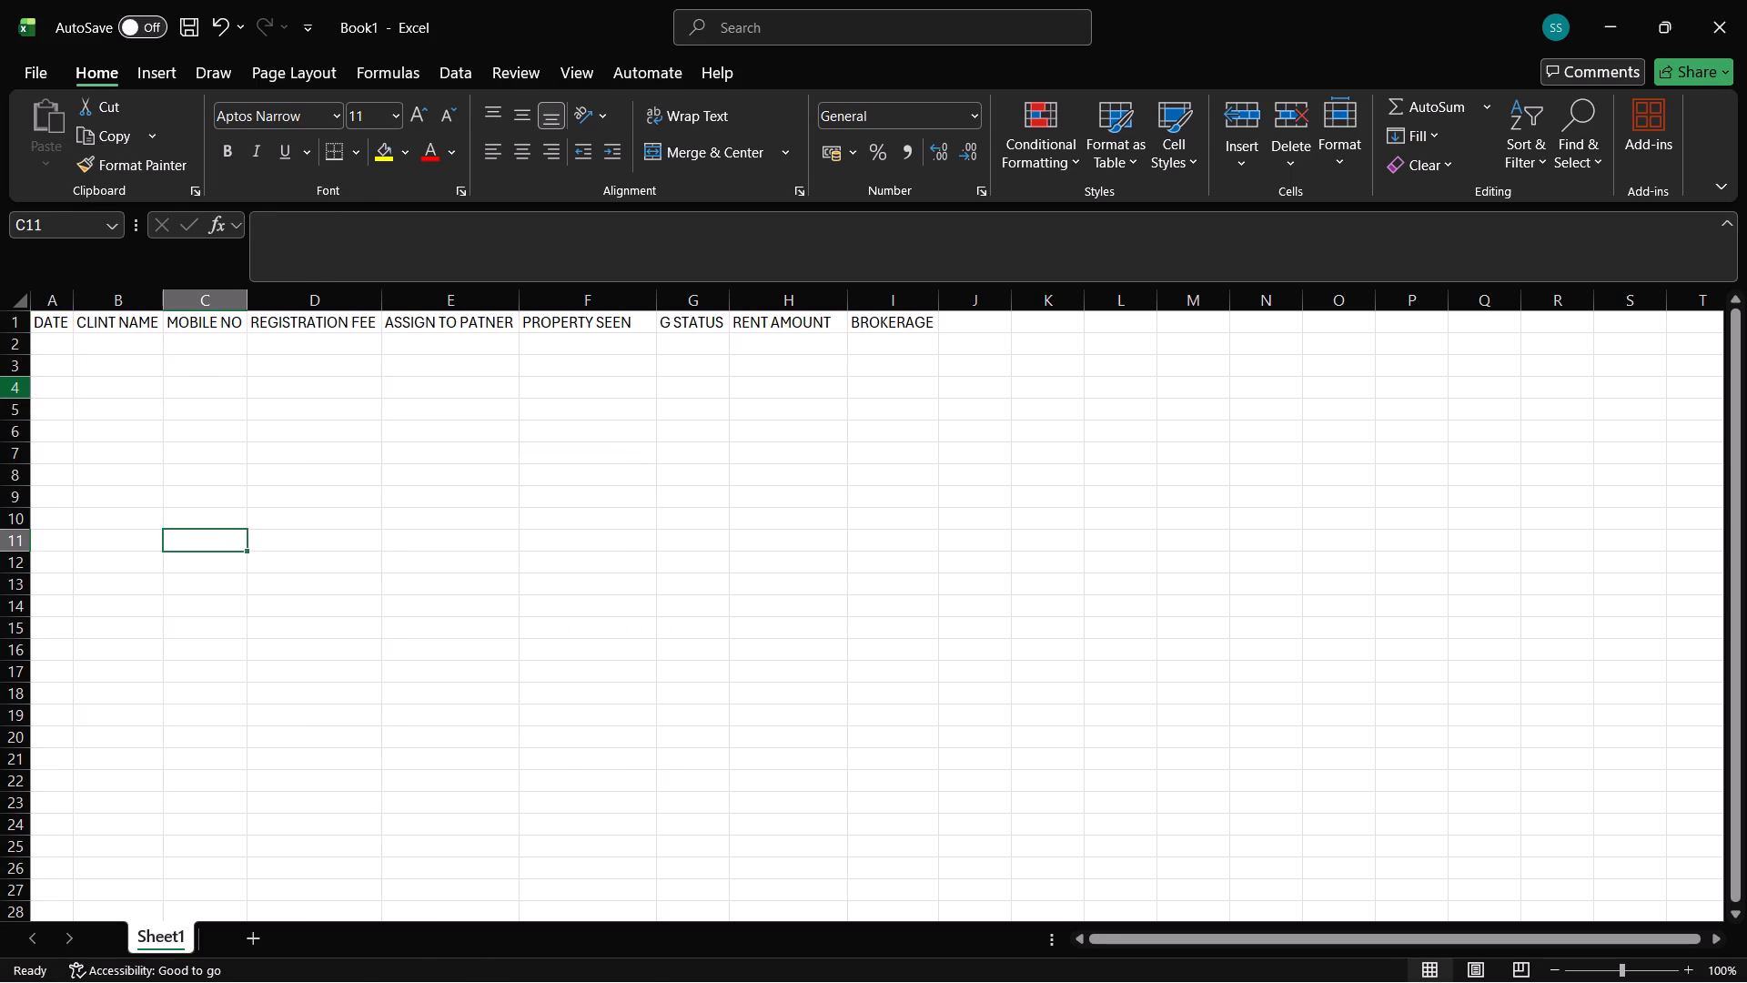
Format the whole DATE column as Number with 2 decimal places.
right_click(54, 307)
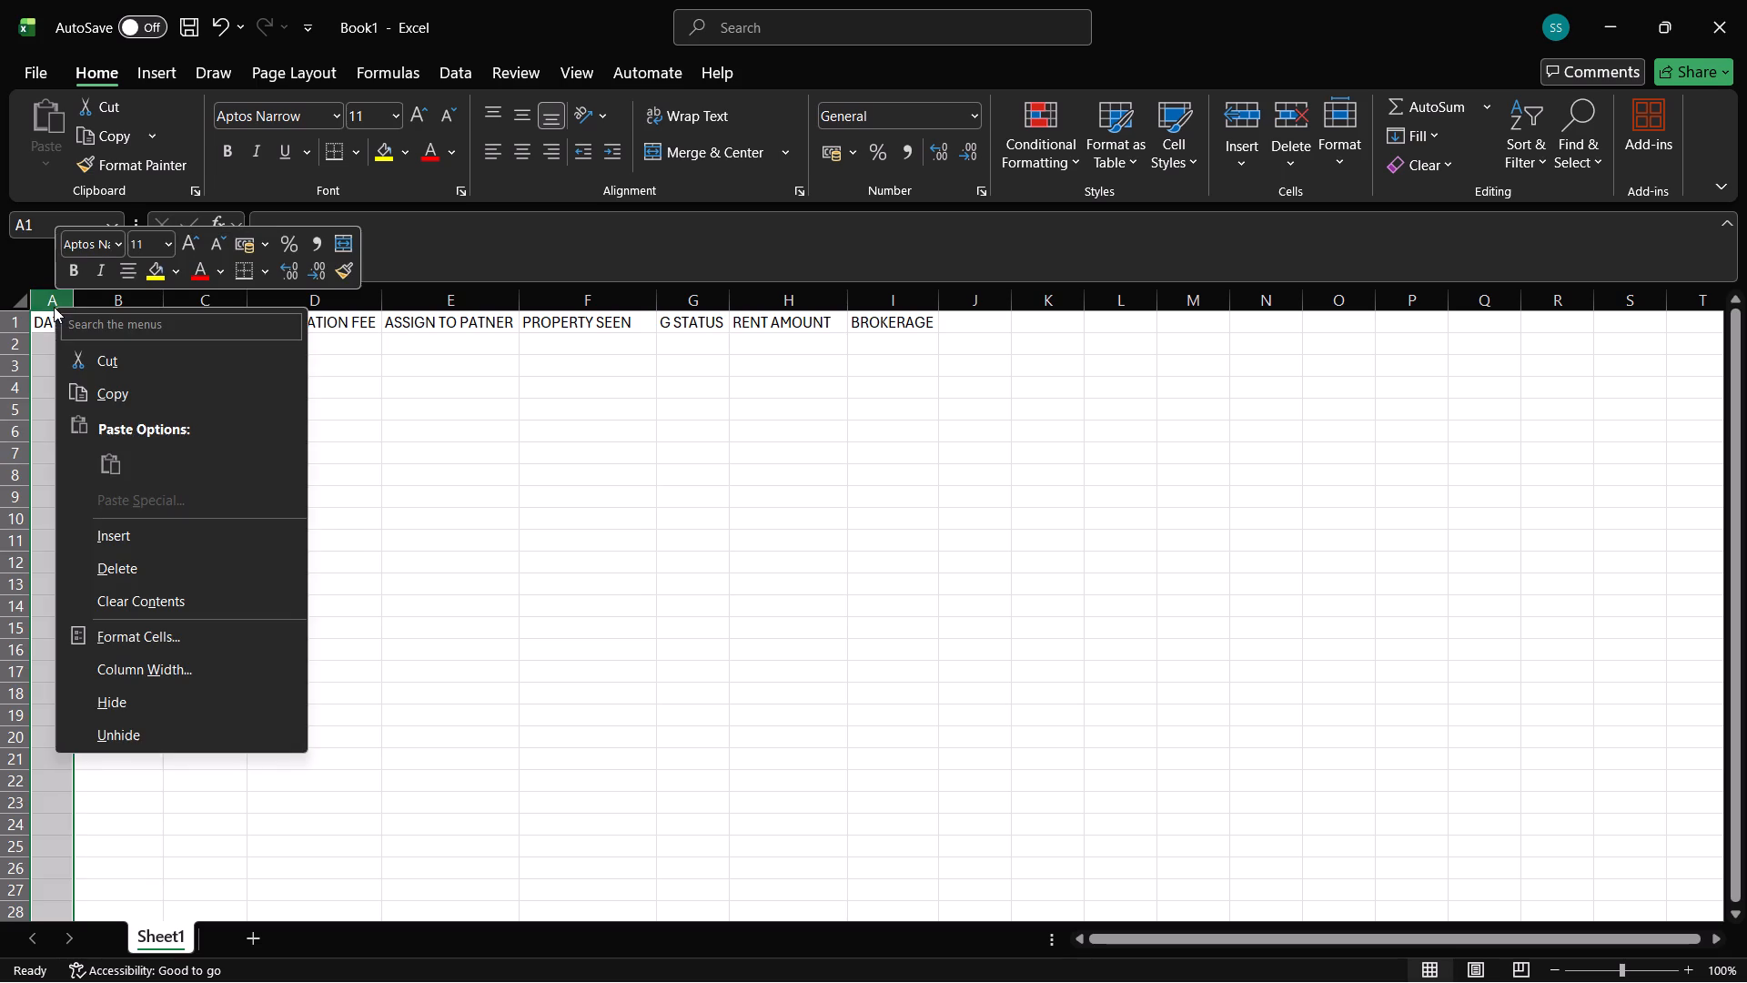
left_click(125, 635)
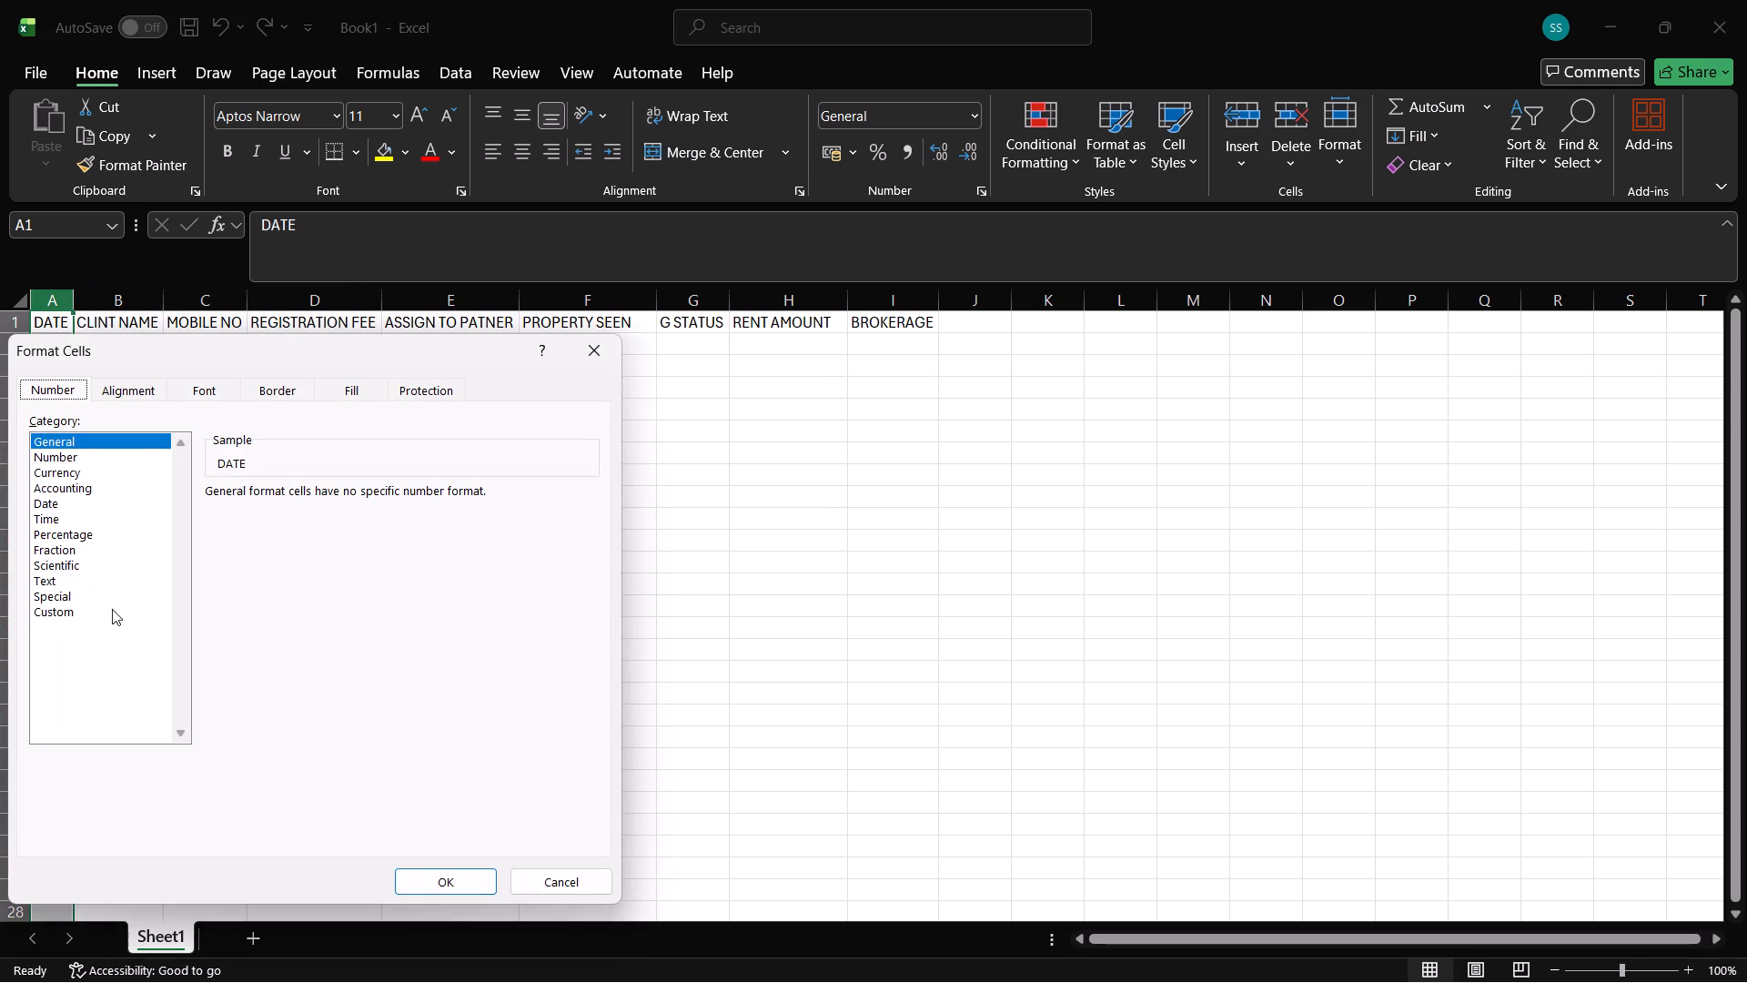
left_click(69, 463)
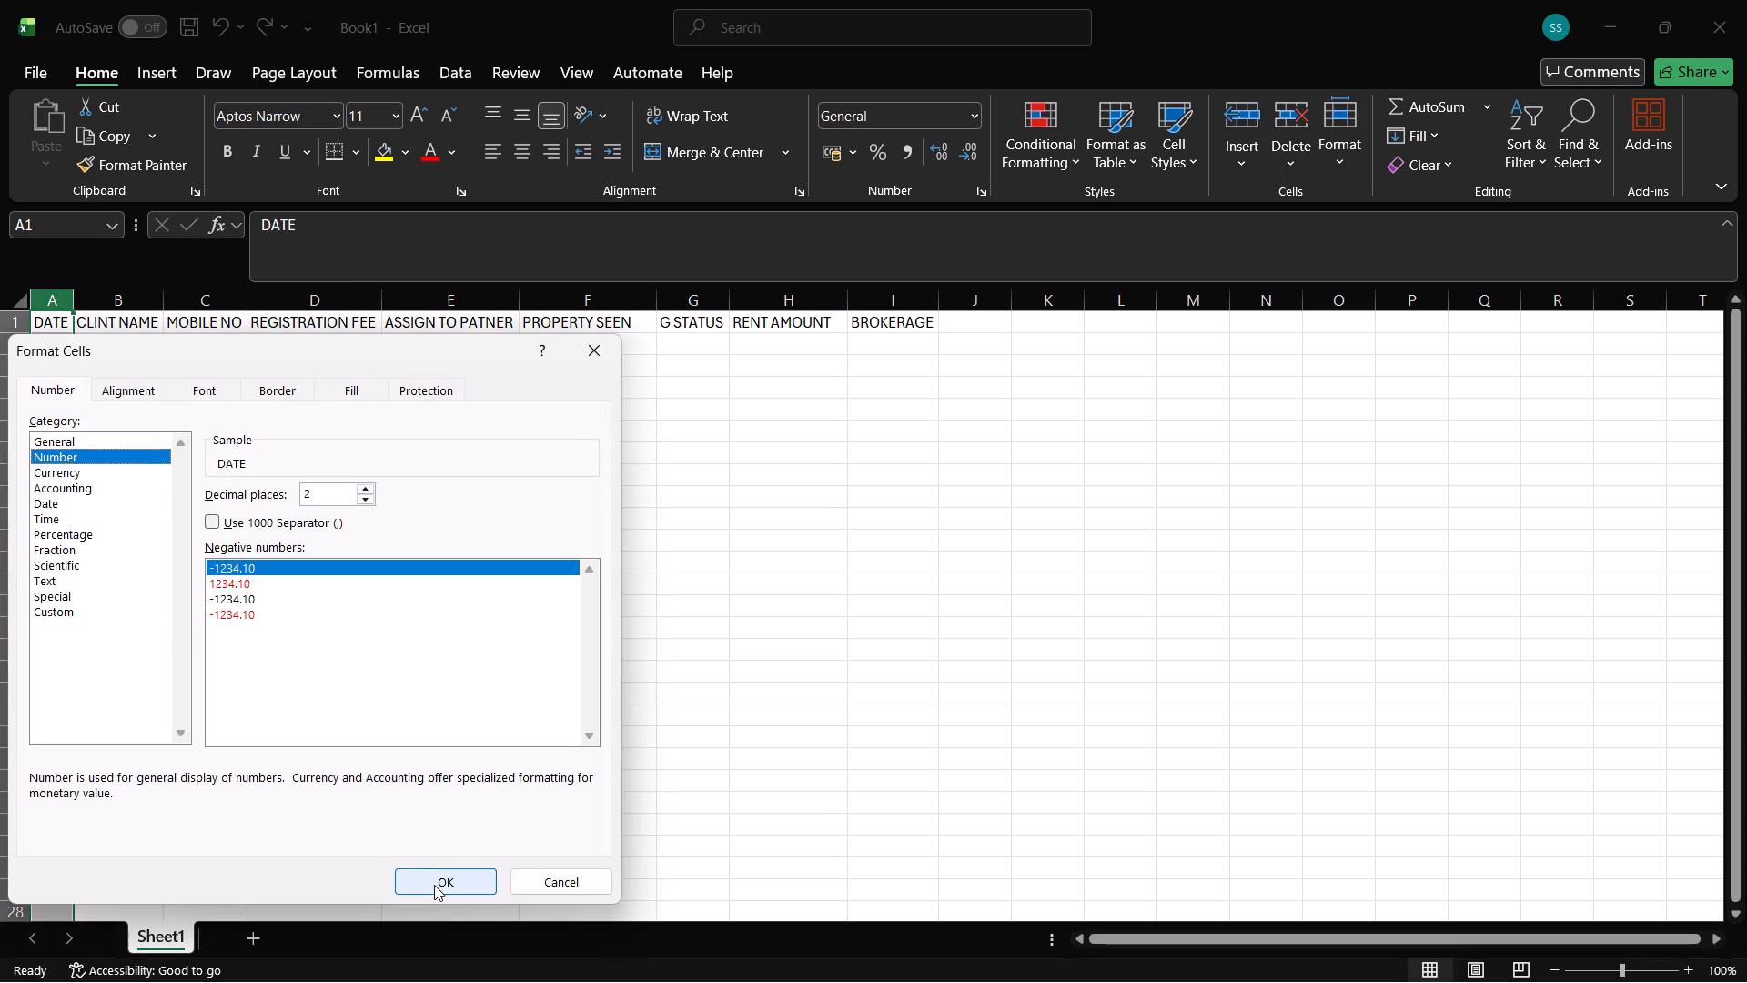
left_click(434, 885)
left_click(391, 668)
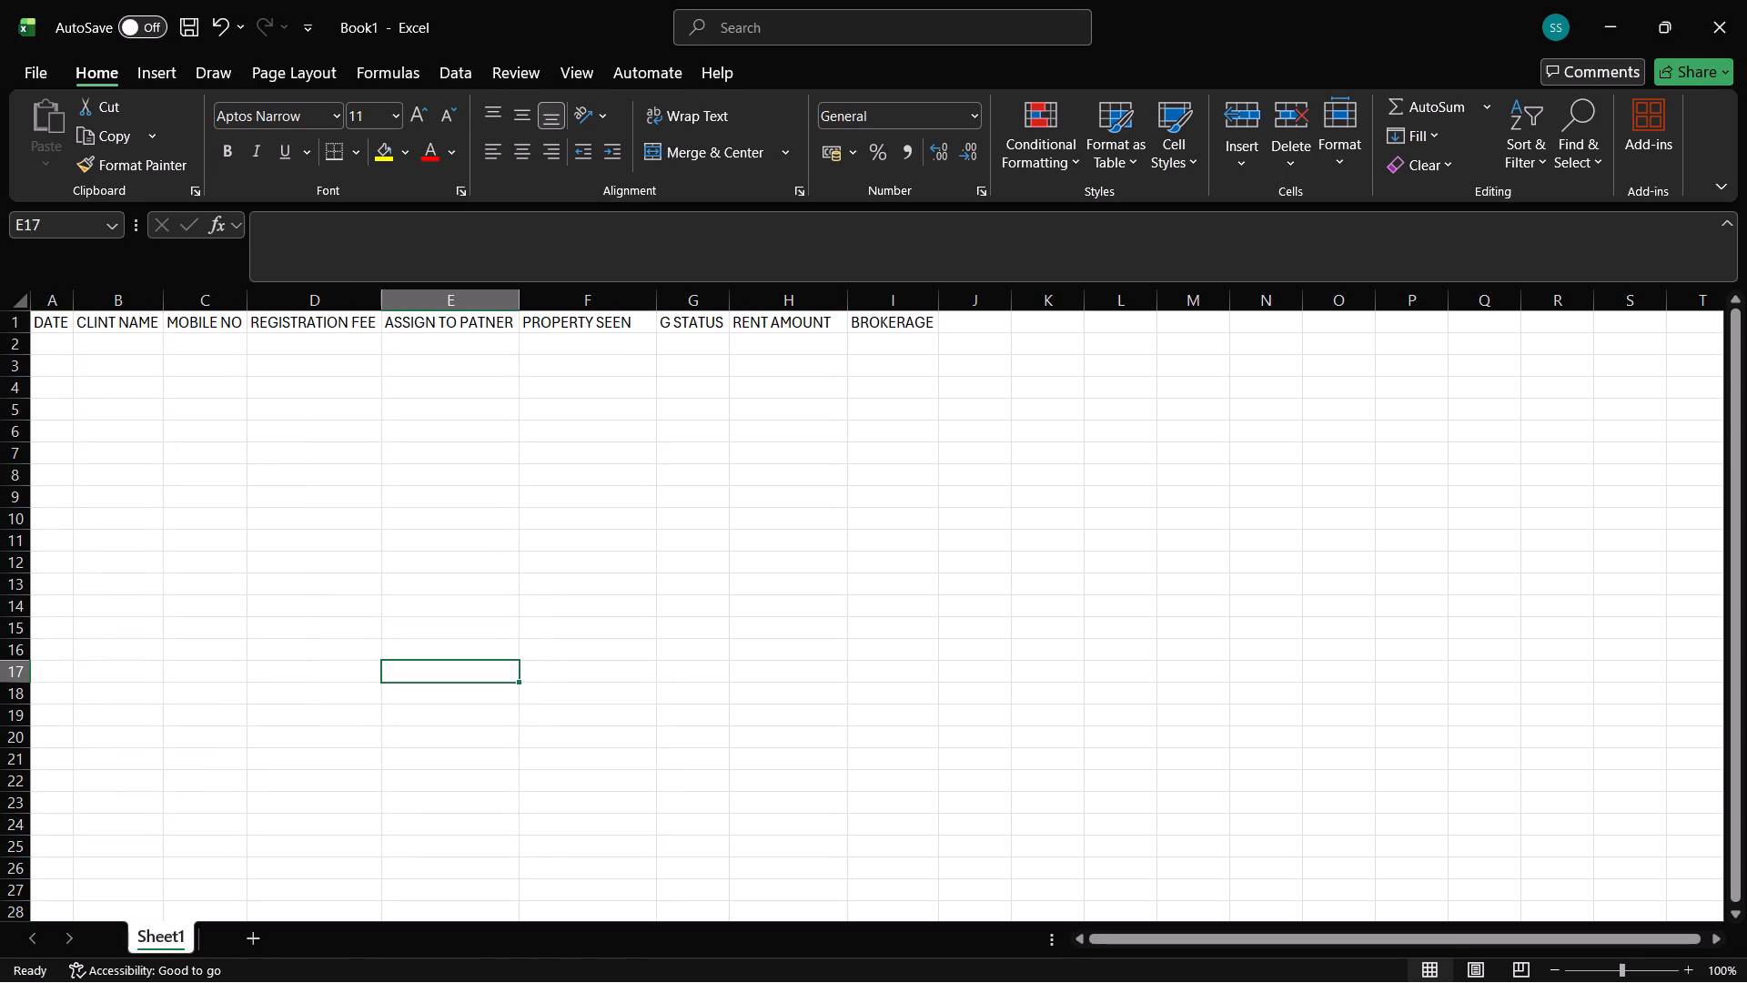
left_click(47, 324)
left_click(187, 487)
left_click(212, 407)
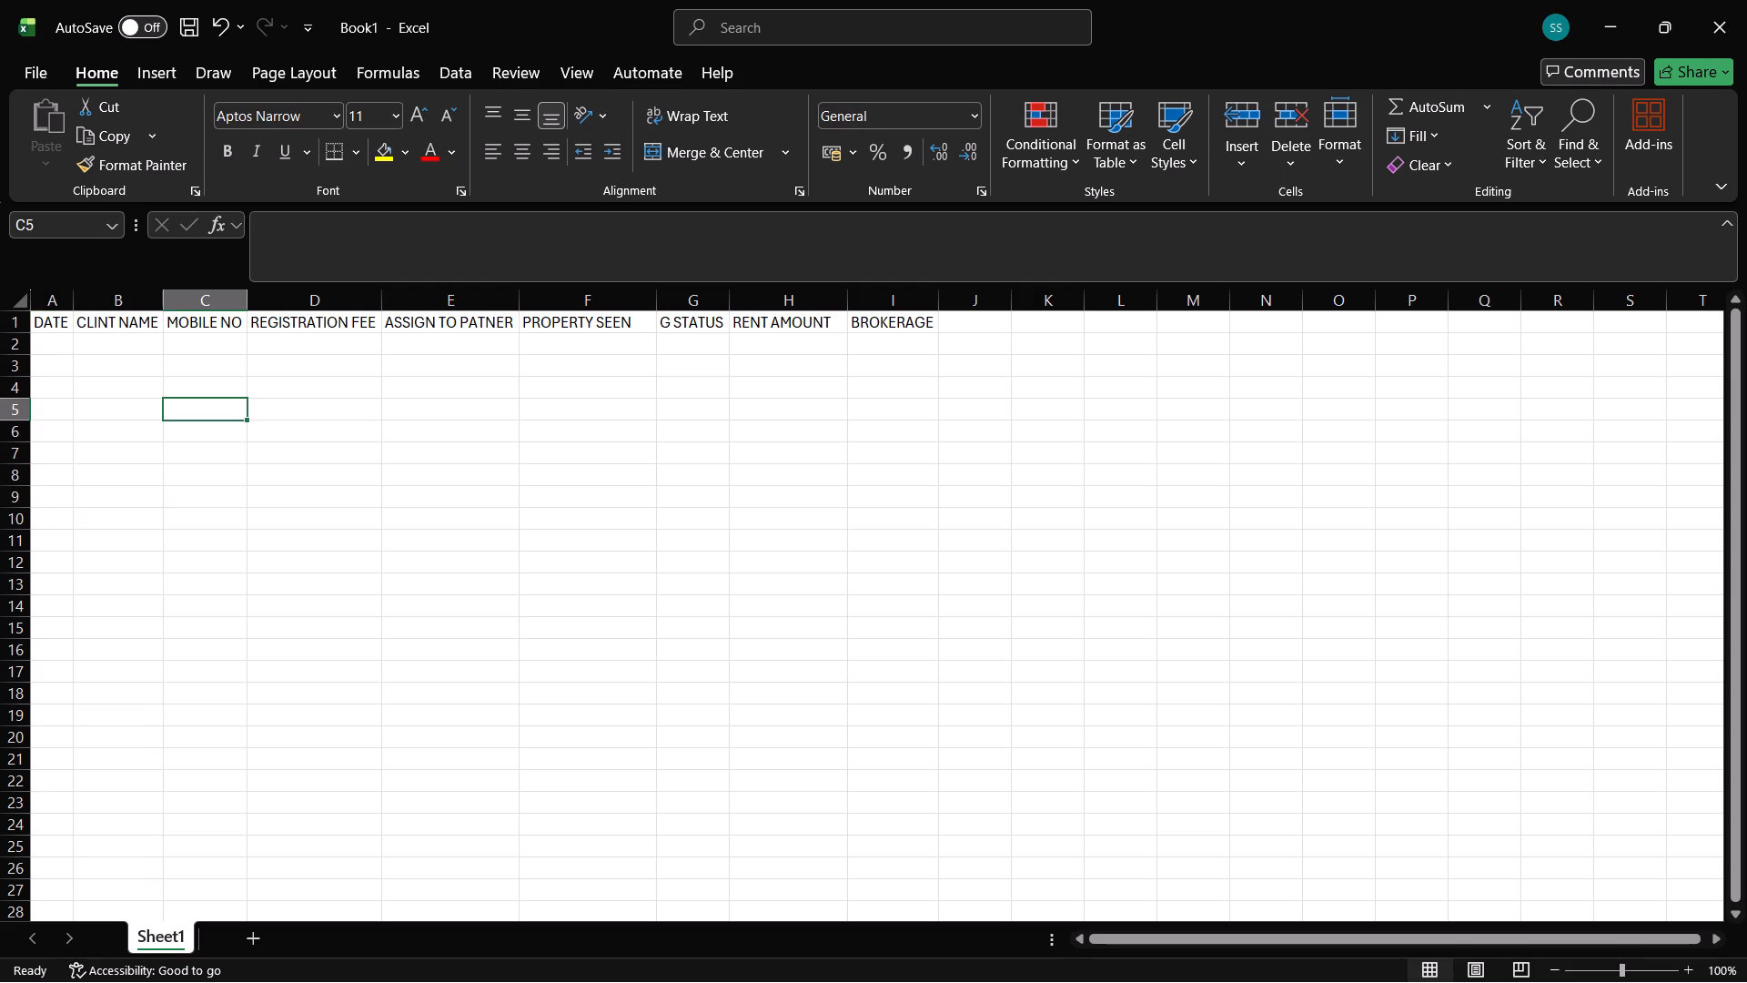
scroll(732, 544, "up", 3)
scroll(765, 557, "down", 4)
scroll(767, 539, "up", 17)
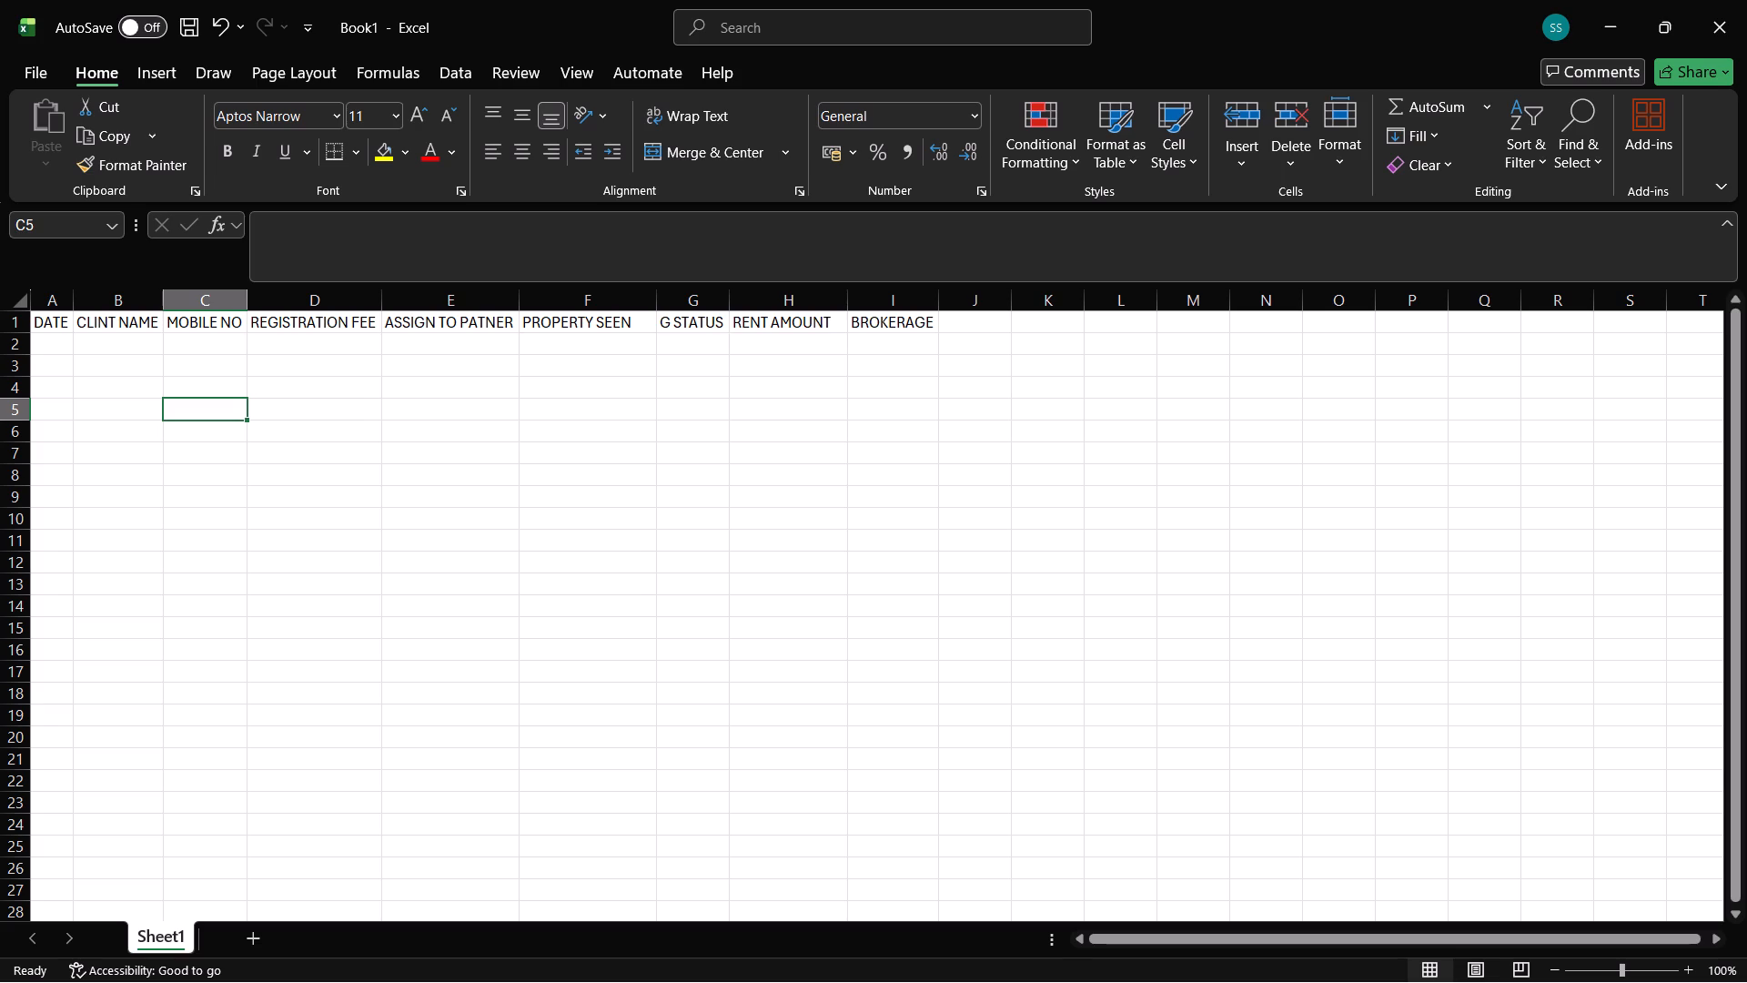
Dismiss the low-battery notice and open the cell format settings for the DATE heading in A1.
right_click(56, 325)
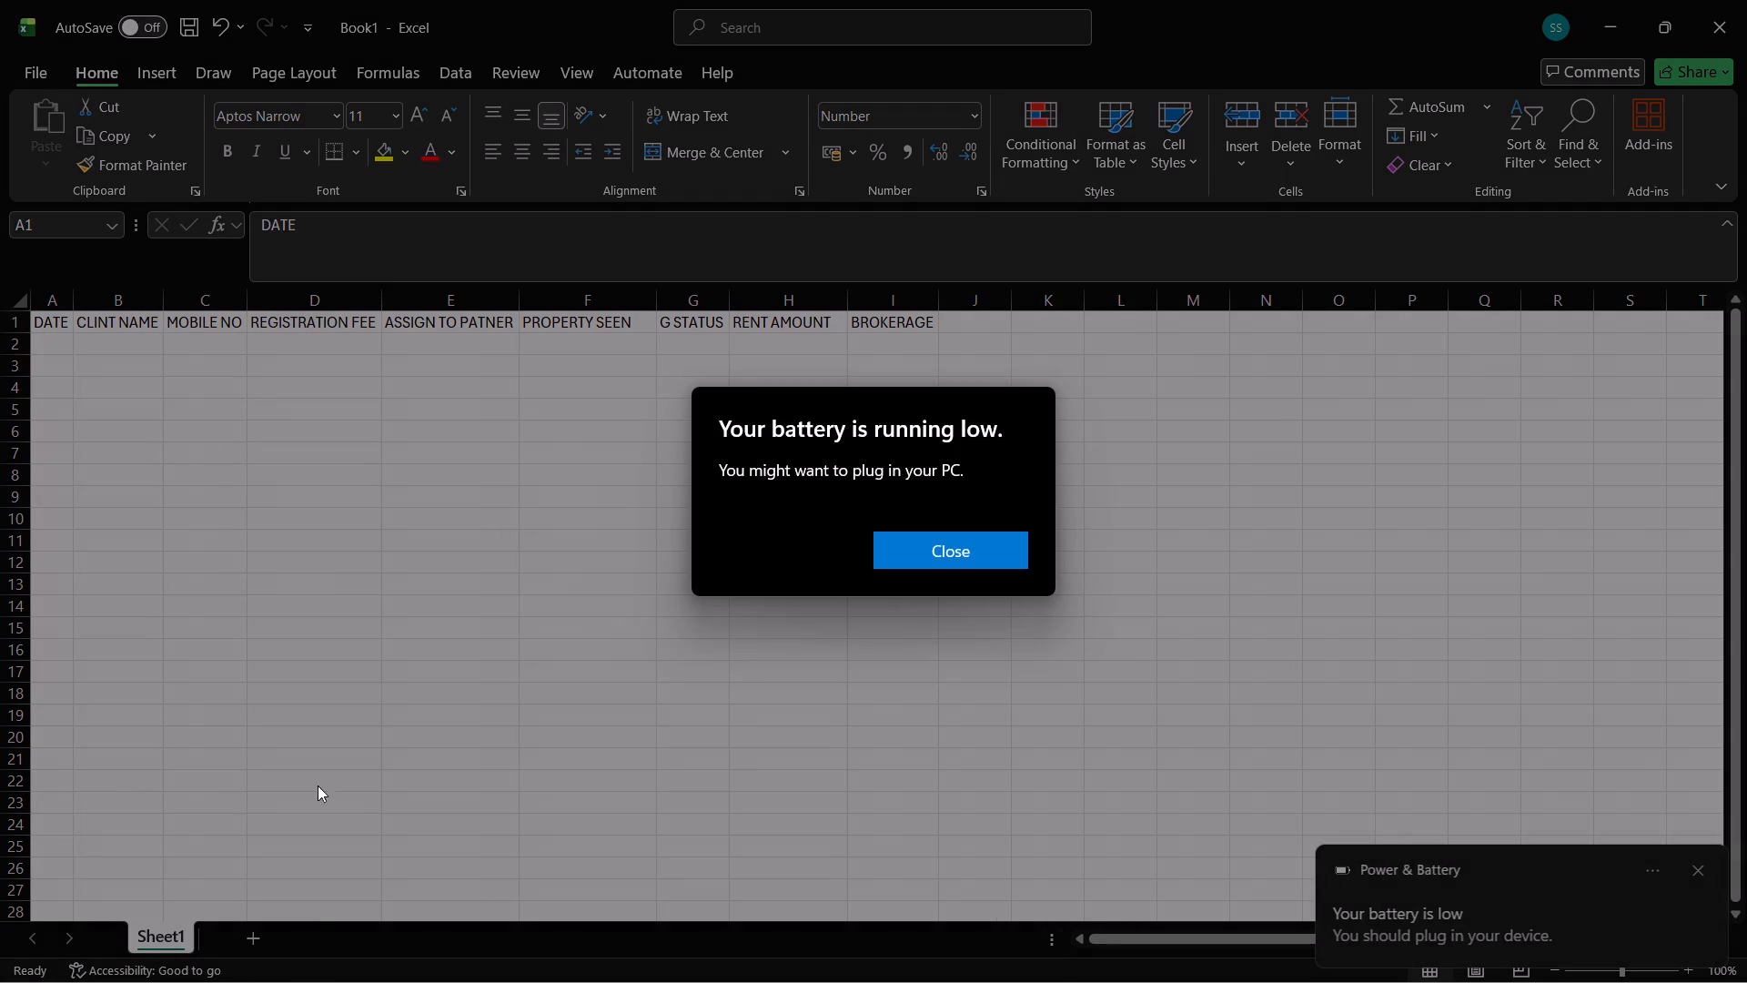
left_click(965, 559)
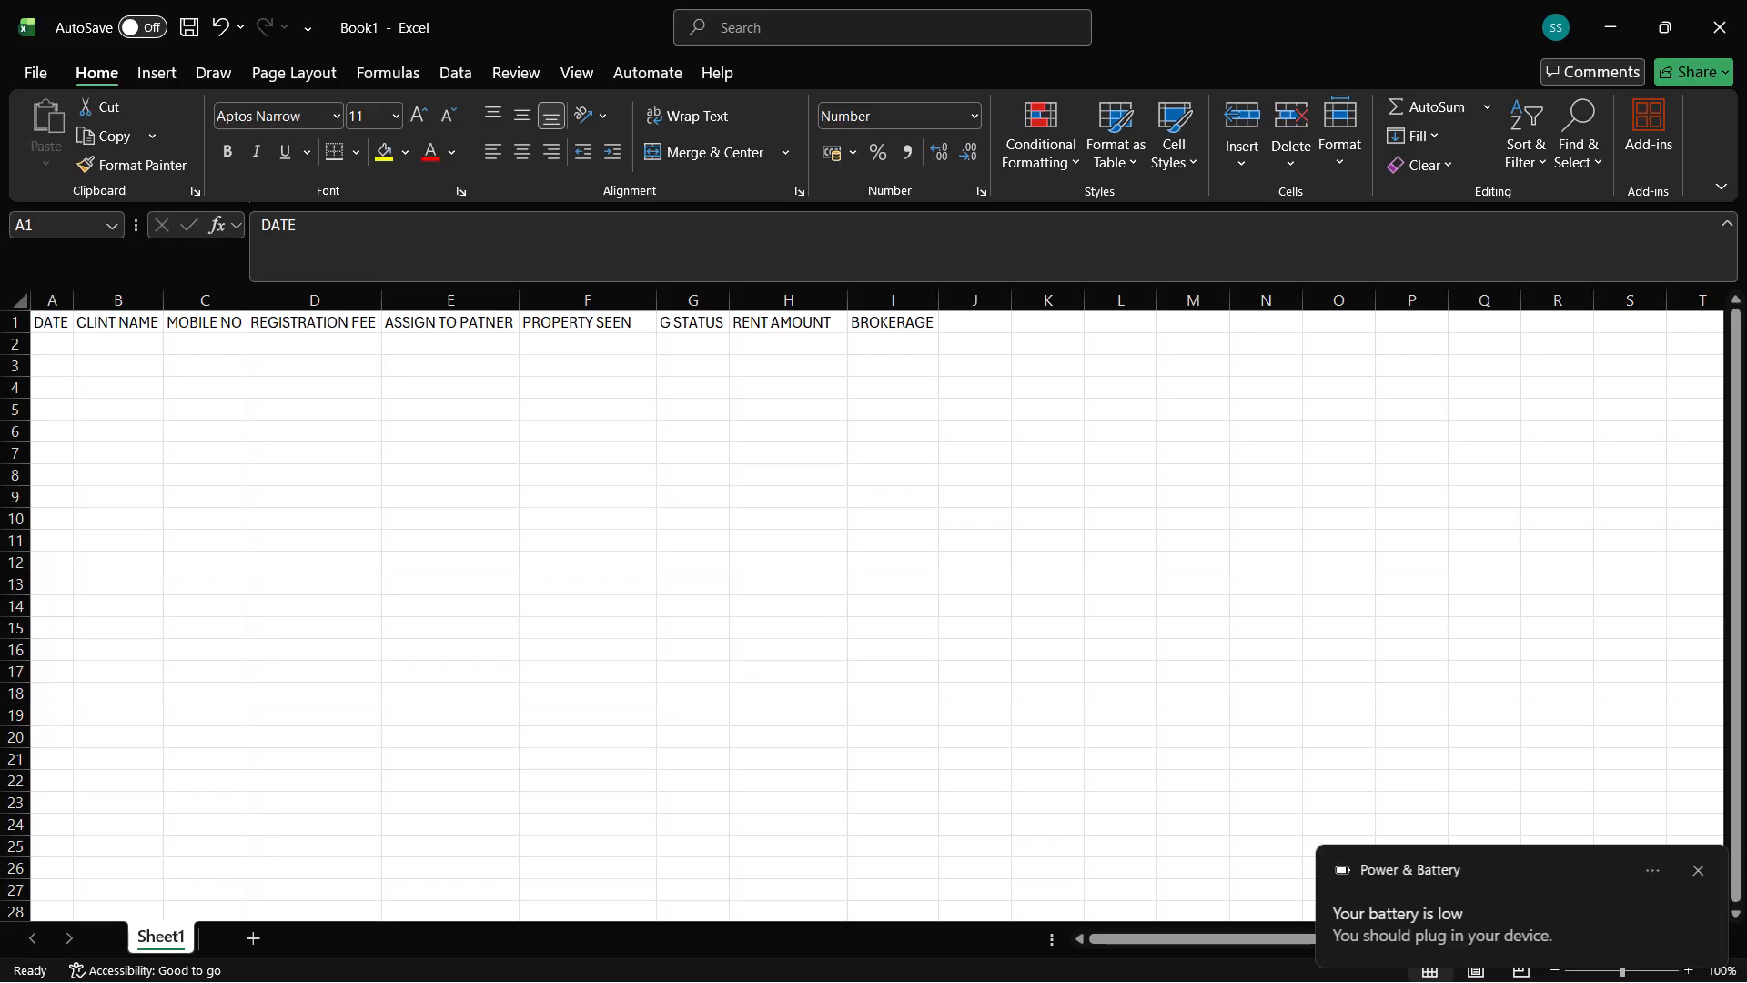
right_click(38, 302)
right_click(63, 326)
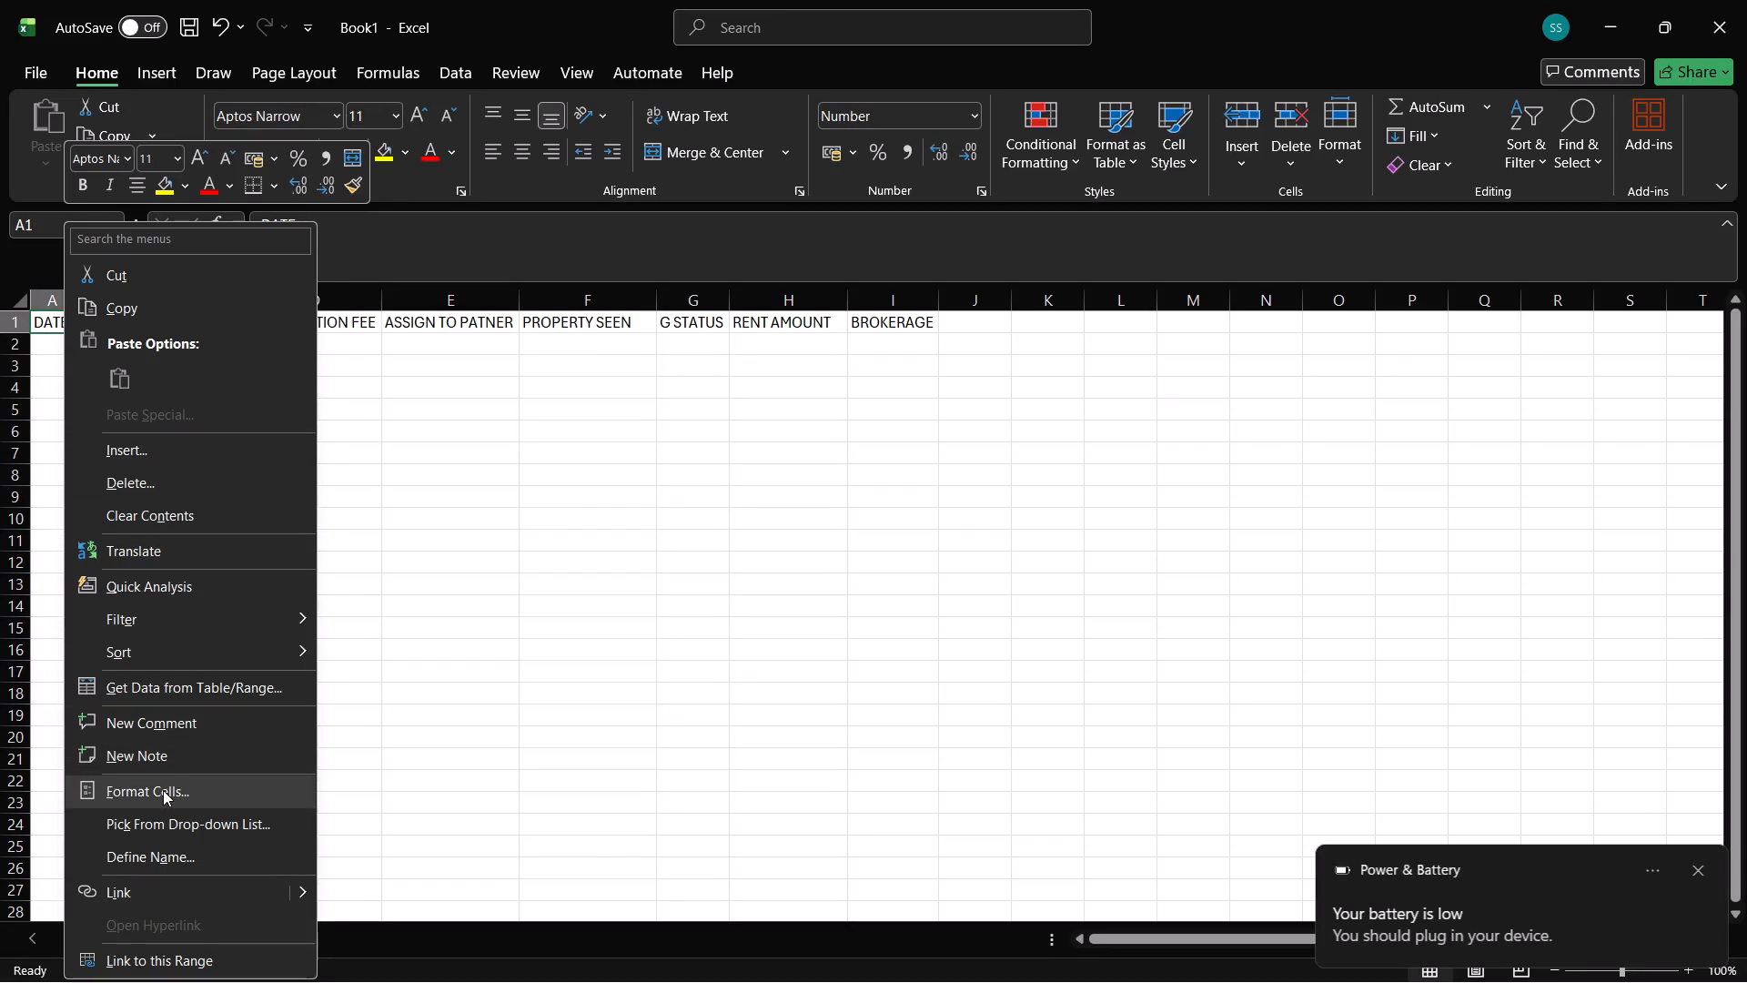
left_click(163, 790)
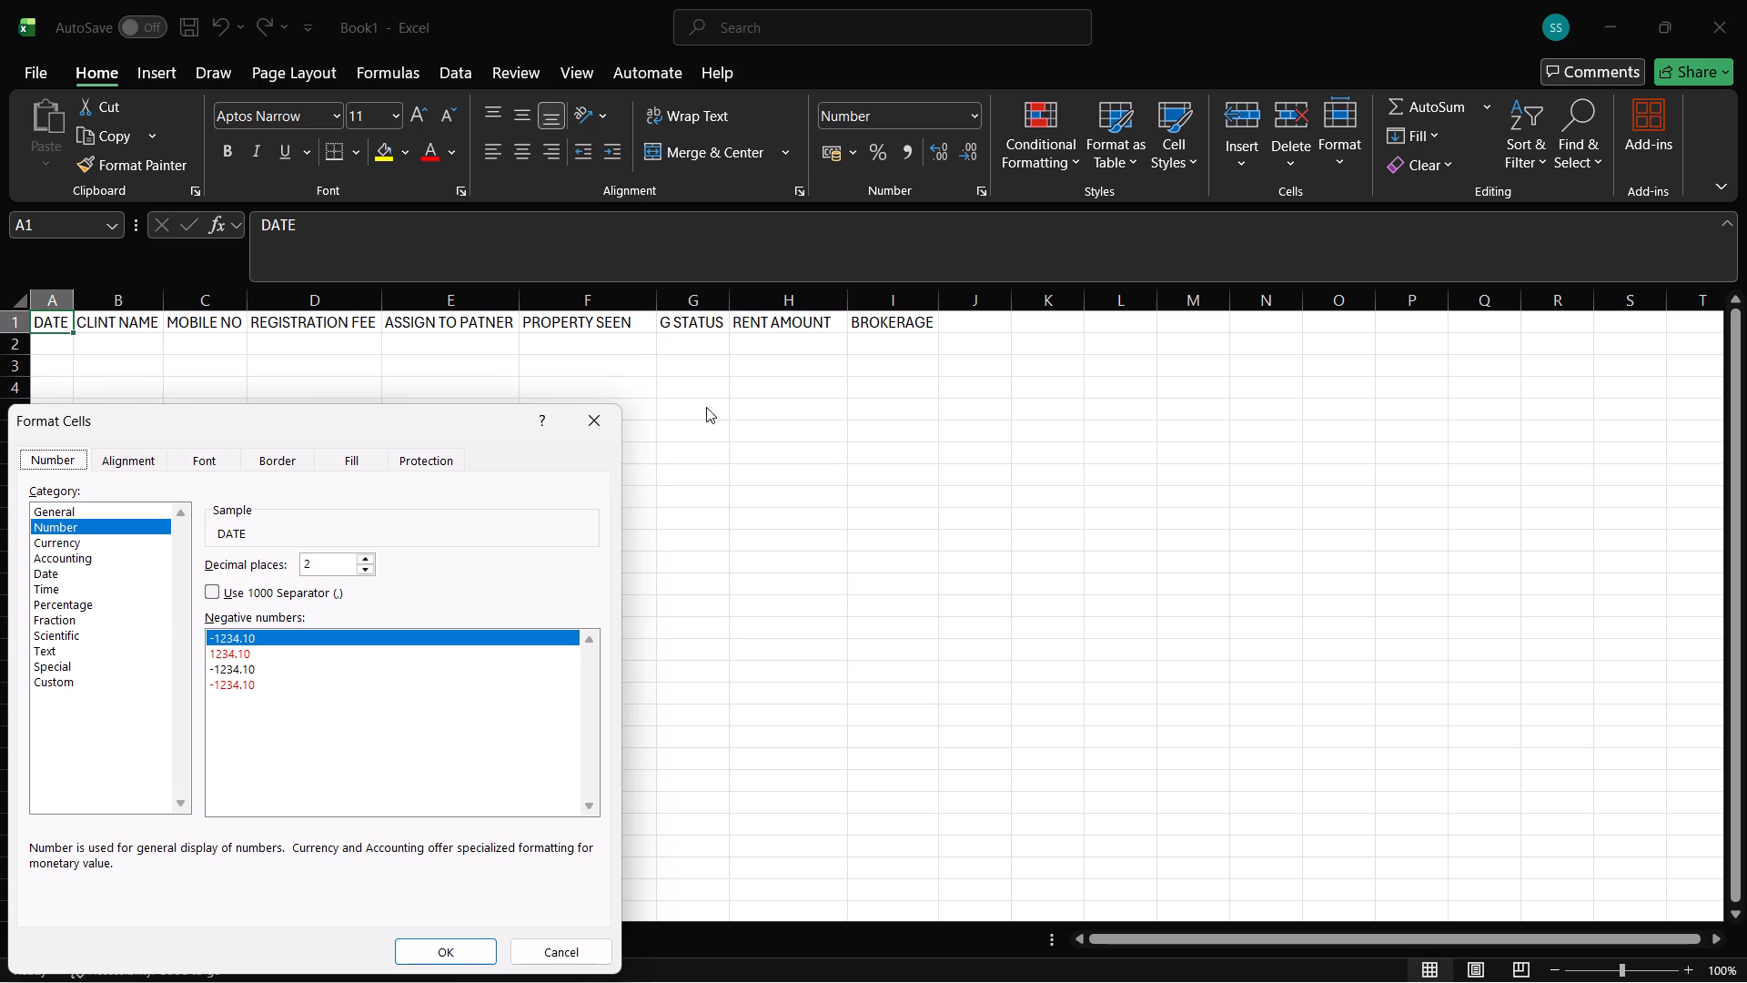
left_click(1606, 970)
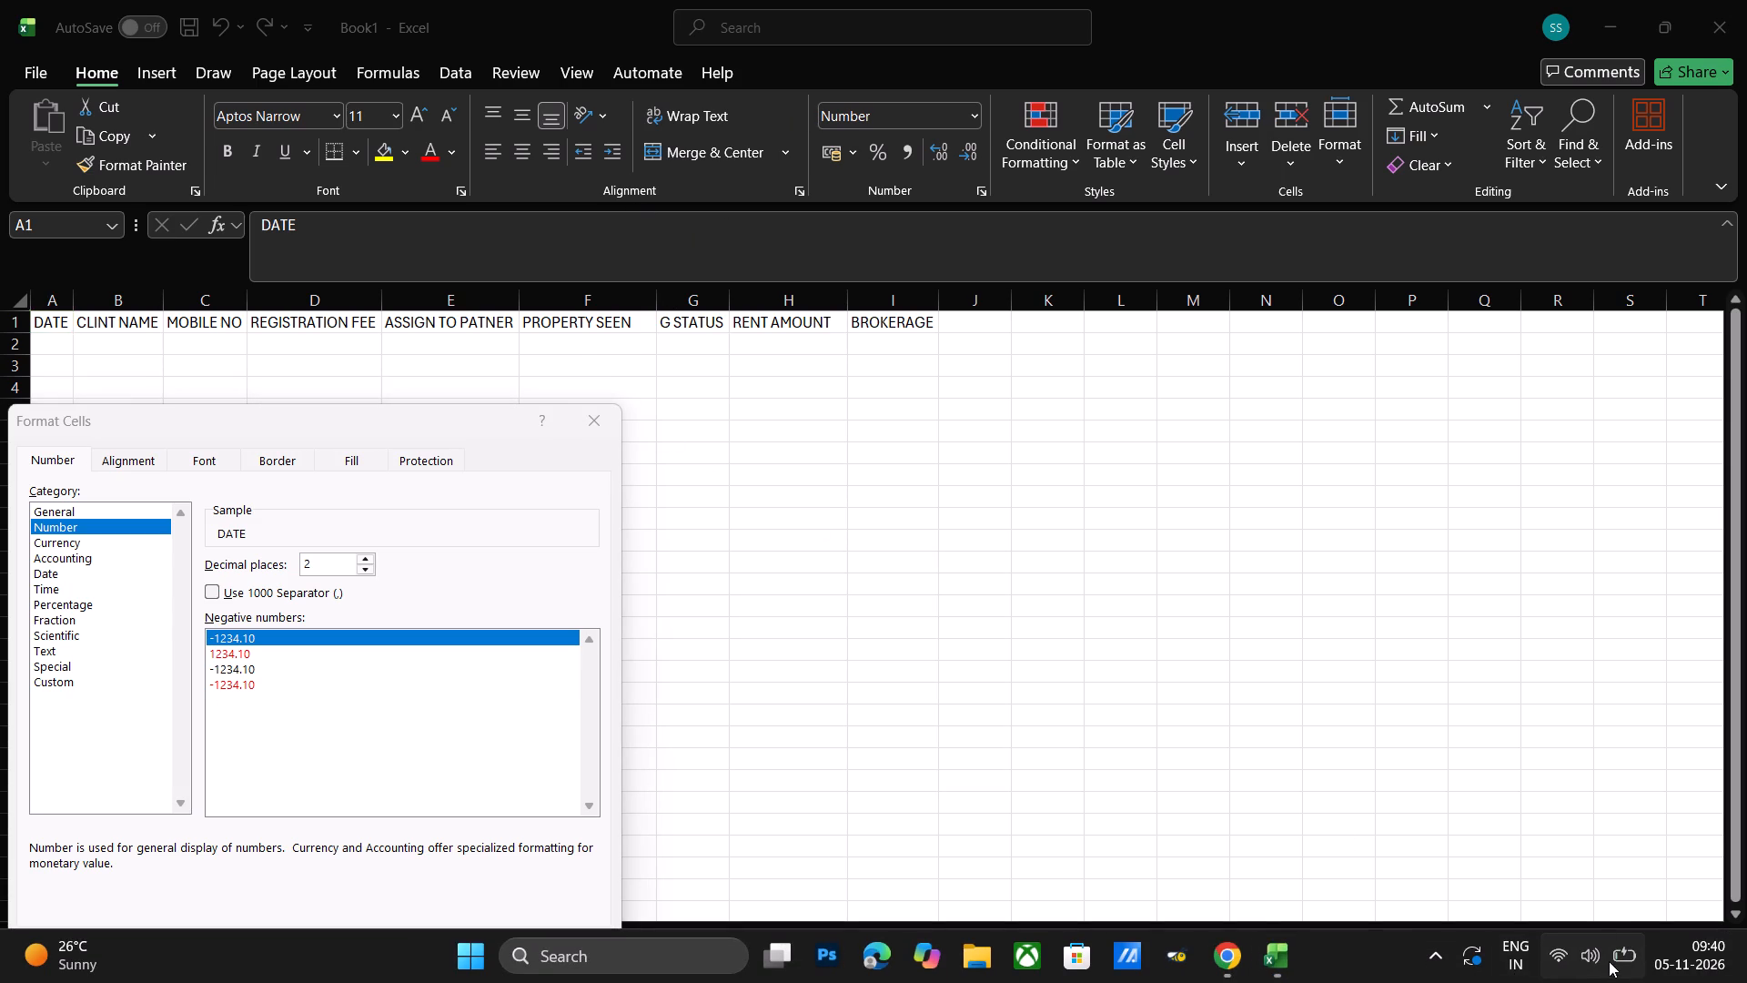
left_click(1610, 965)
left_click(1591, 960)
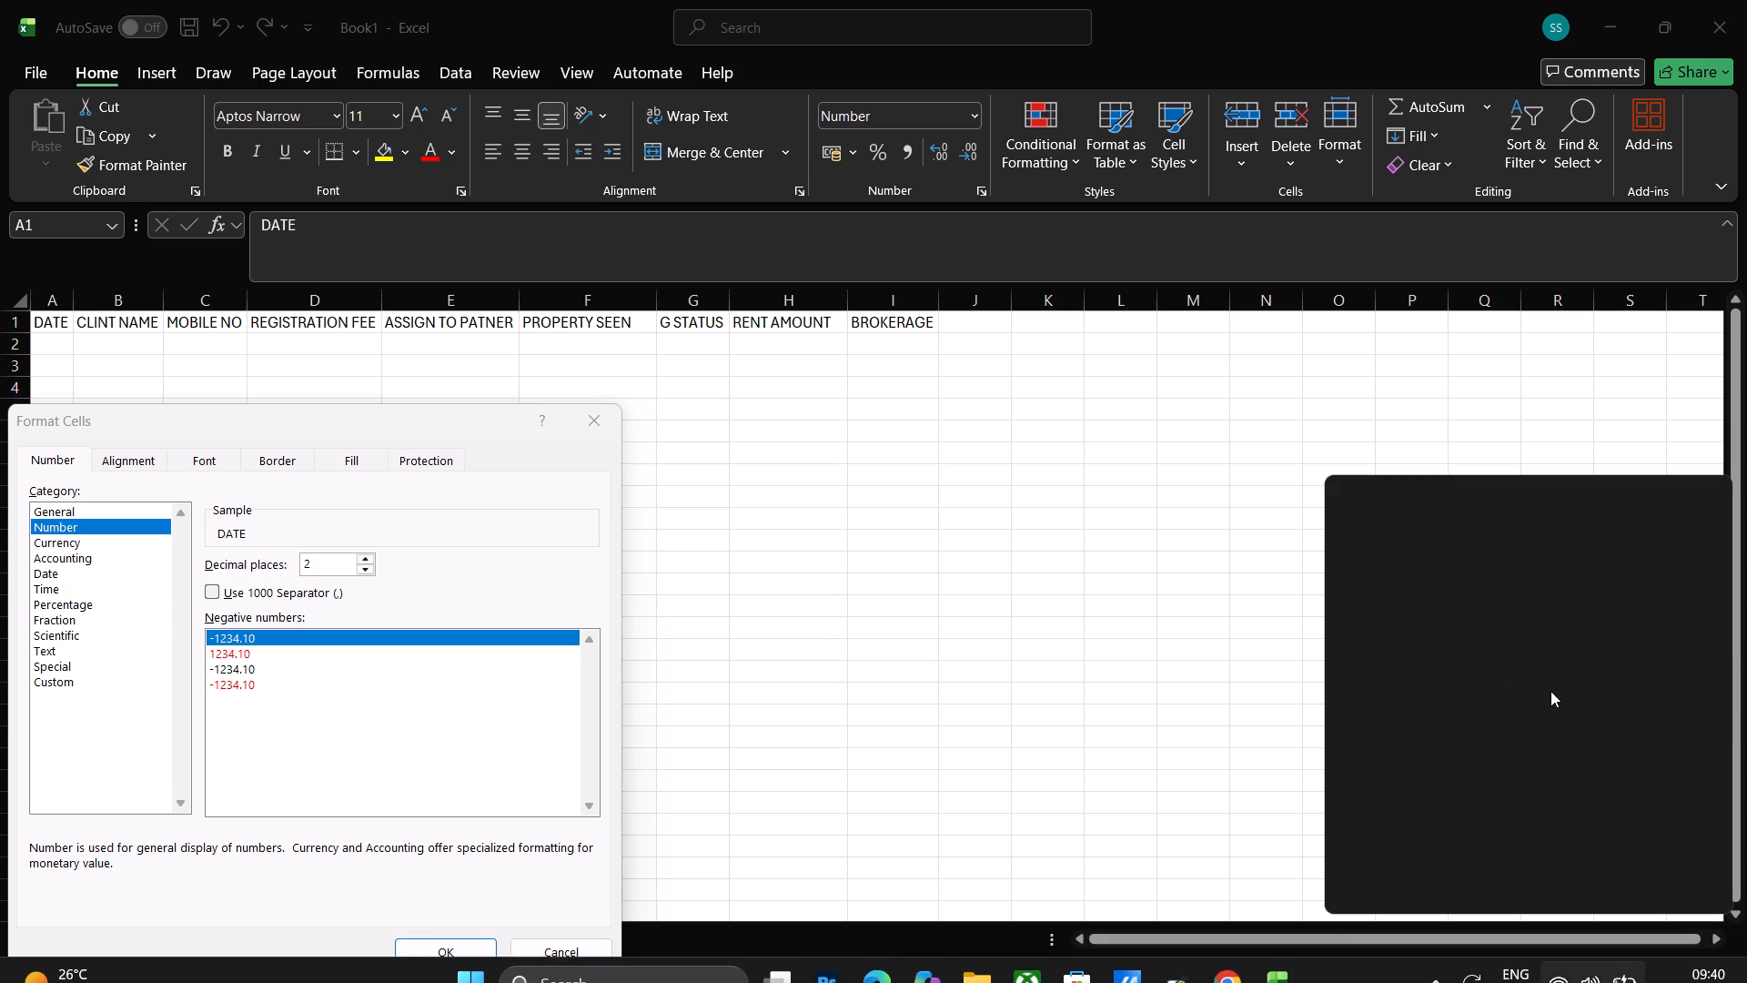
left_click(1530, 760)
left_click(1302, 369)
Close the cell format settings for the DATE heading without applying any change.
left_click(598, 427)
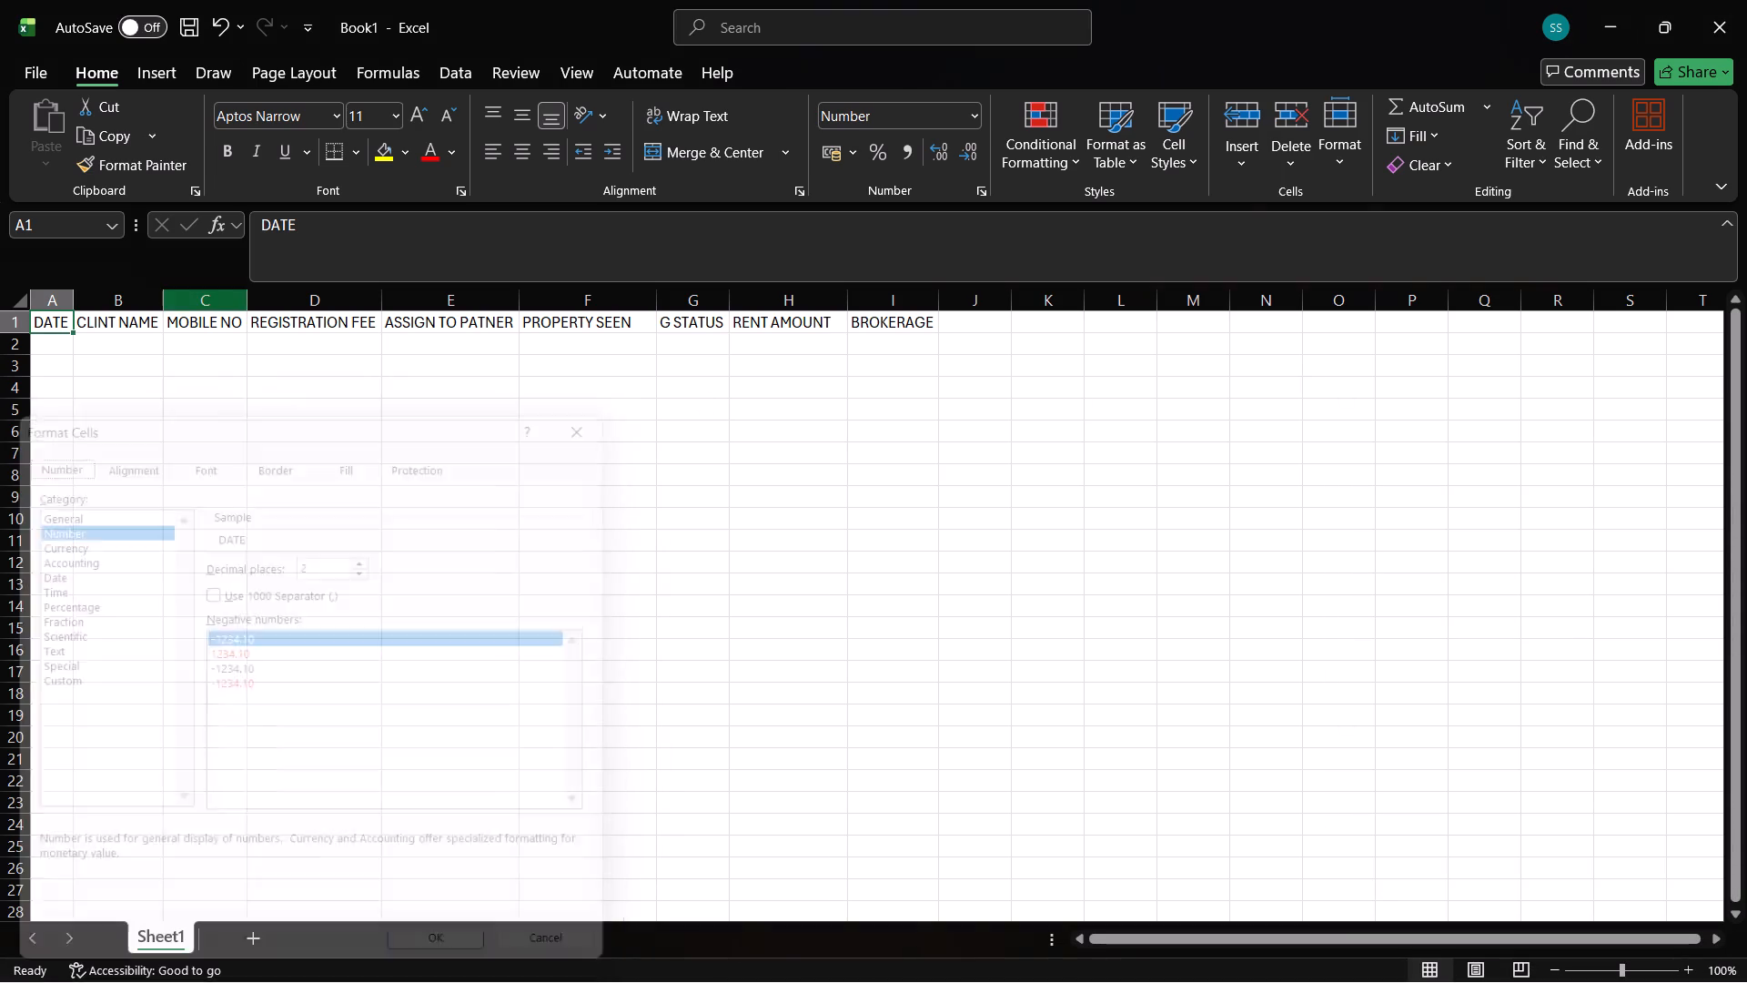
Insert a blank column between the DATE and CLINT NAME columns.
right_click(79, 300)
left_click(406, 469)
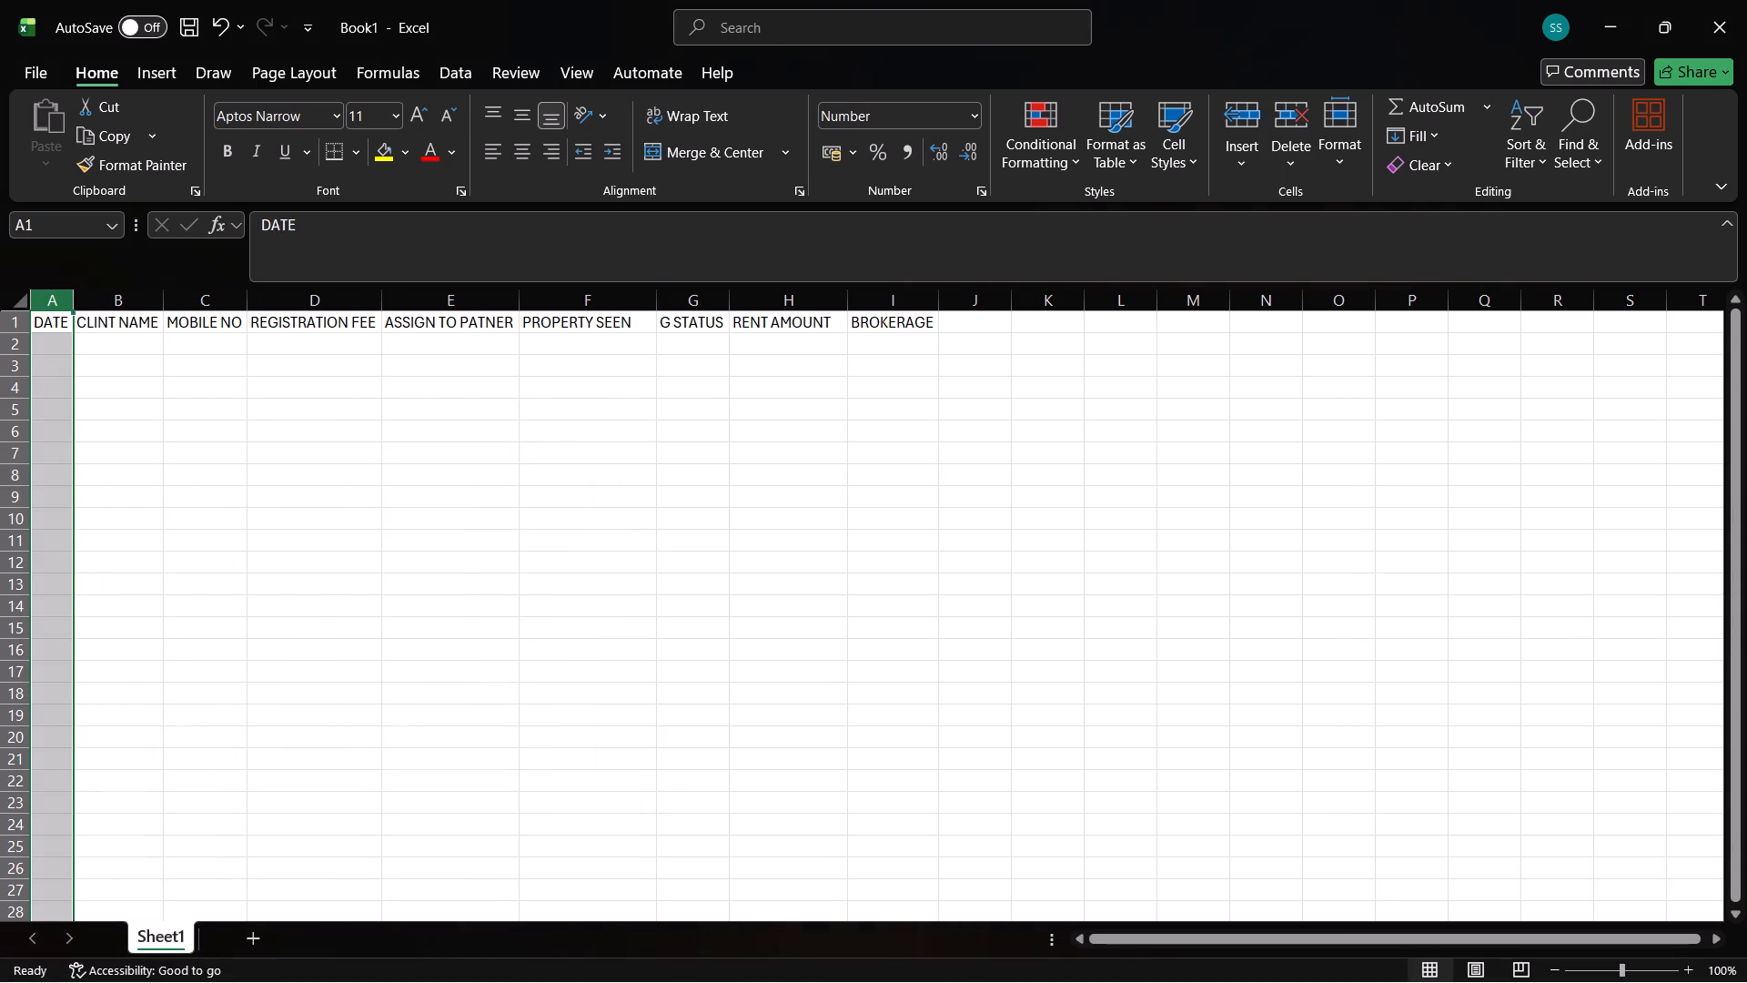
right_click(126, 309)
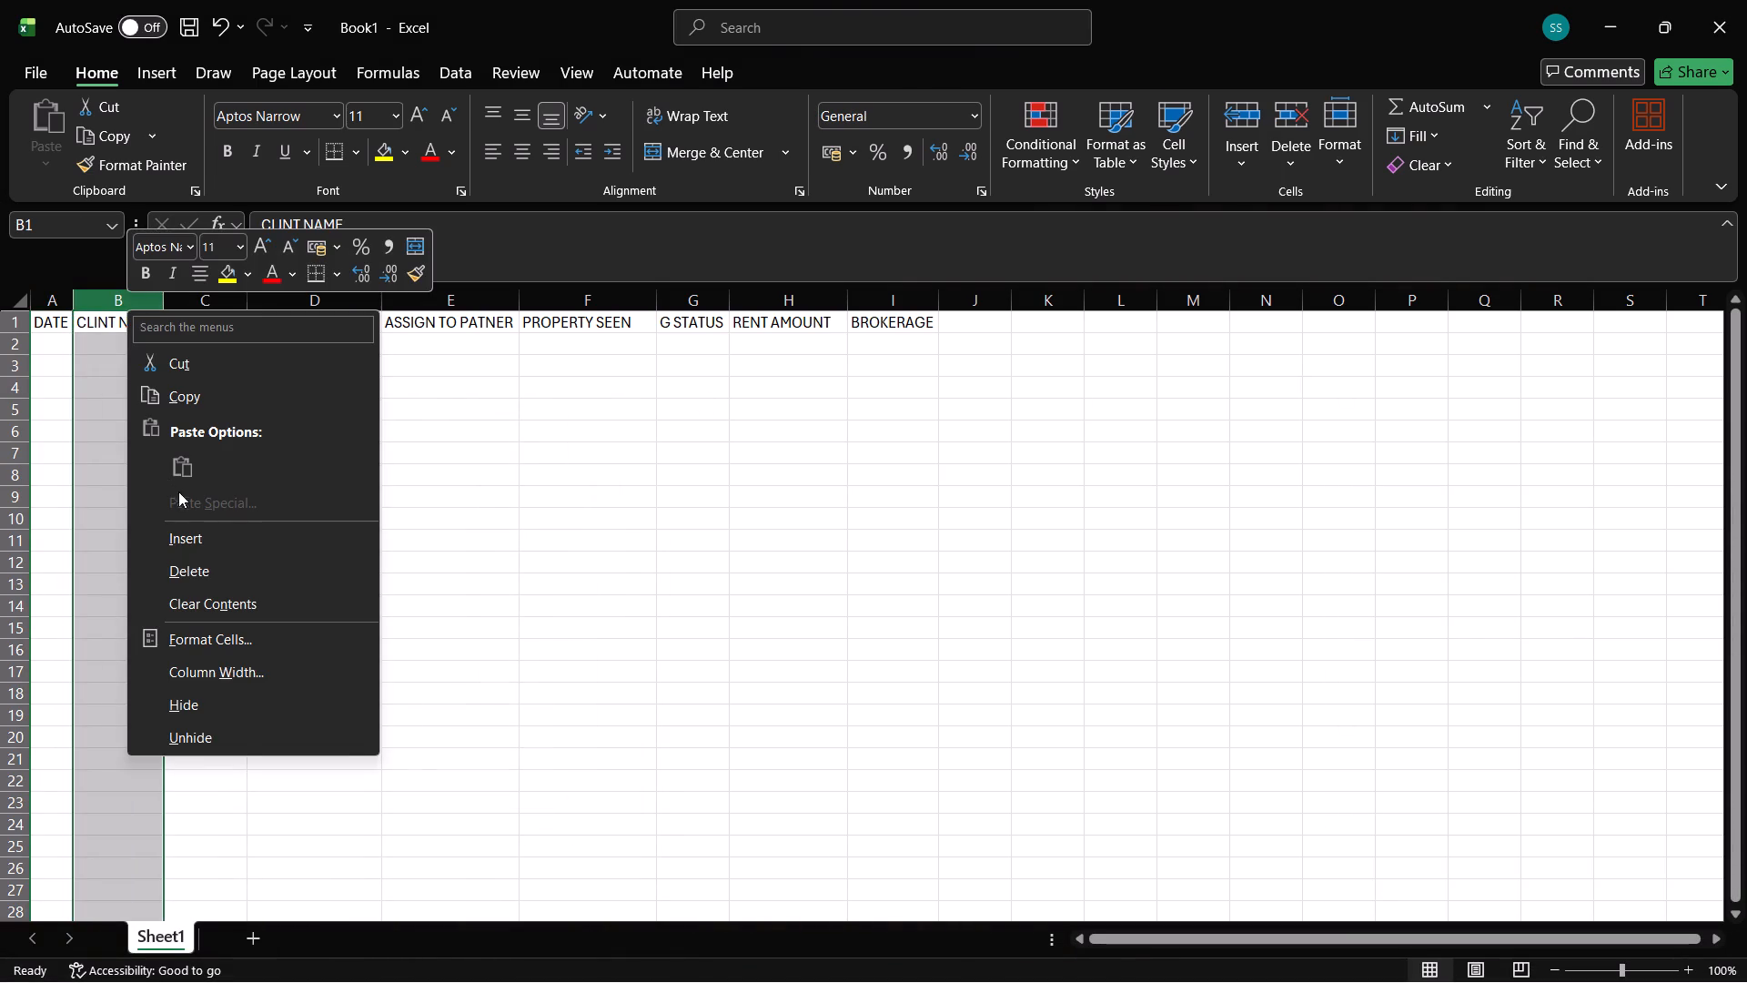
left_click(192, 538)
left_click(311, 515)
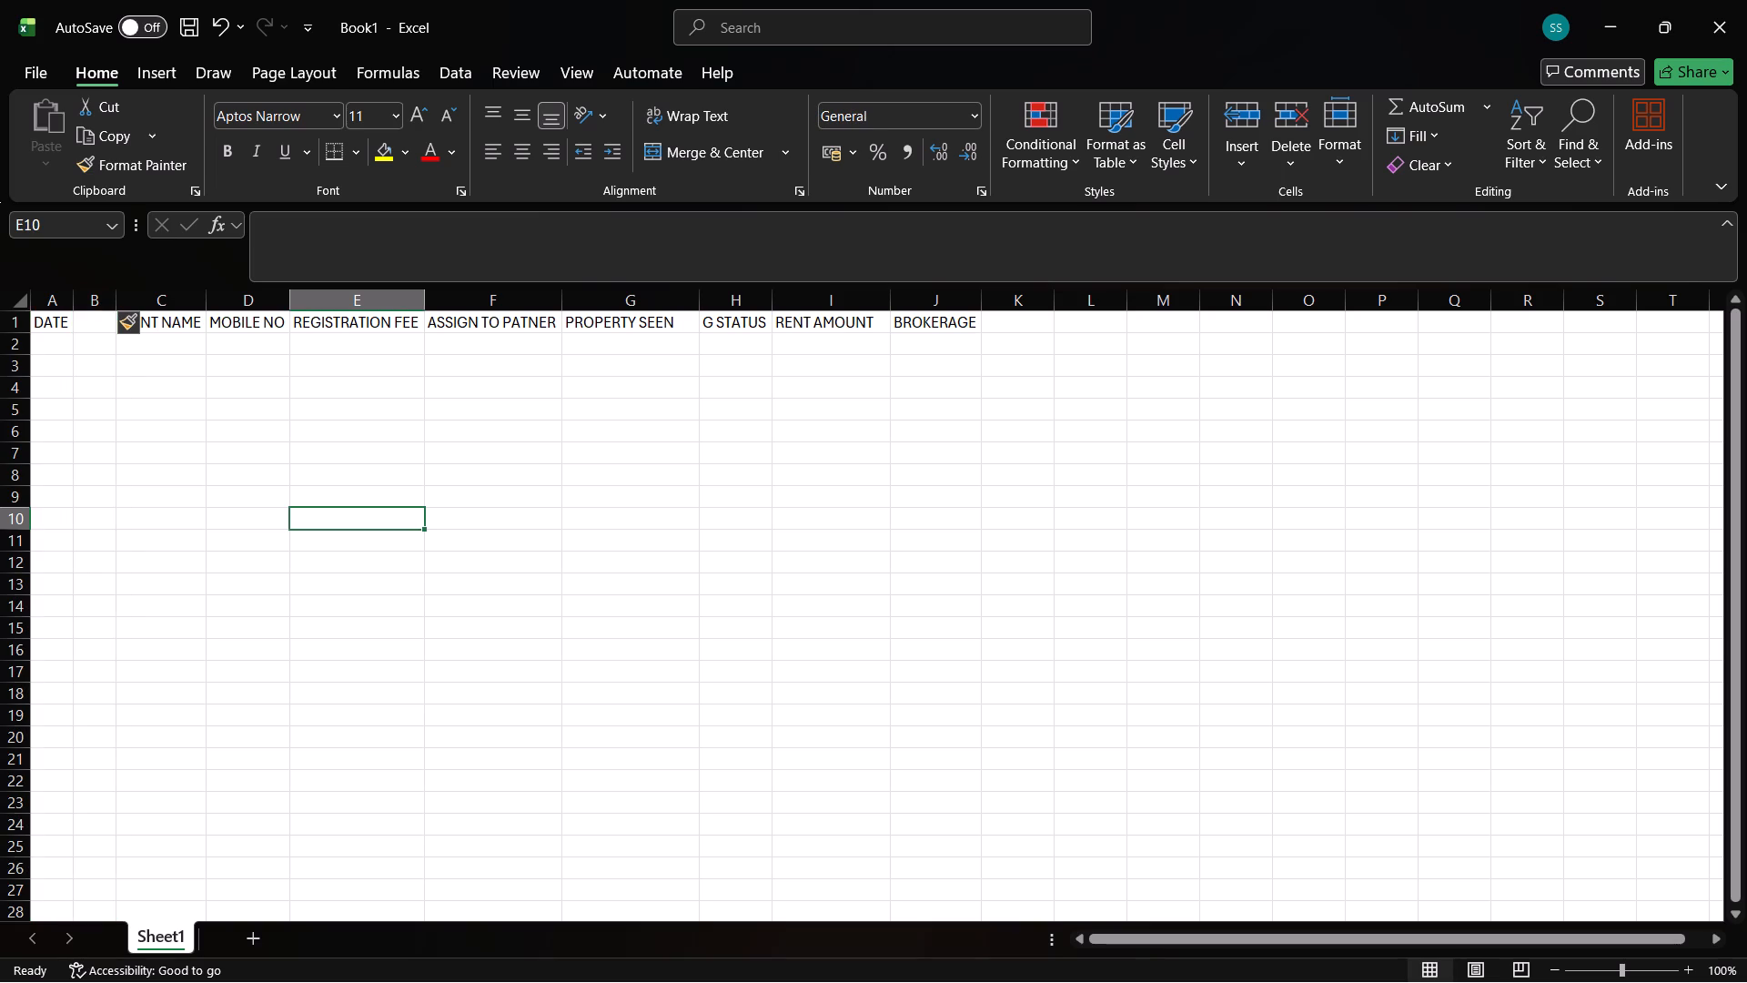
Undo the blank column inserted after DATE and insert a blank column before DATE instead.
key("ctrl+z")
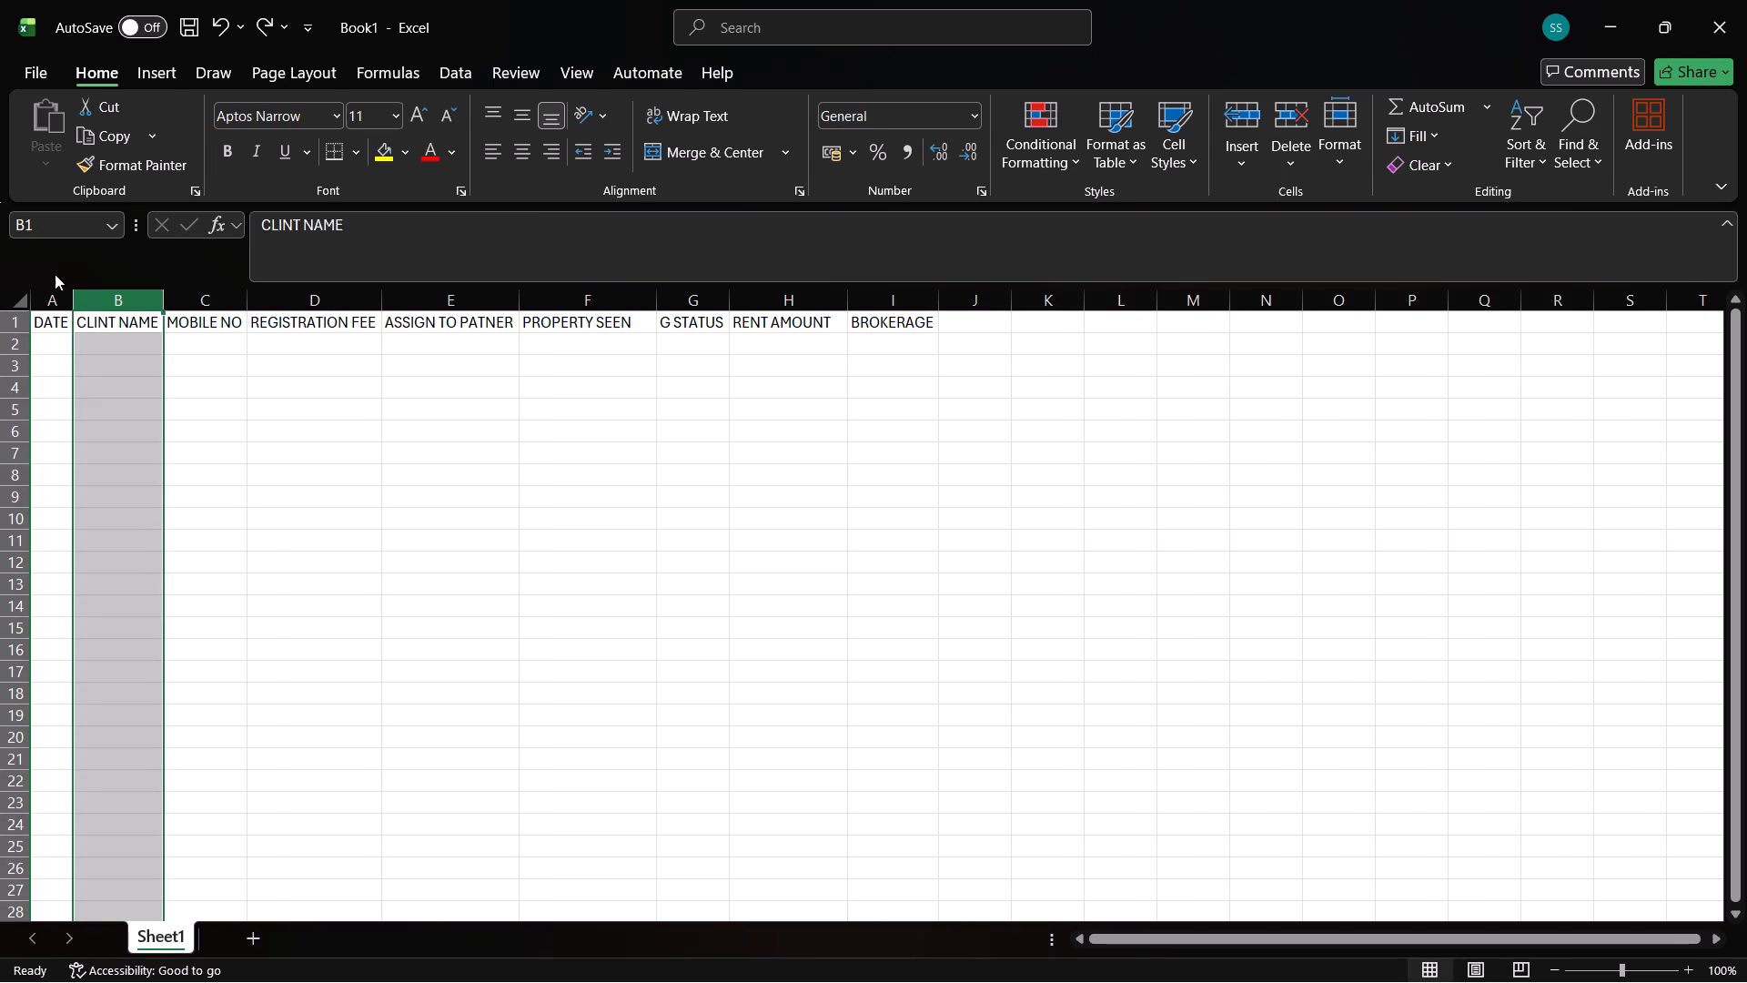
right_click(56, 301)
left_click(138, 534)
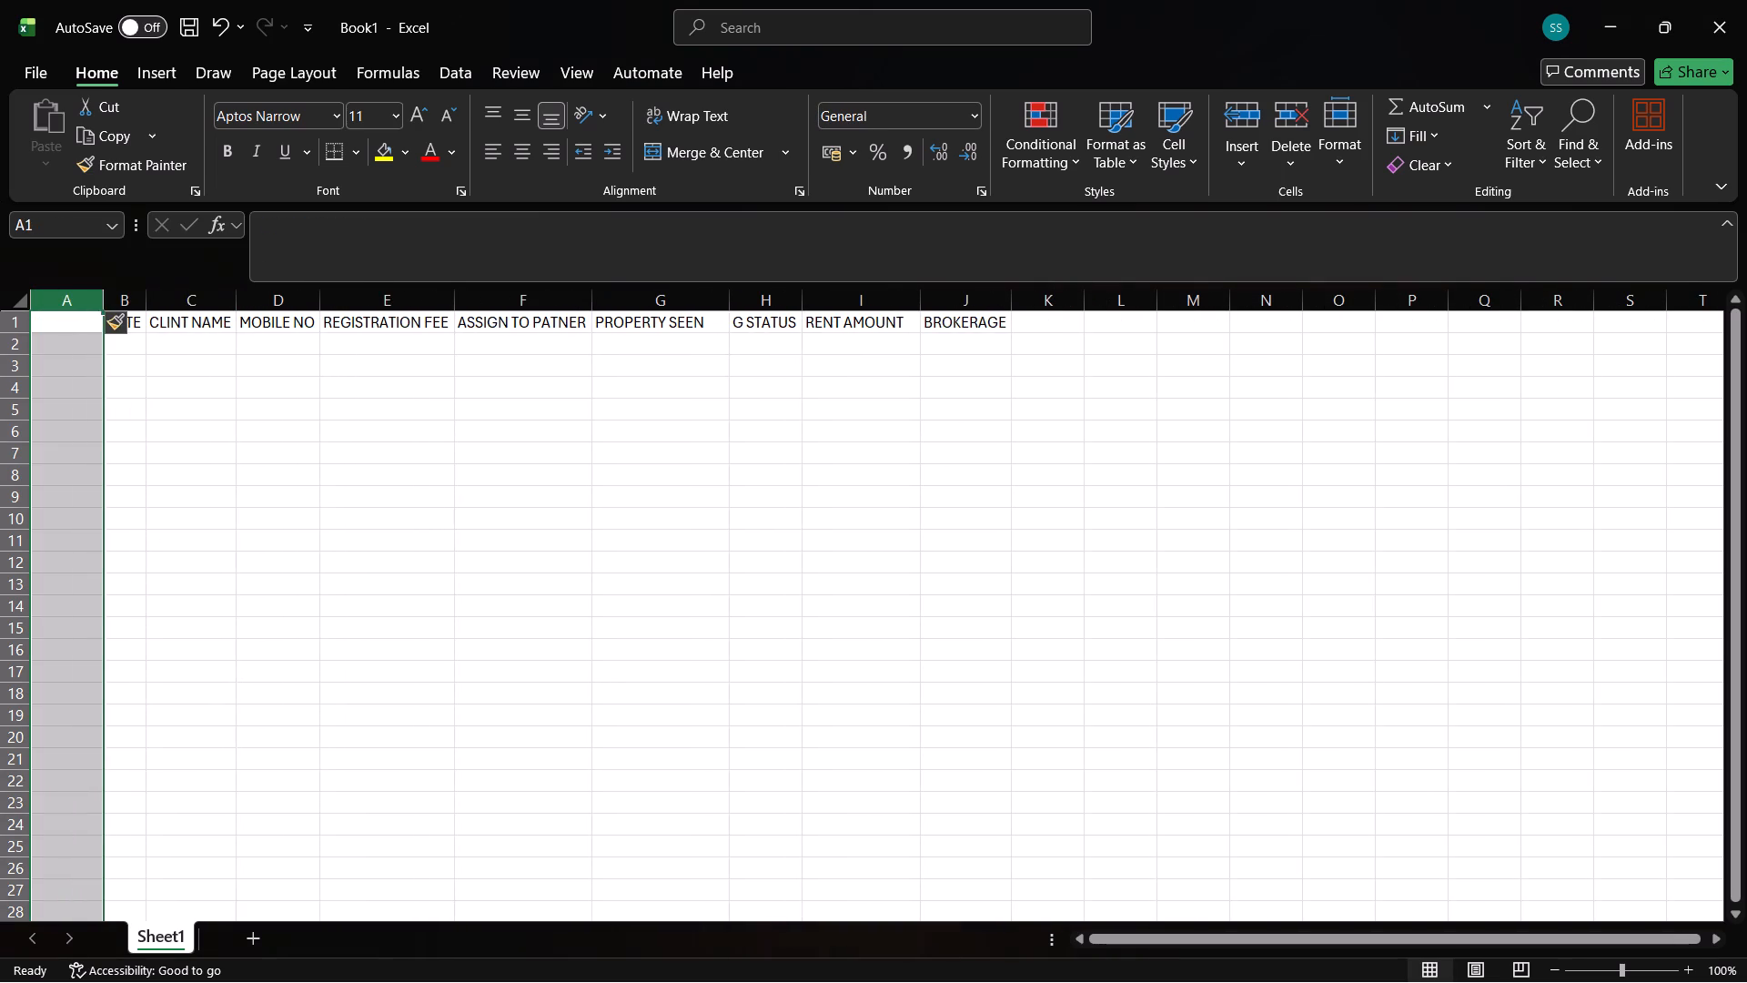
left_click(407, 540)
left_click(51, 300)
left_click(116, 329)
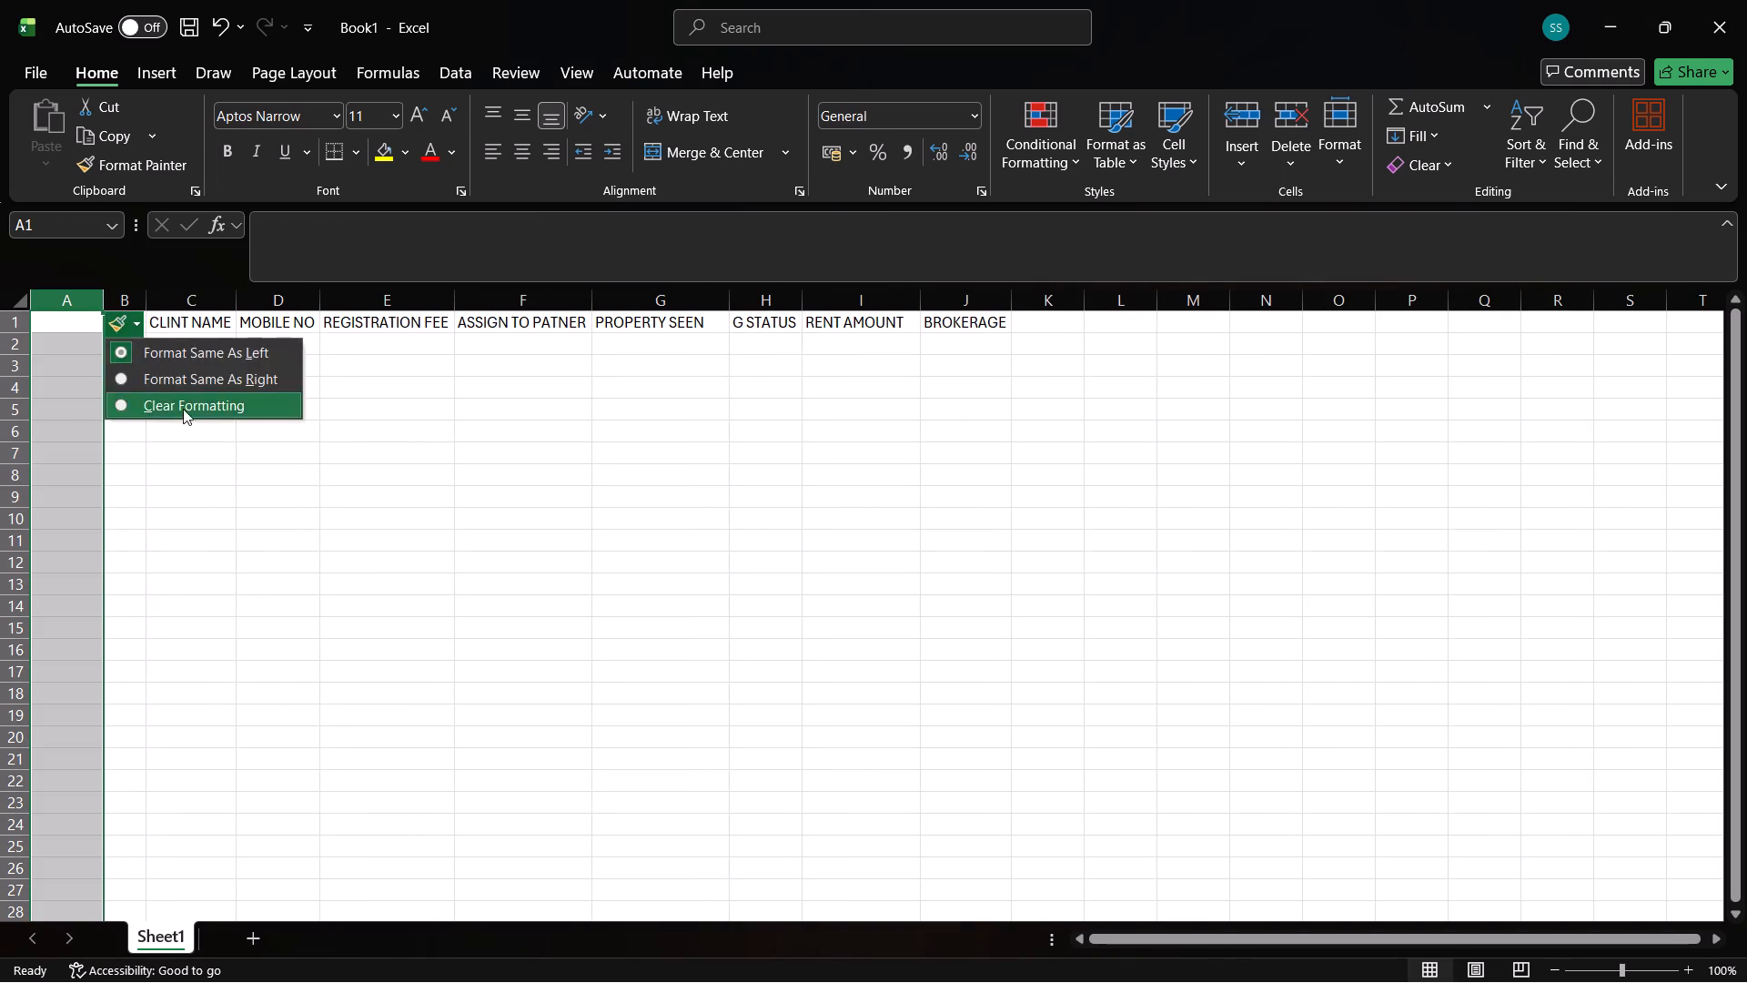
left_click(246, 514)
left_click(247, 556)
triple_click(220, 531)
double_click(222, 532)
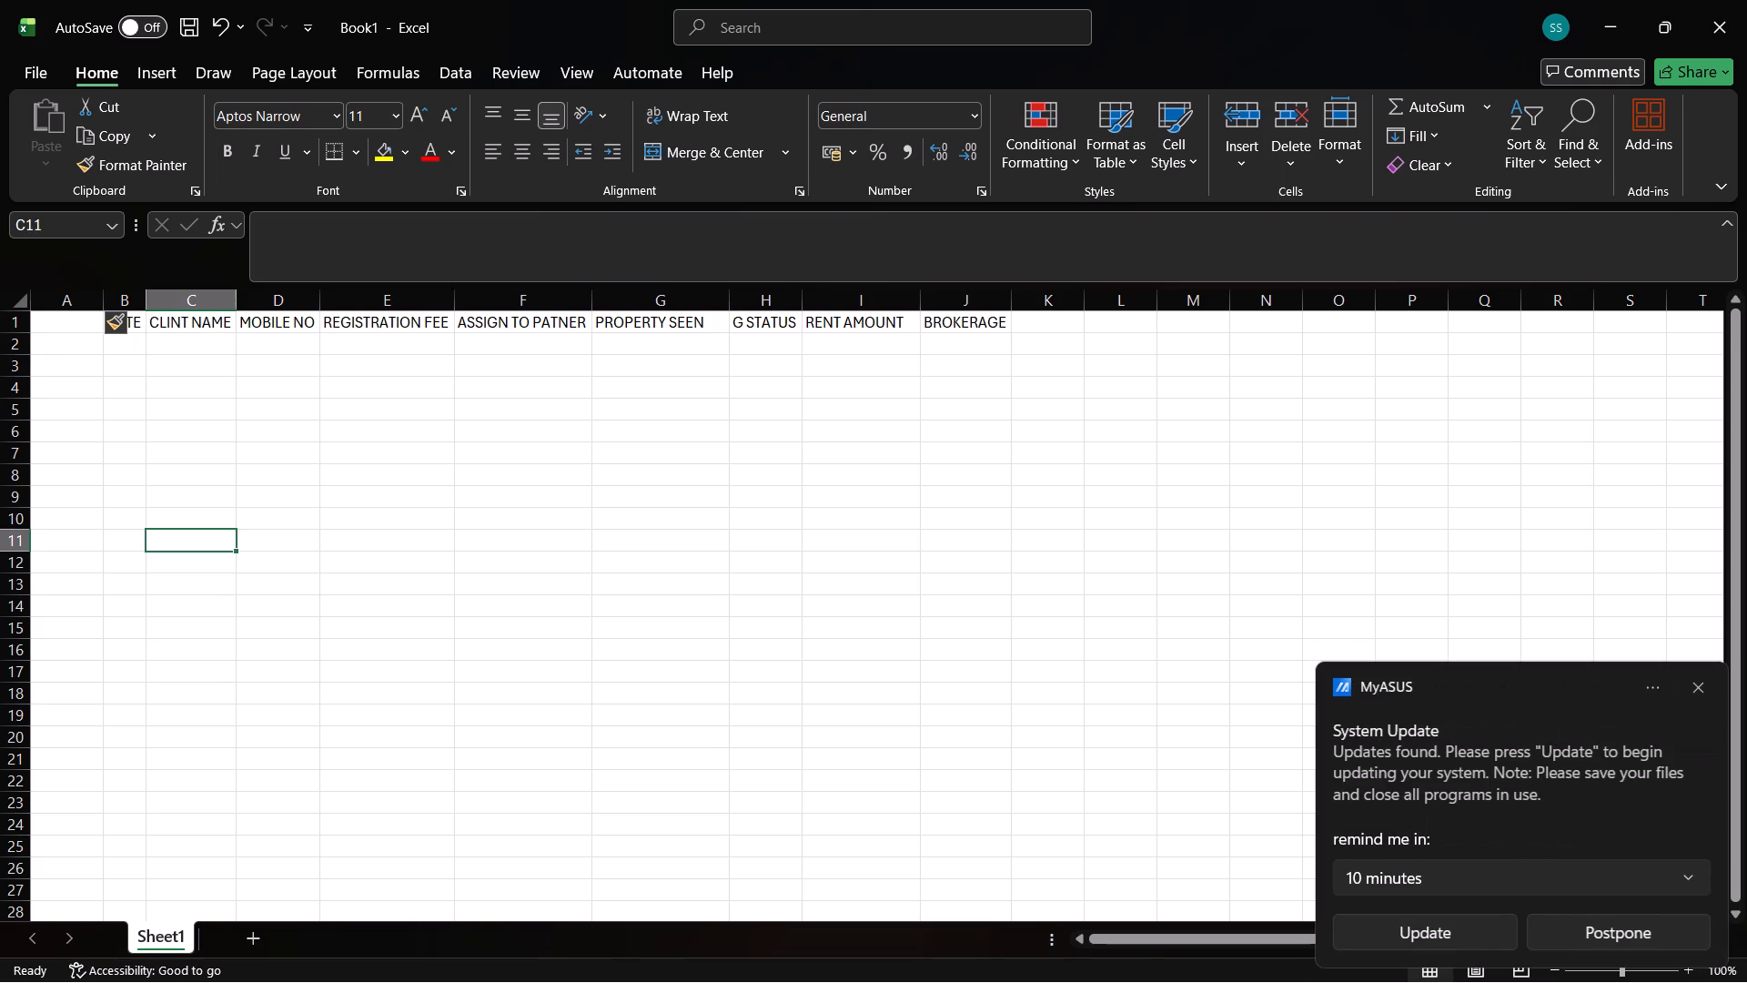
Enter the heading SL-NO in A1 of the new first column.
left_click(72, 321)
type("NO")
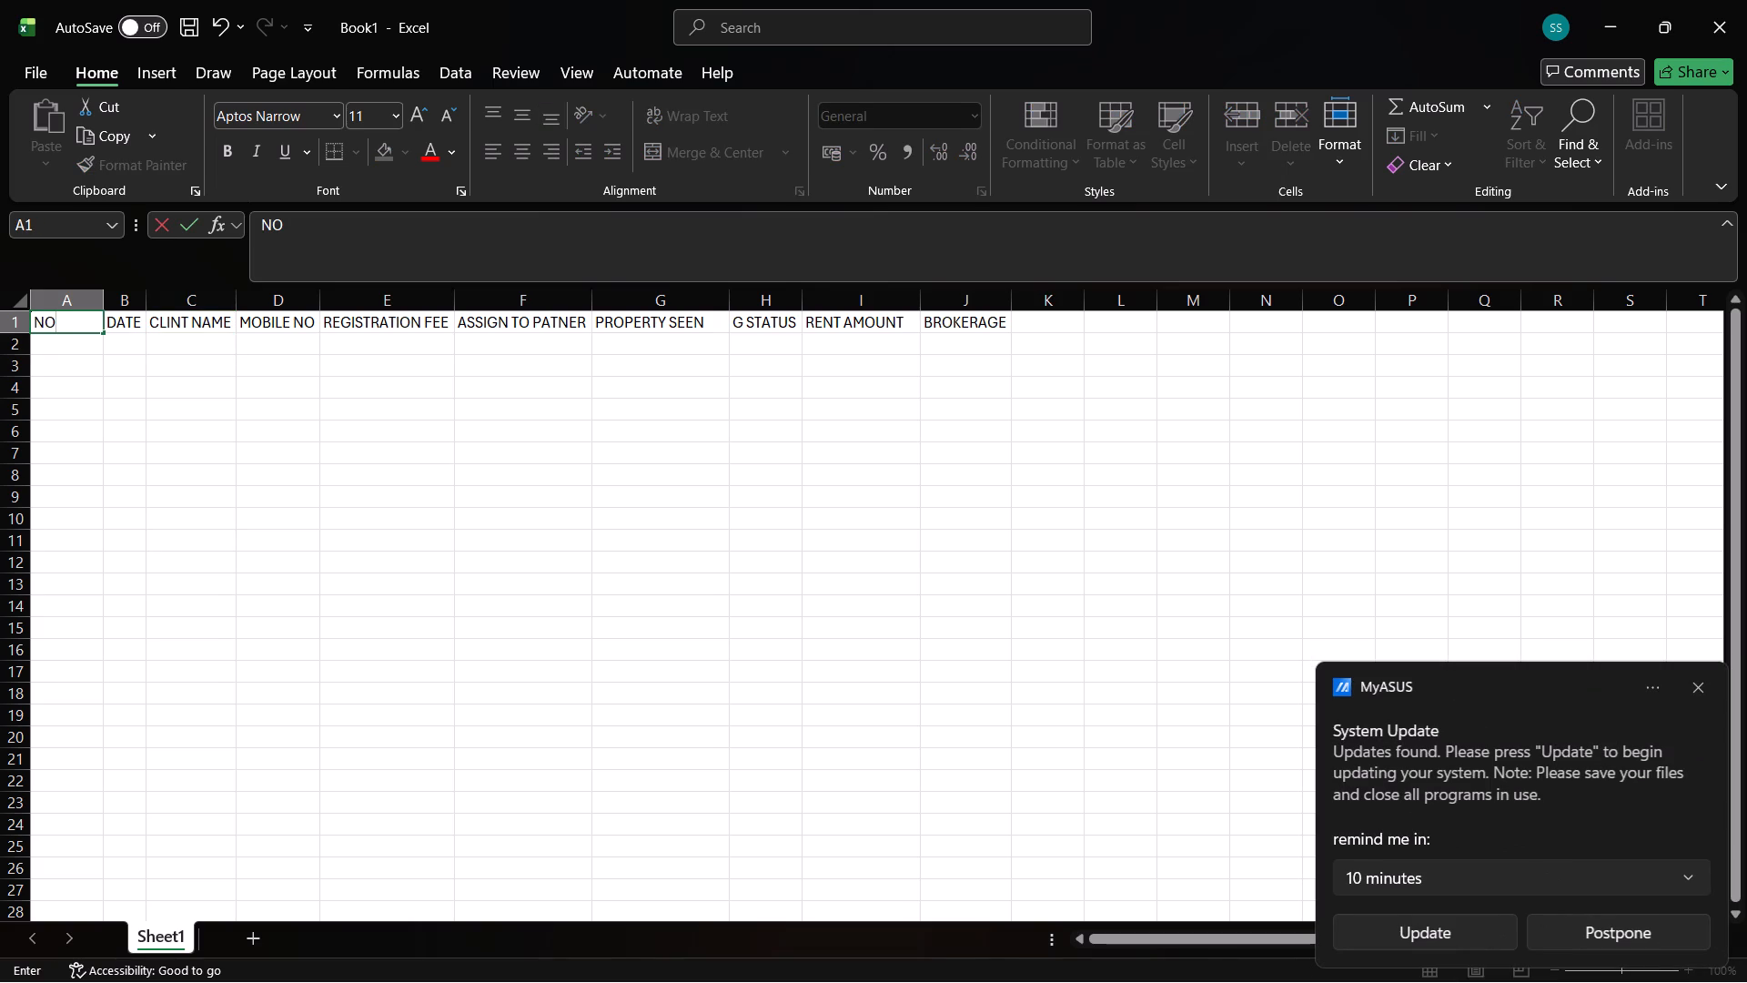
key("BackSpace")
key("BackSpace")
key("BackSpace")
type("sl")
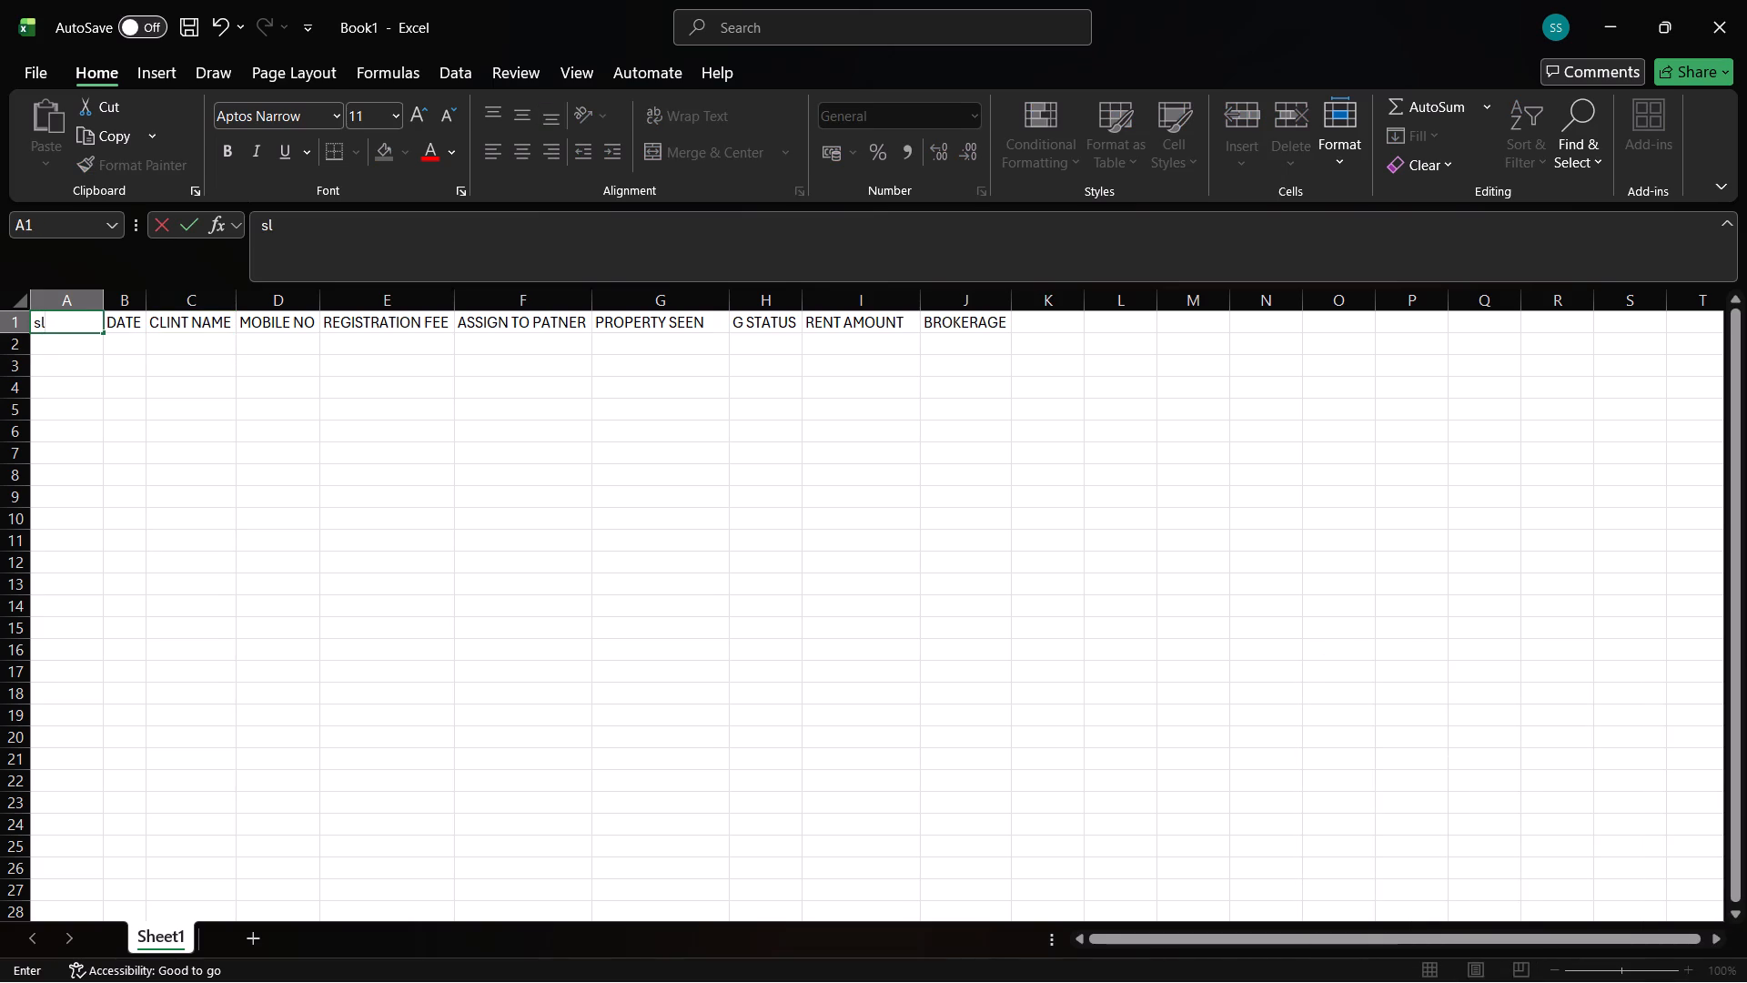
key("BackSpace")
key("BackSpace")
type("SL;")
key("BackSpace")
key("minus")
type("NO")
left_click(336, 491)
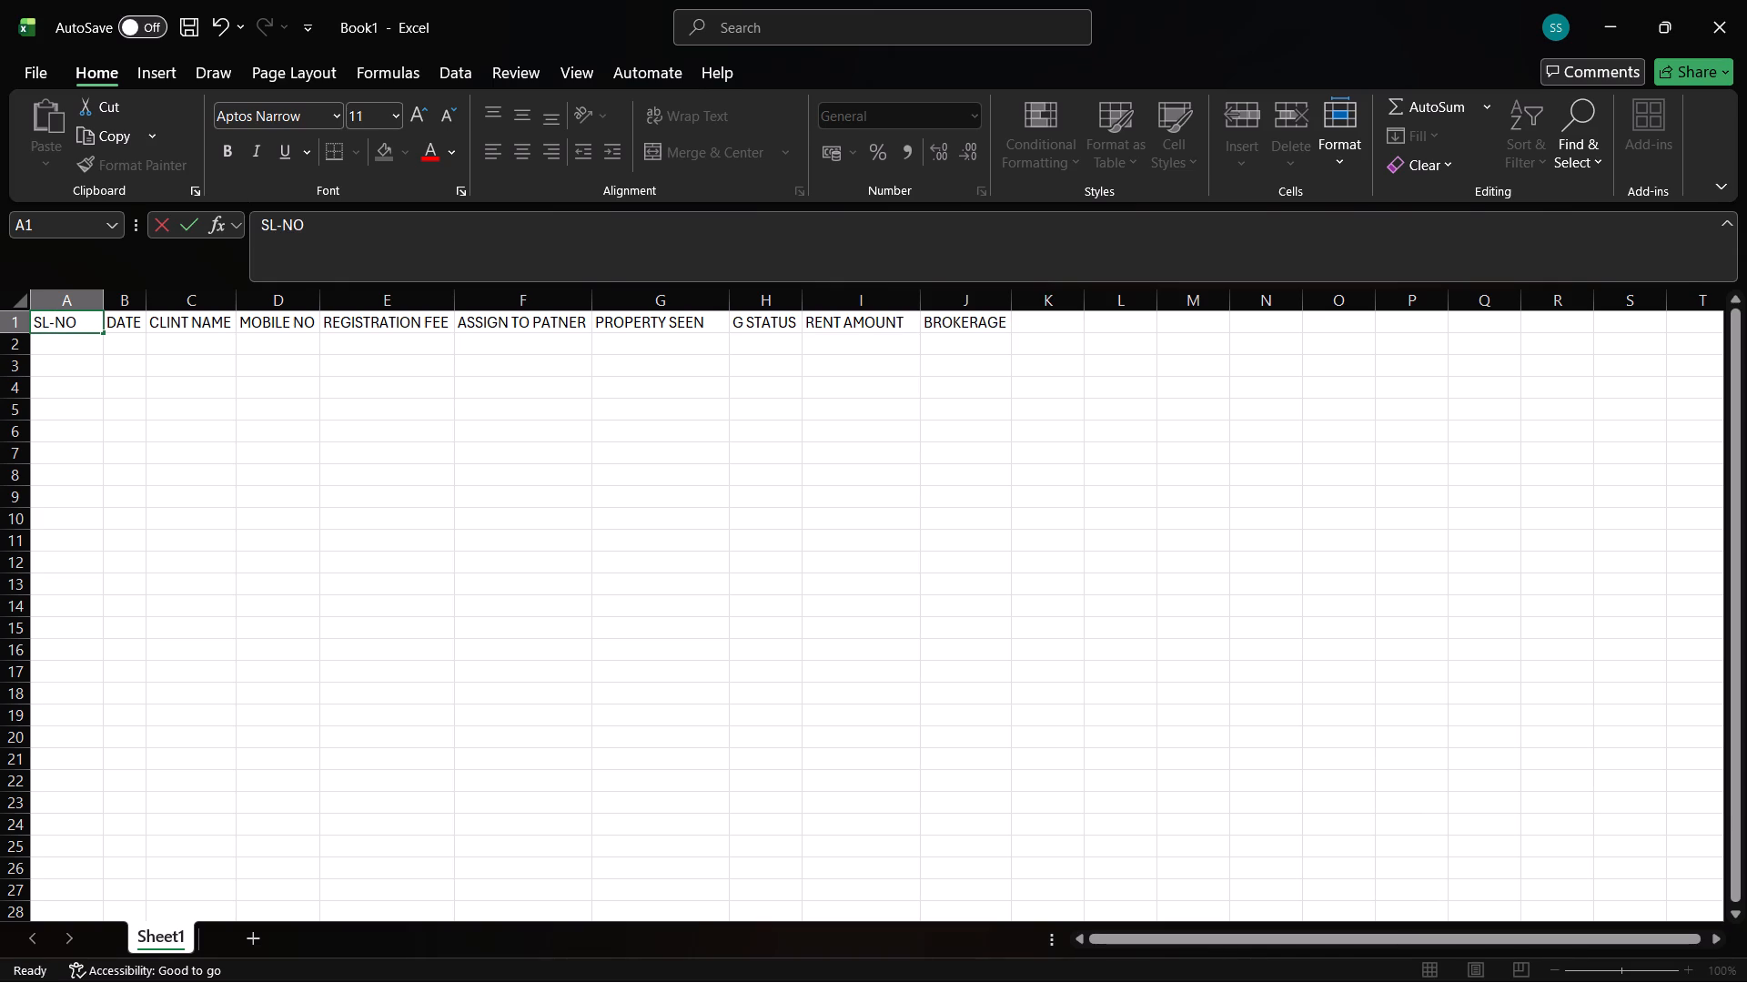
Autofit the DATE column's width to its contents.
double_click(147, 297)
triple_click(147, 297)
left_click(147, 297)
triple_click(147, 297)
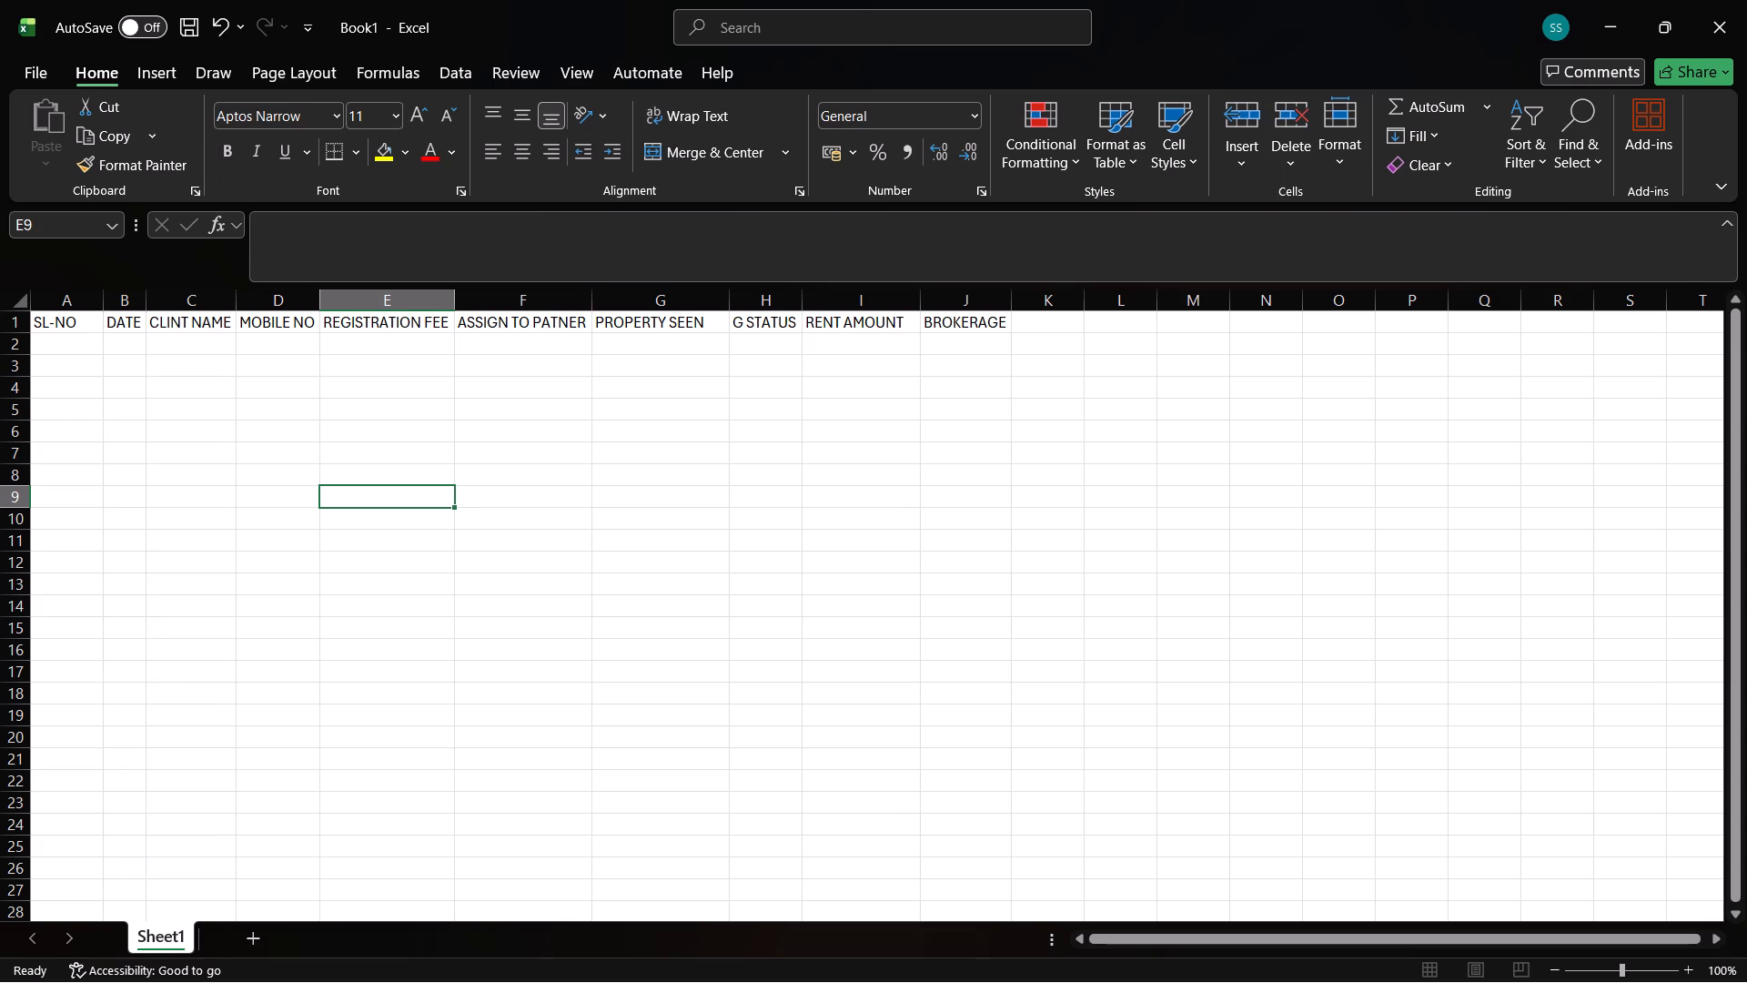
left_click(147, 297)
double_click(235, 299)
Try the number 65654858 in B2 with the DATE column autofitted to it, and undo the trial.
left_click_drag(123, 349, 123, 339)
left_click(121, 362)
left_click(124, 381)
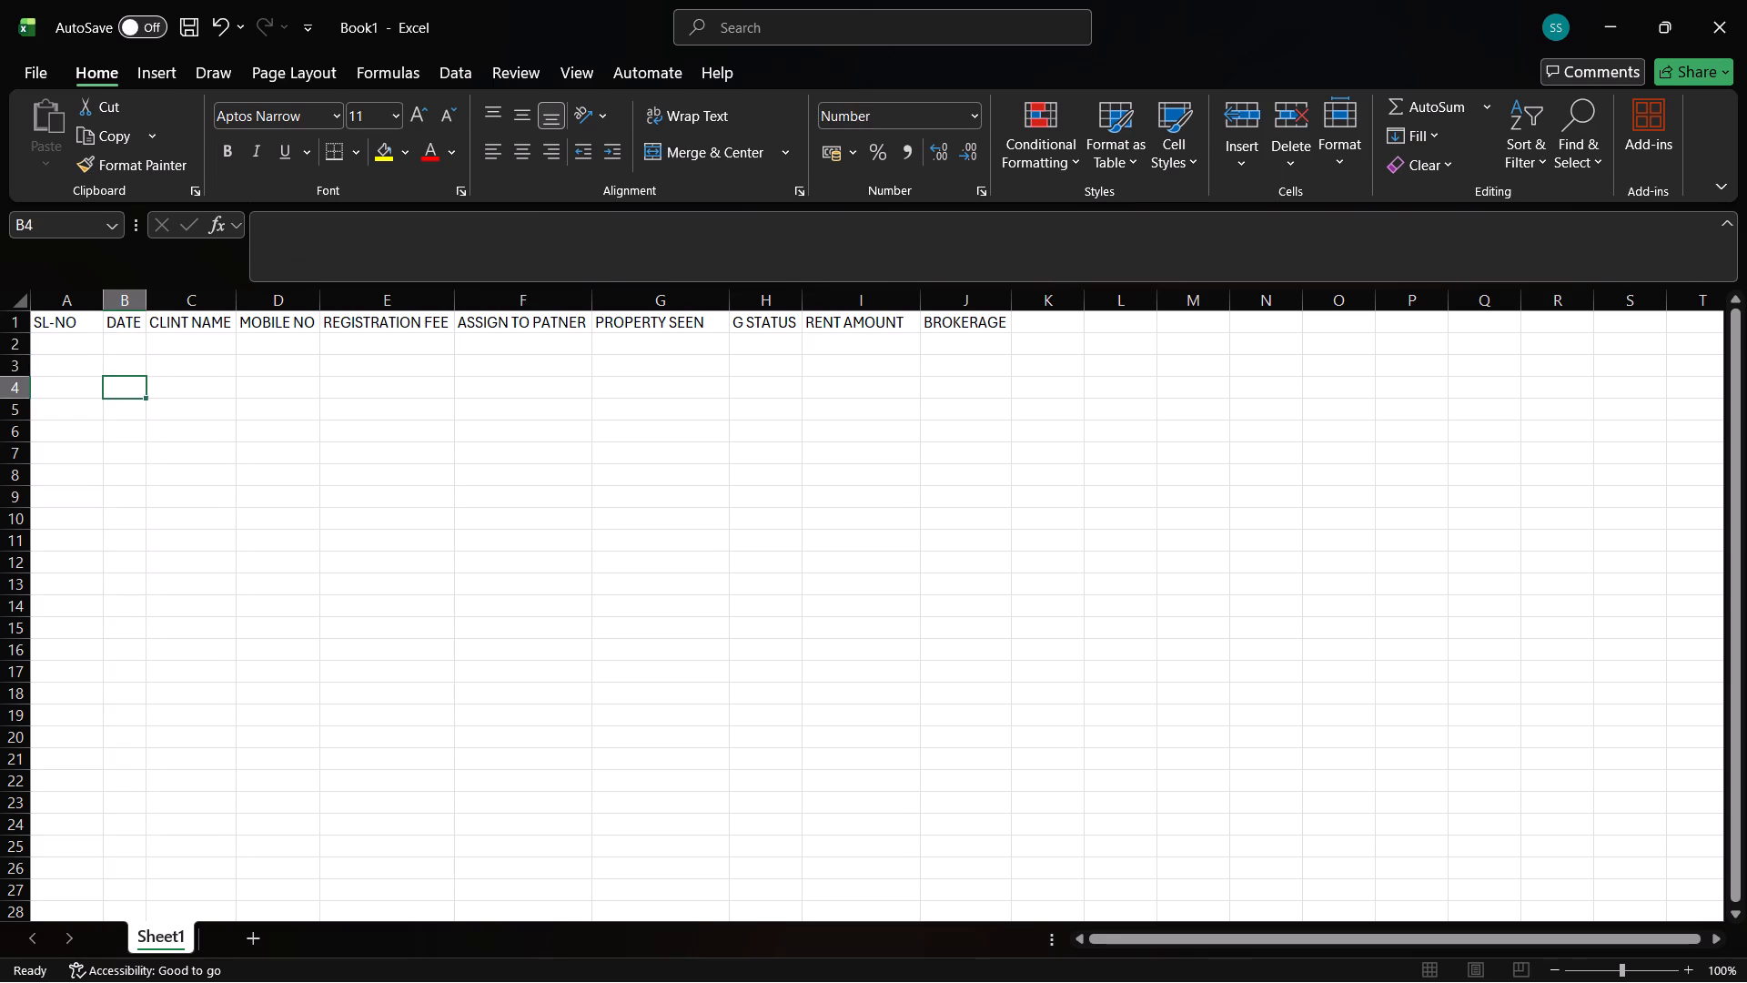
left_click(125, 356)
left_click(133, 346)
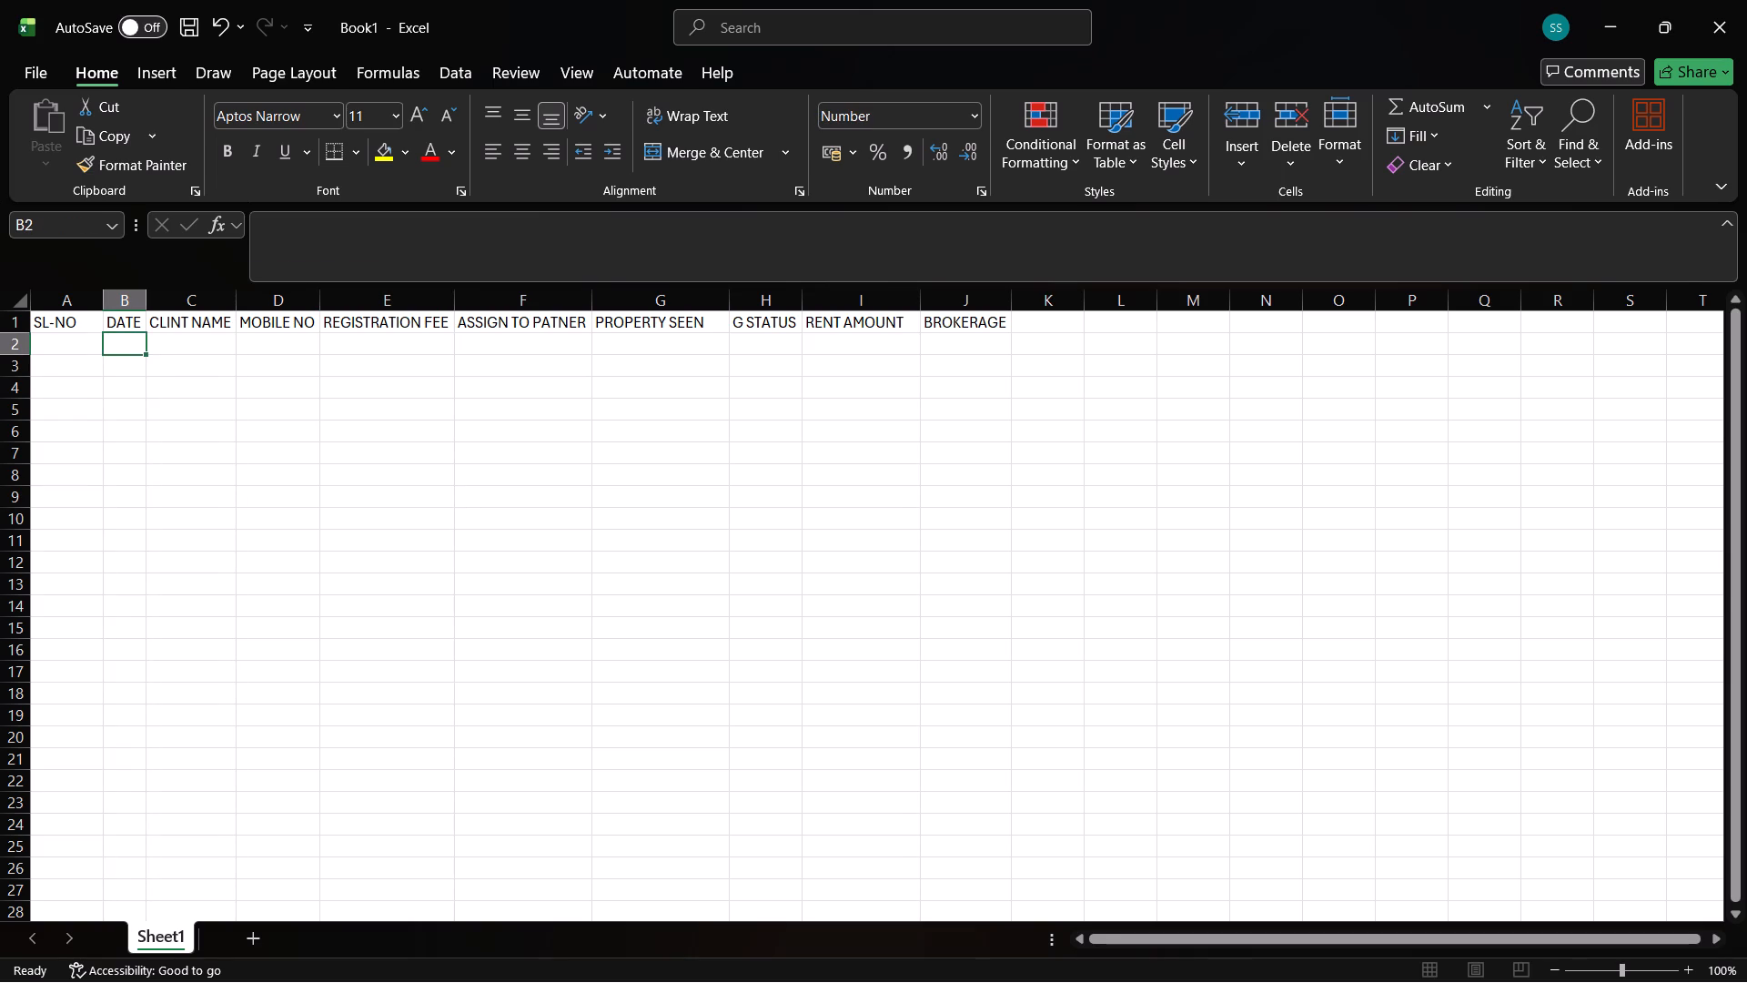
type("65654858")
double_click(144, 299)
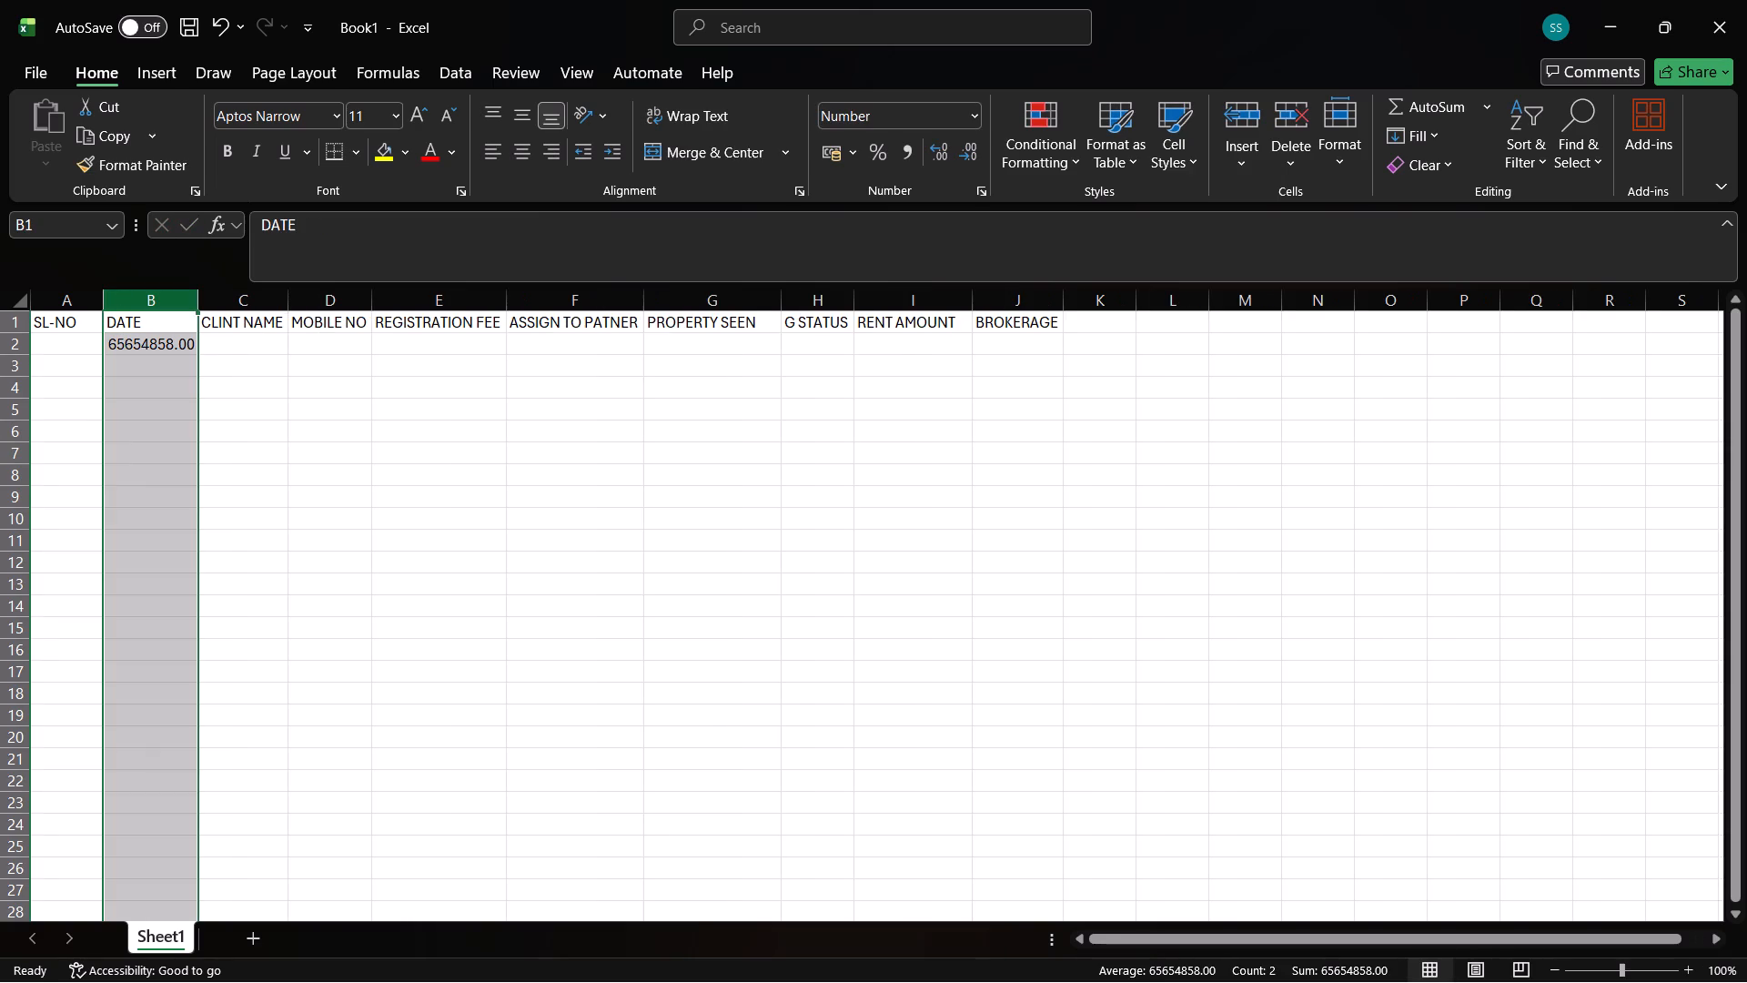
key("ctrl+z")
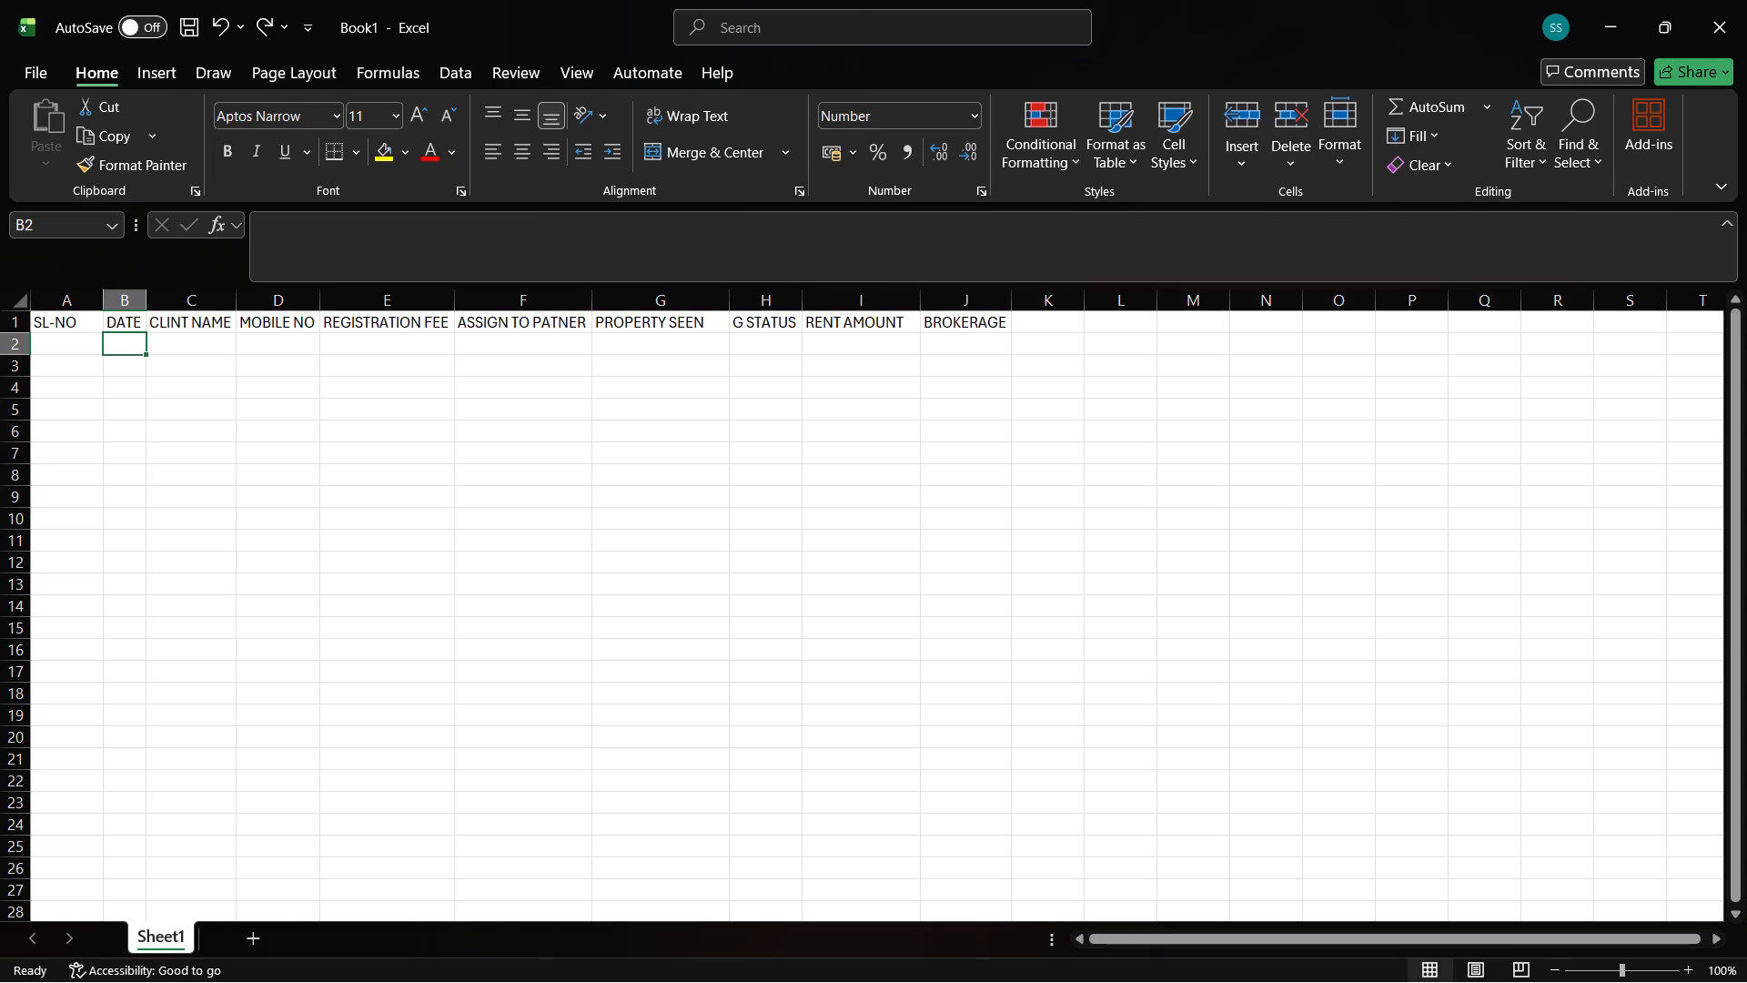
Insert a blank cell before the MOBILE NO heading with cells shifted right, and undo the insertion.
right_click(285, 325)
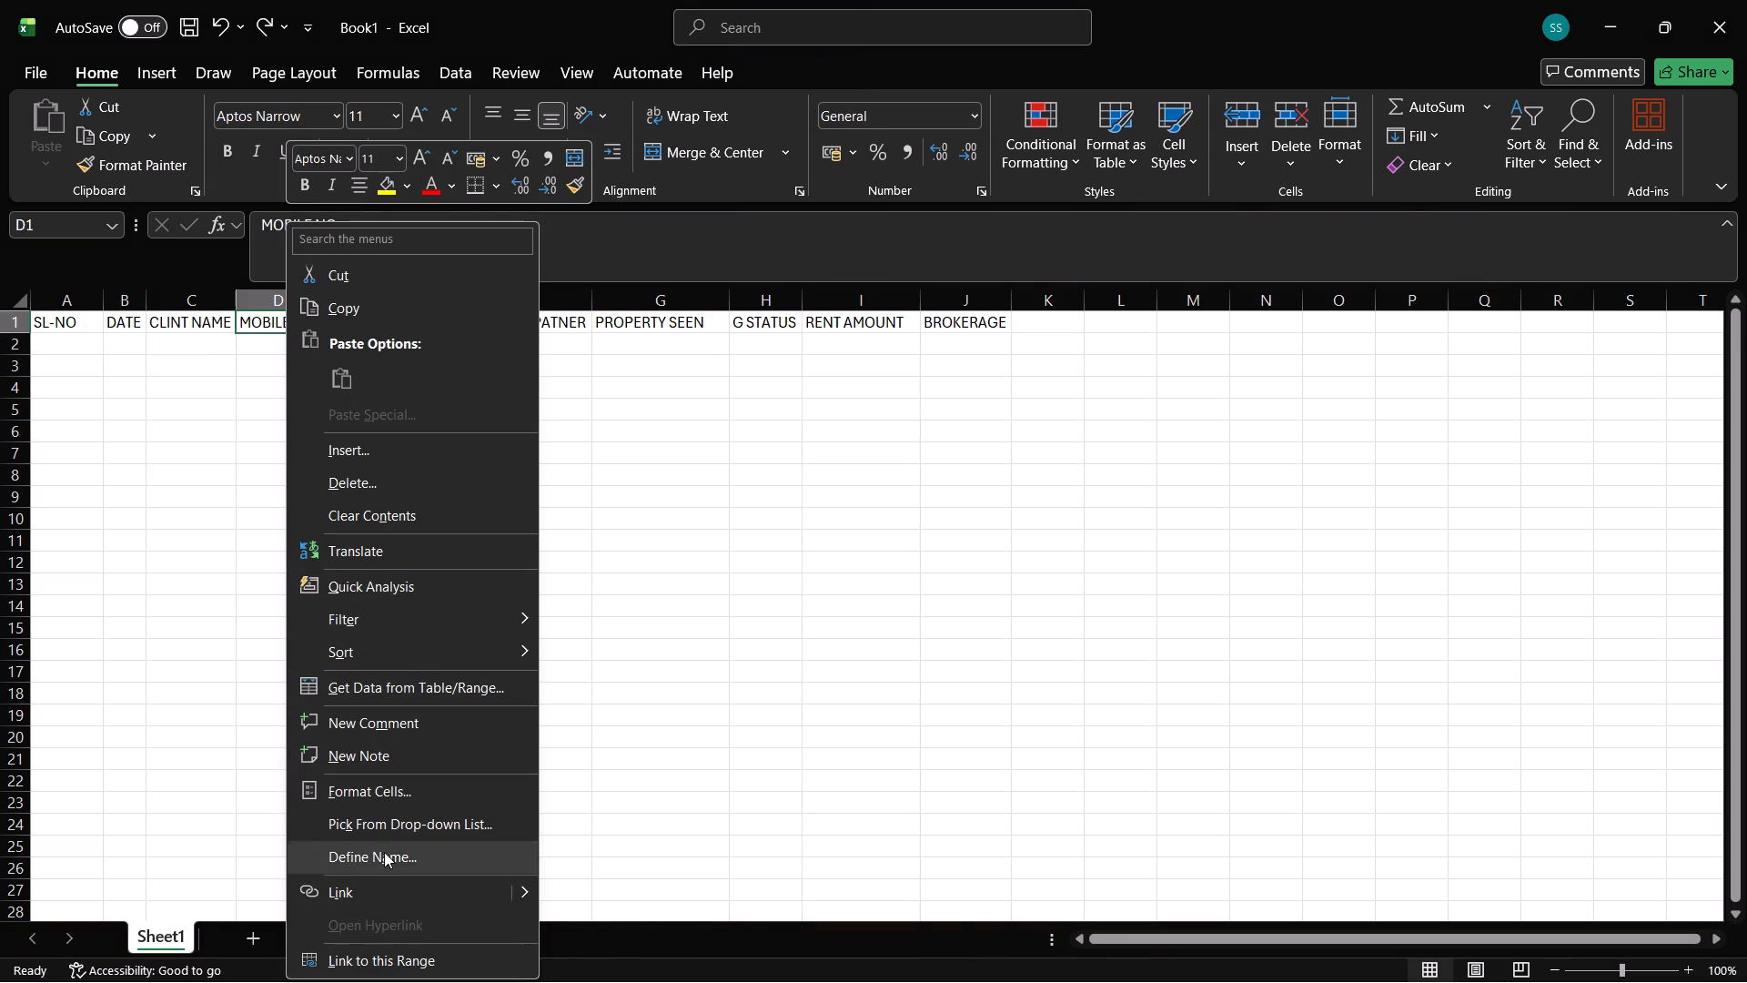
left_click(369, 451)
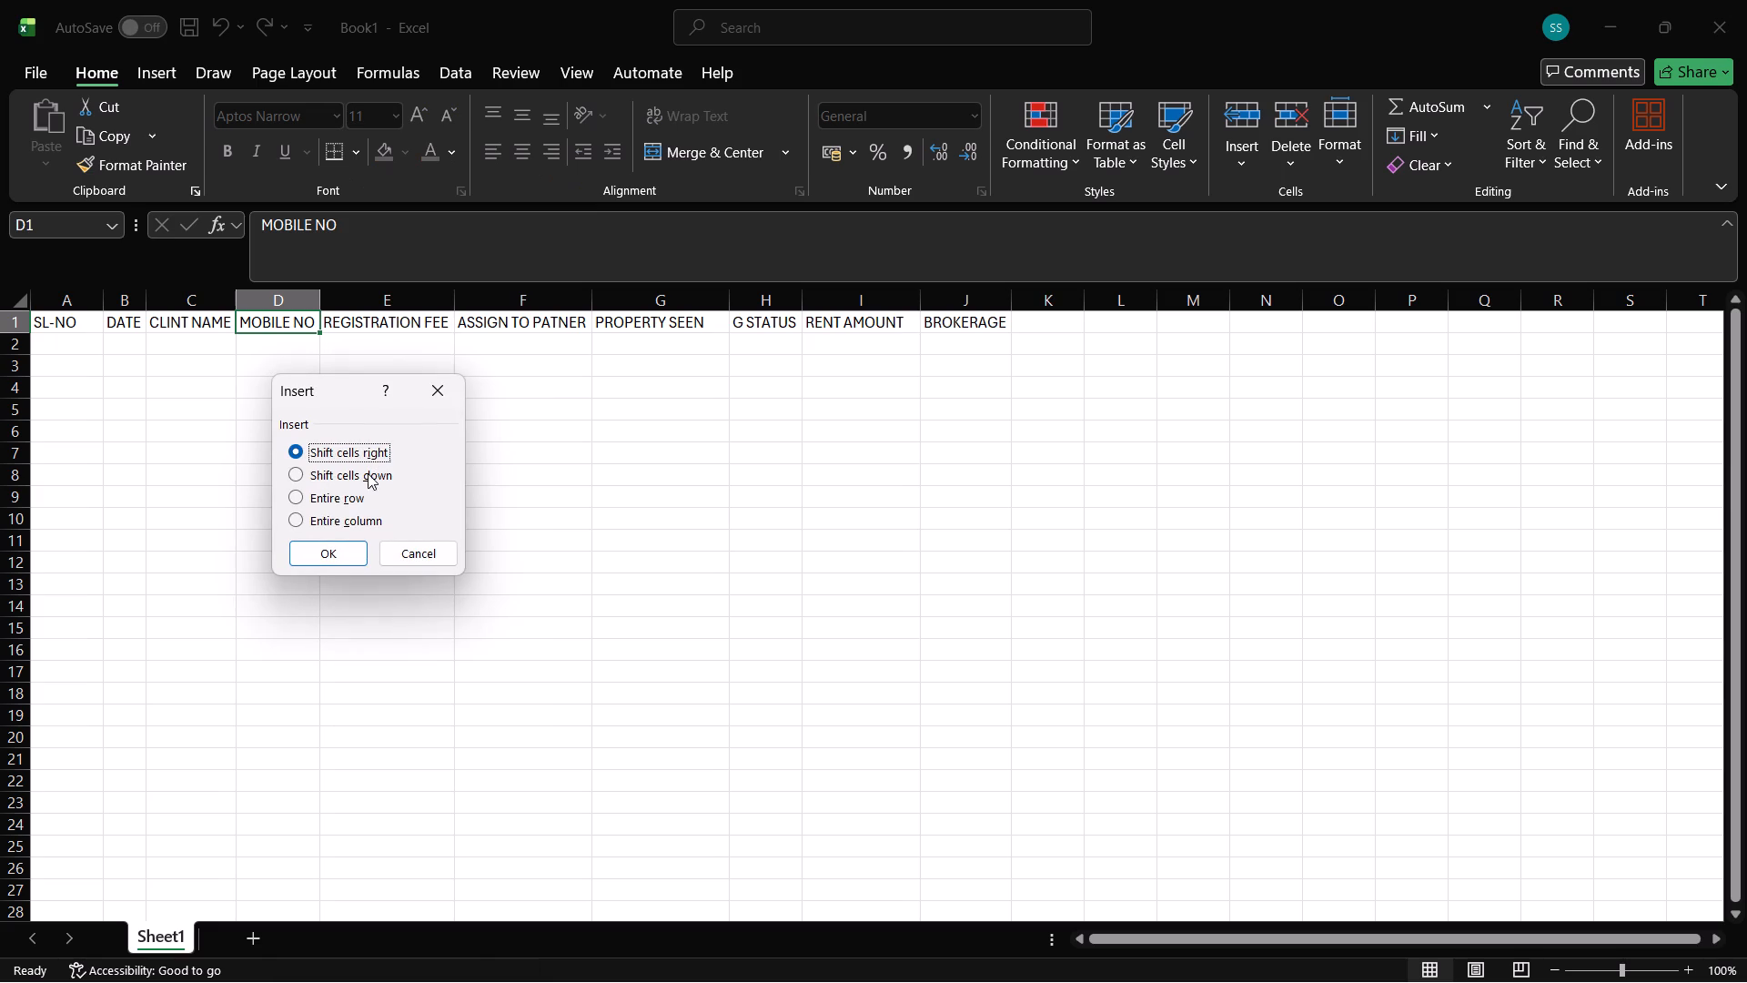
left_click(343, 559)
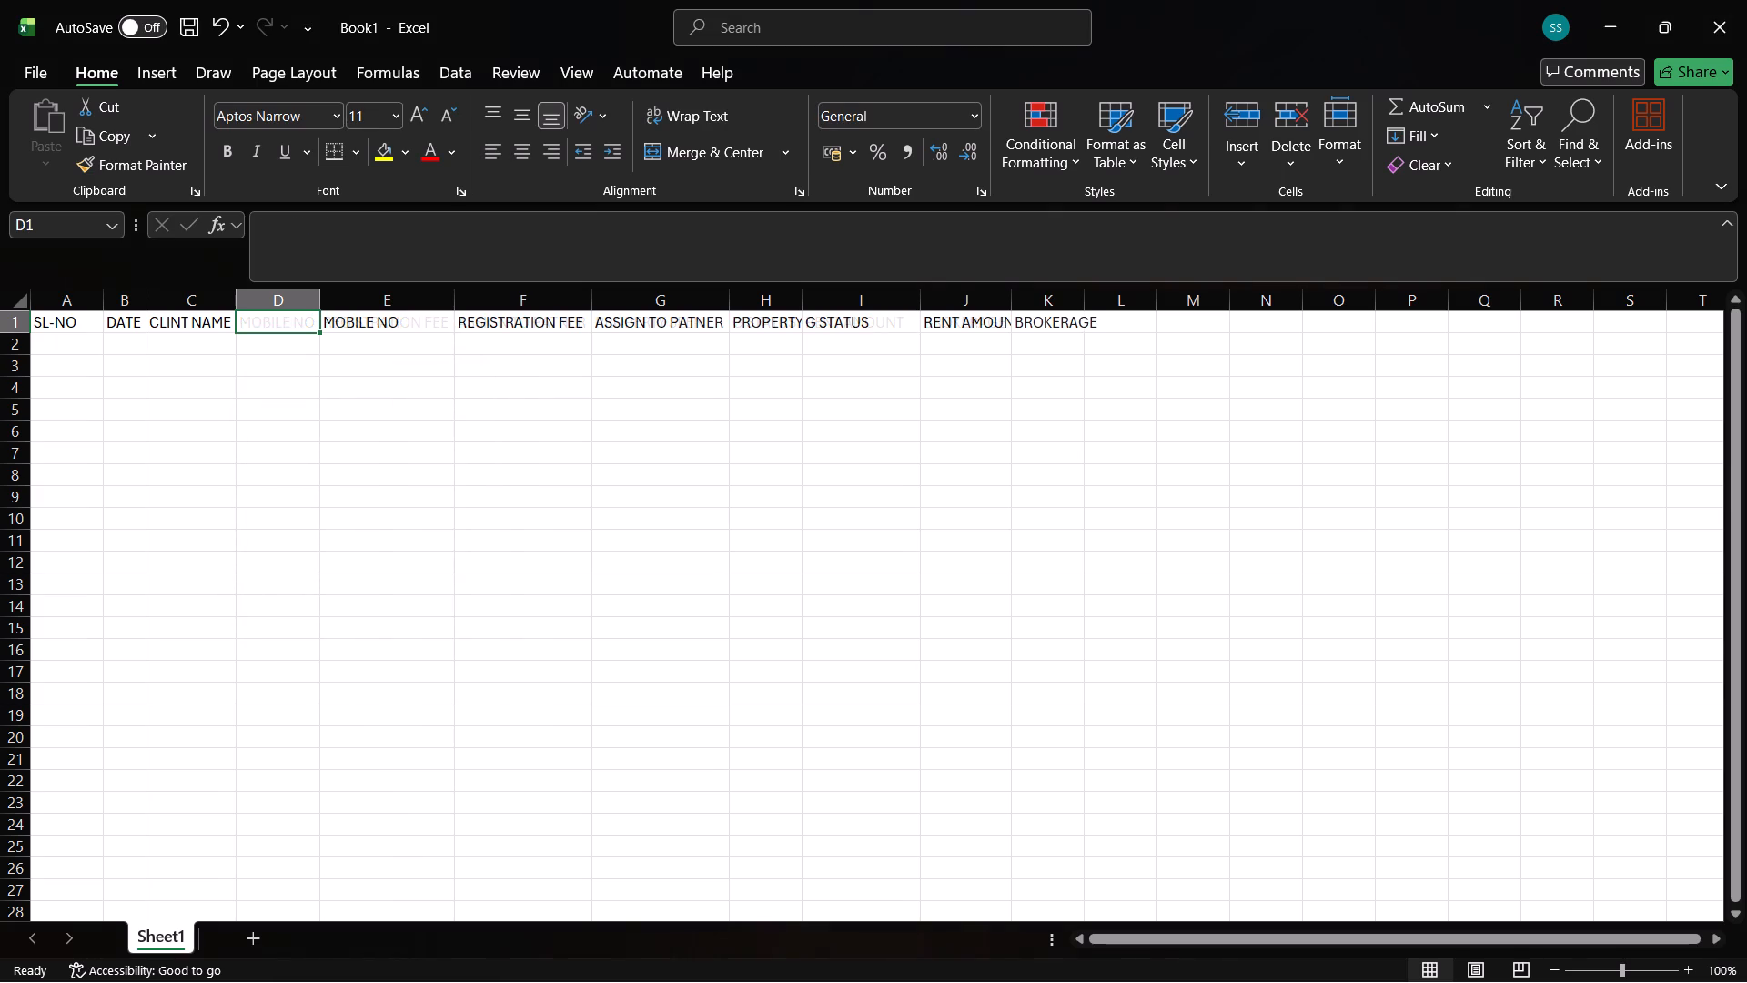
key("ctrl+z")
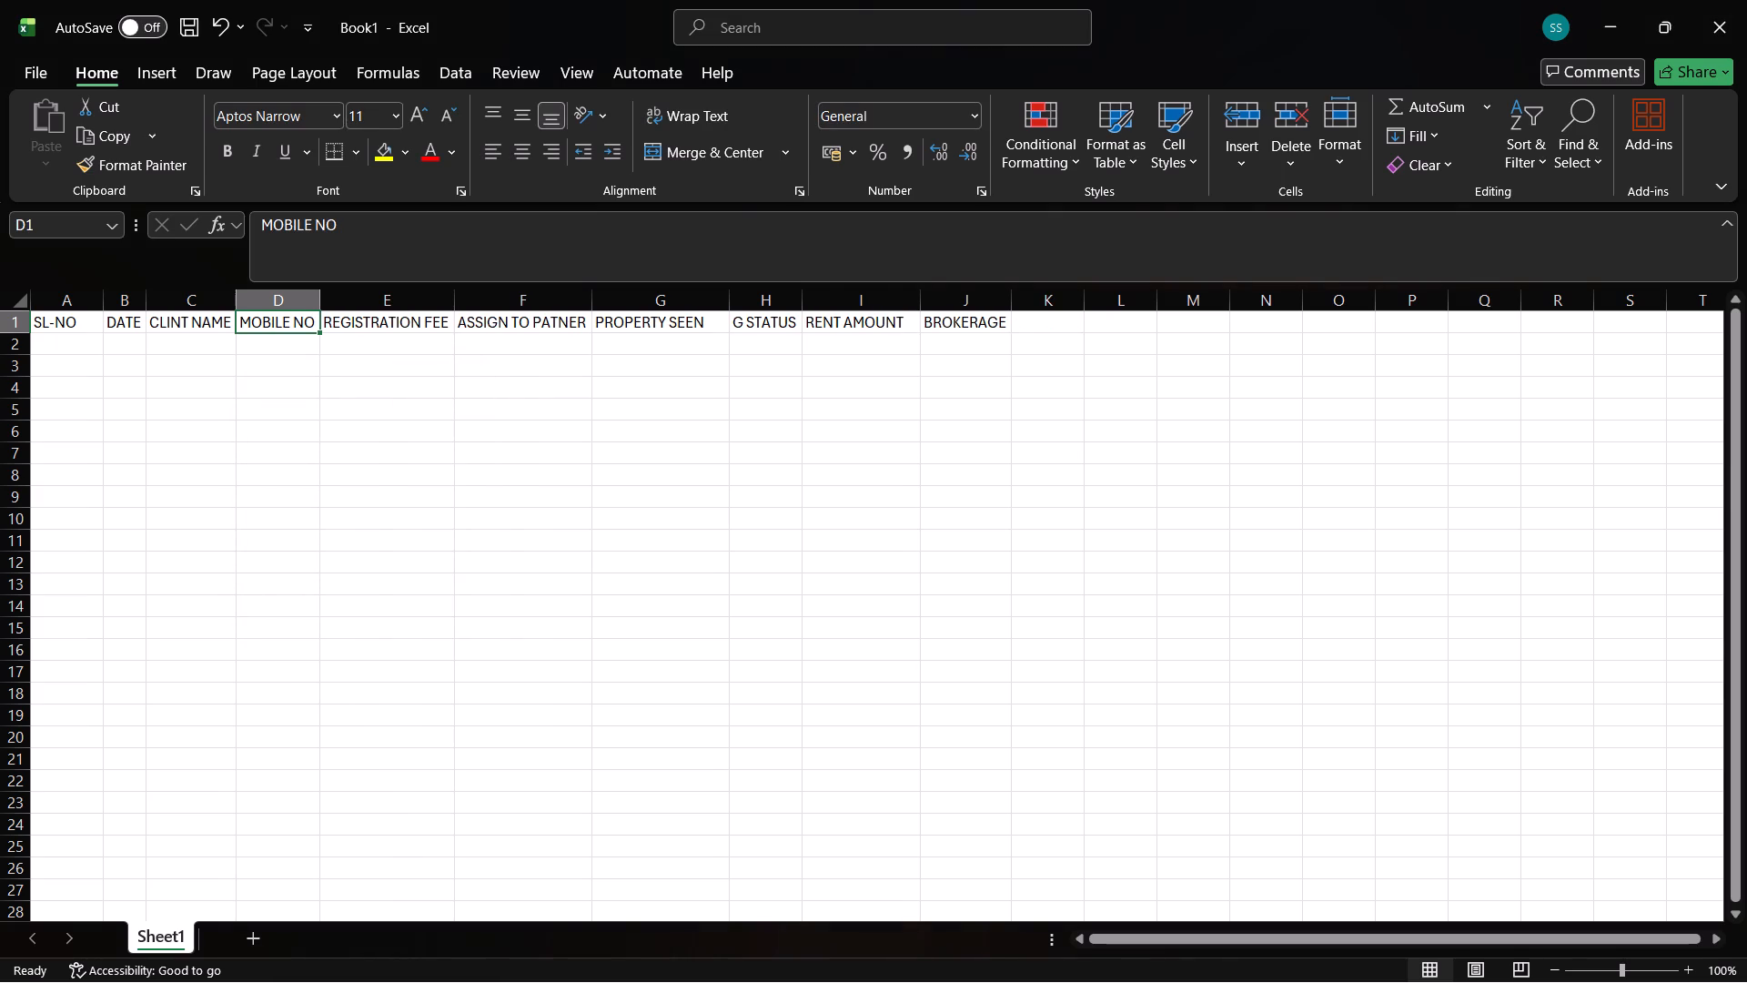
Insert a blank cell before the ASSIGN TO PATNER heading, shifting cells right, and enter the heading PAID/UNPAID in it.
left_click(408, 321)
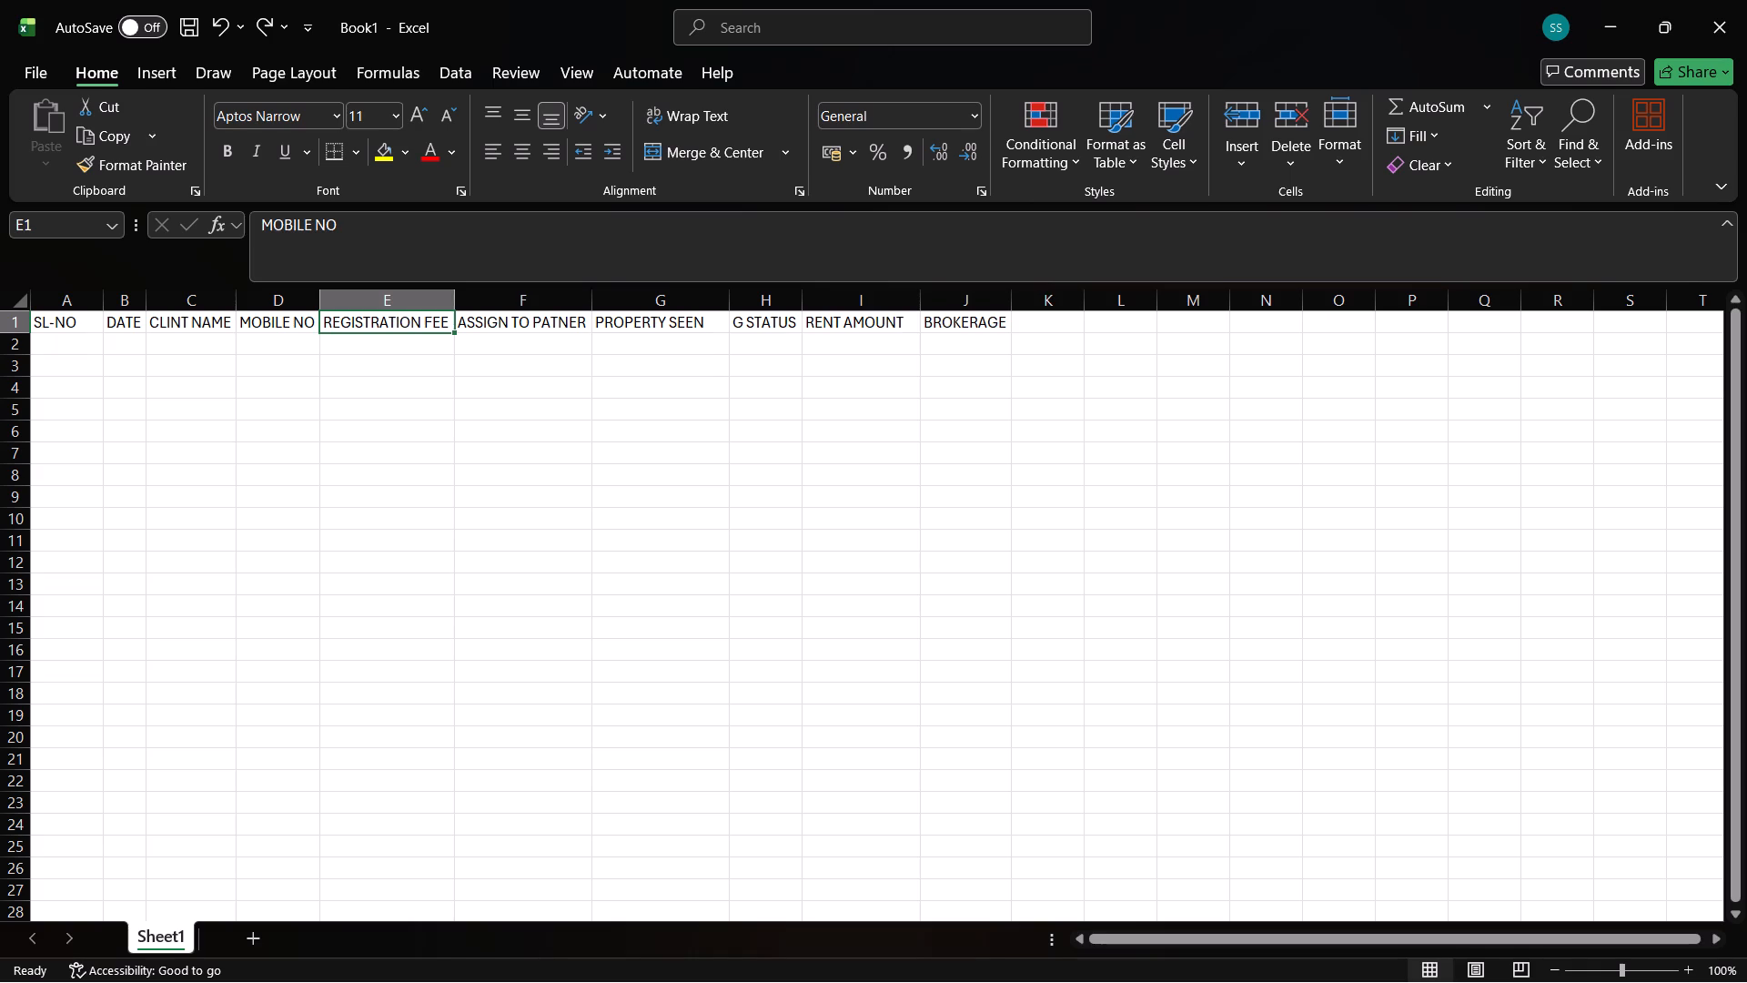
right_click(470, 324)
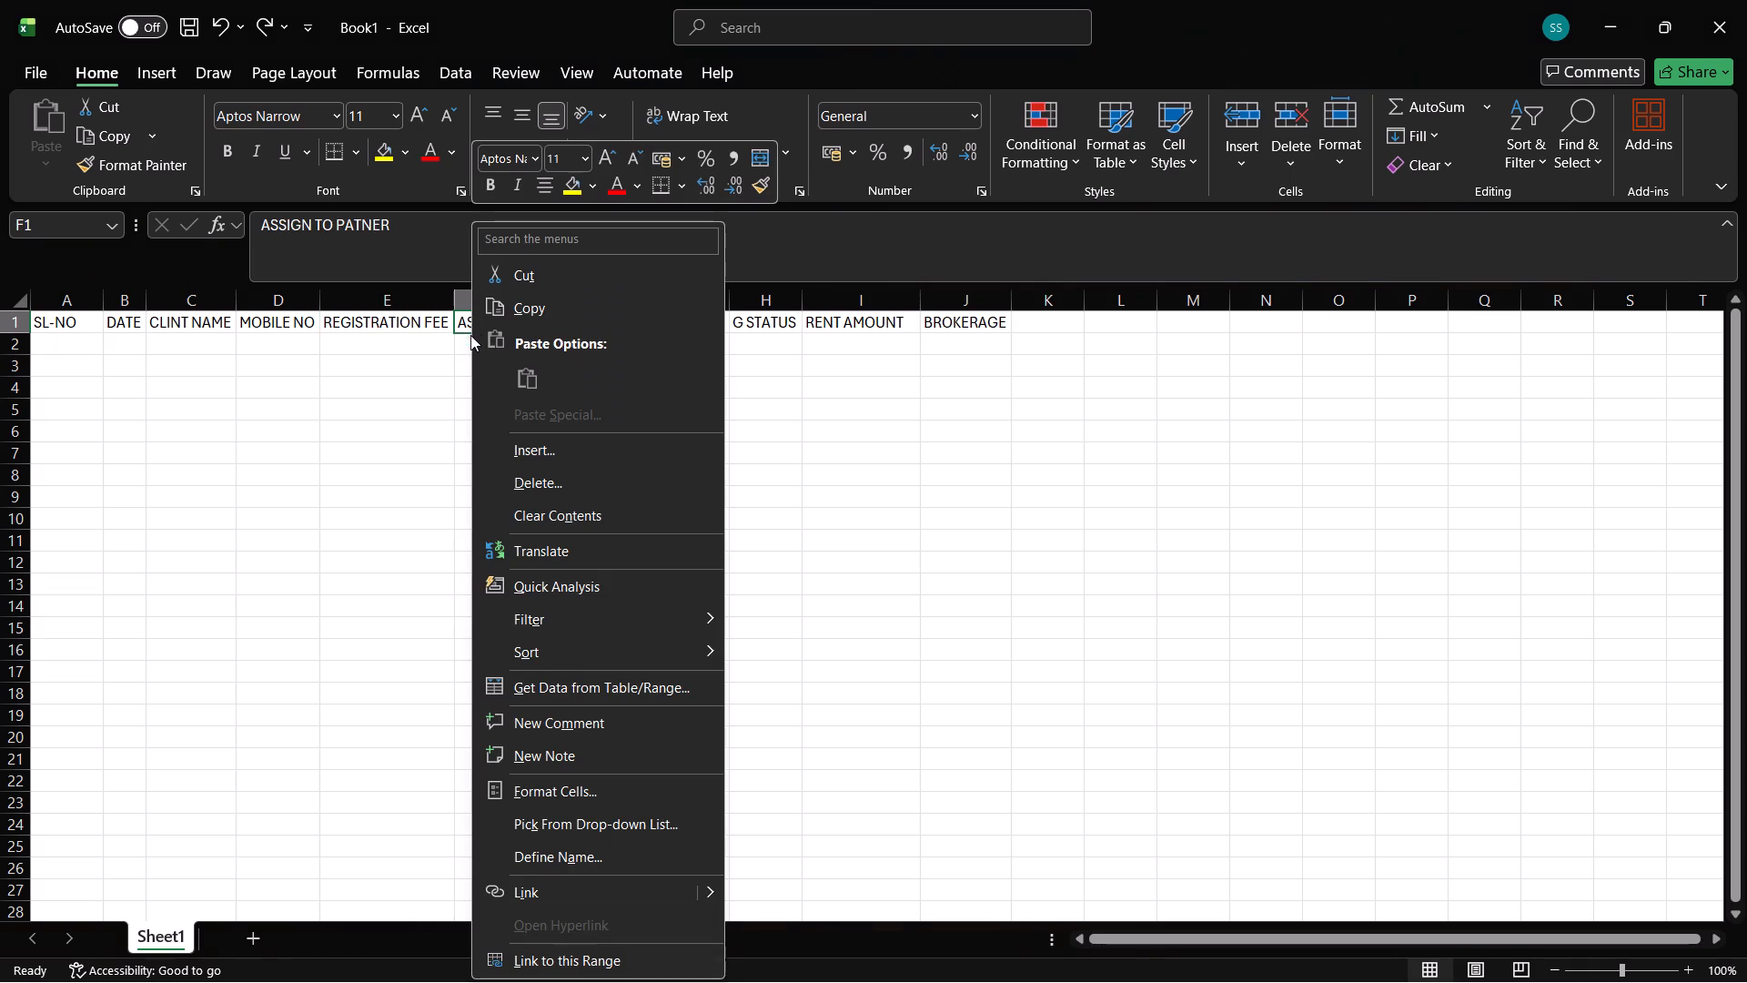
left_click(543, 457)
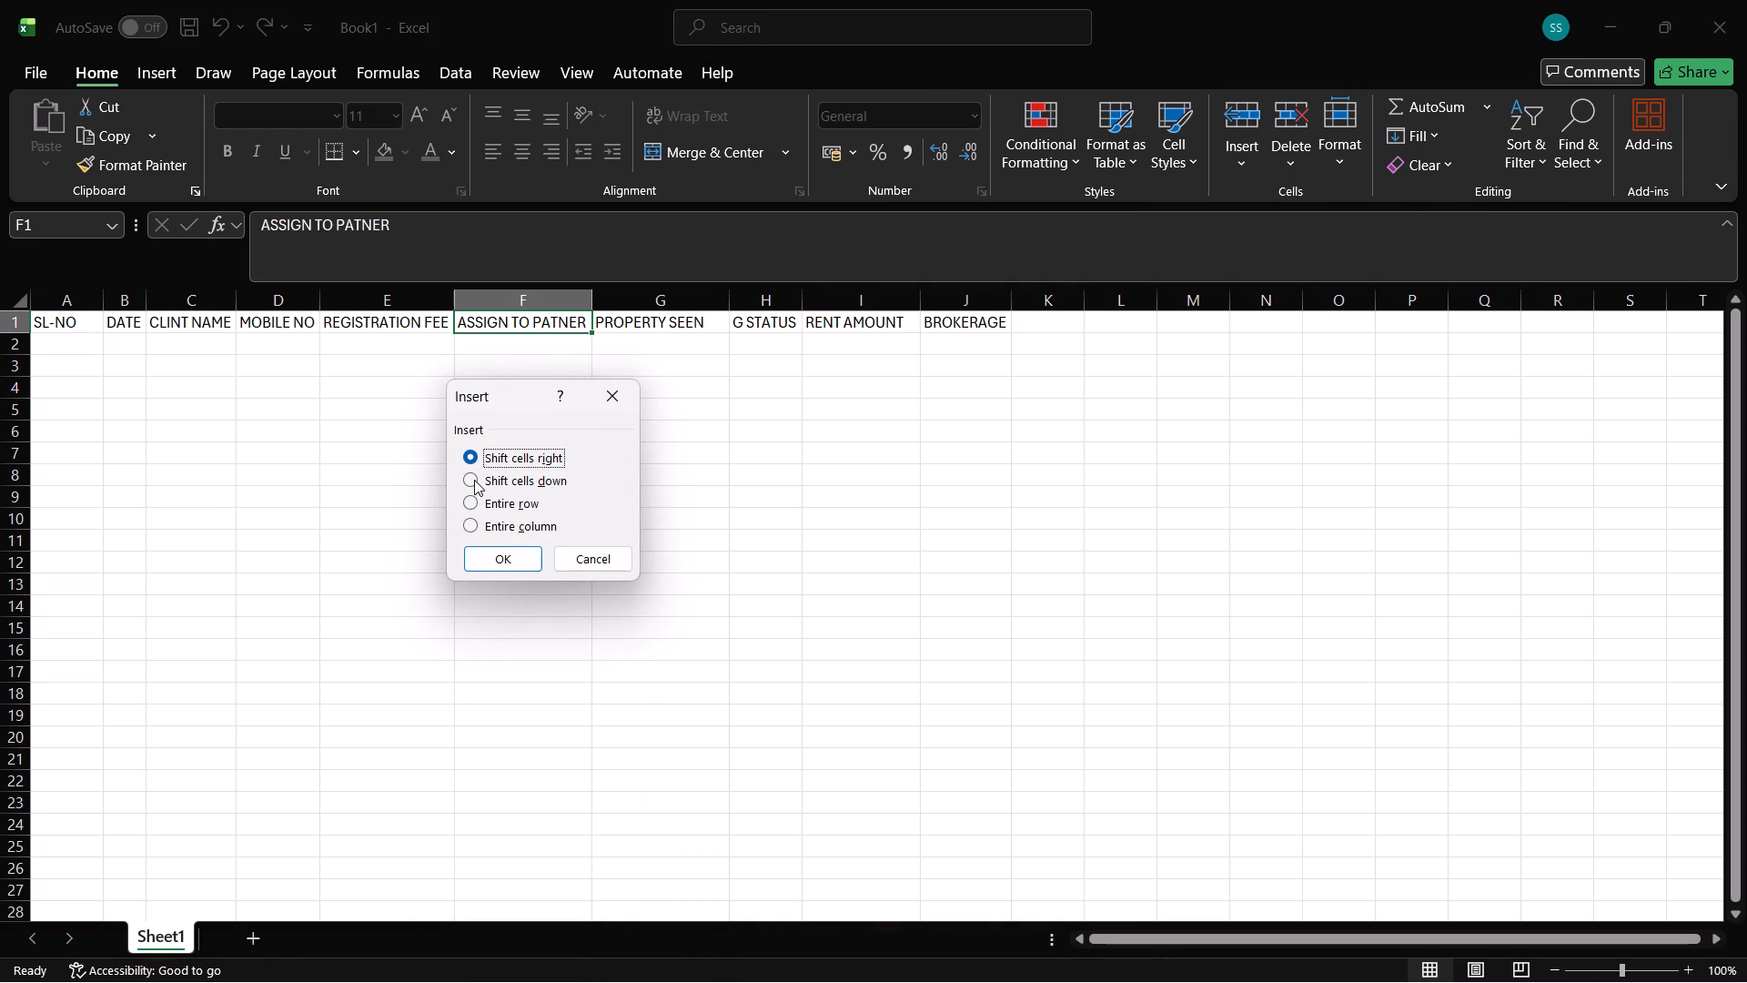
left_click(505, 556)
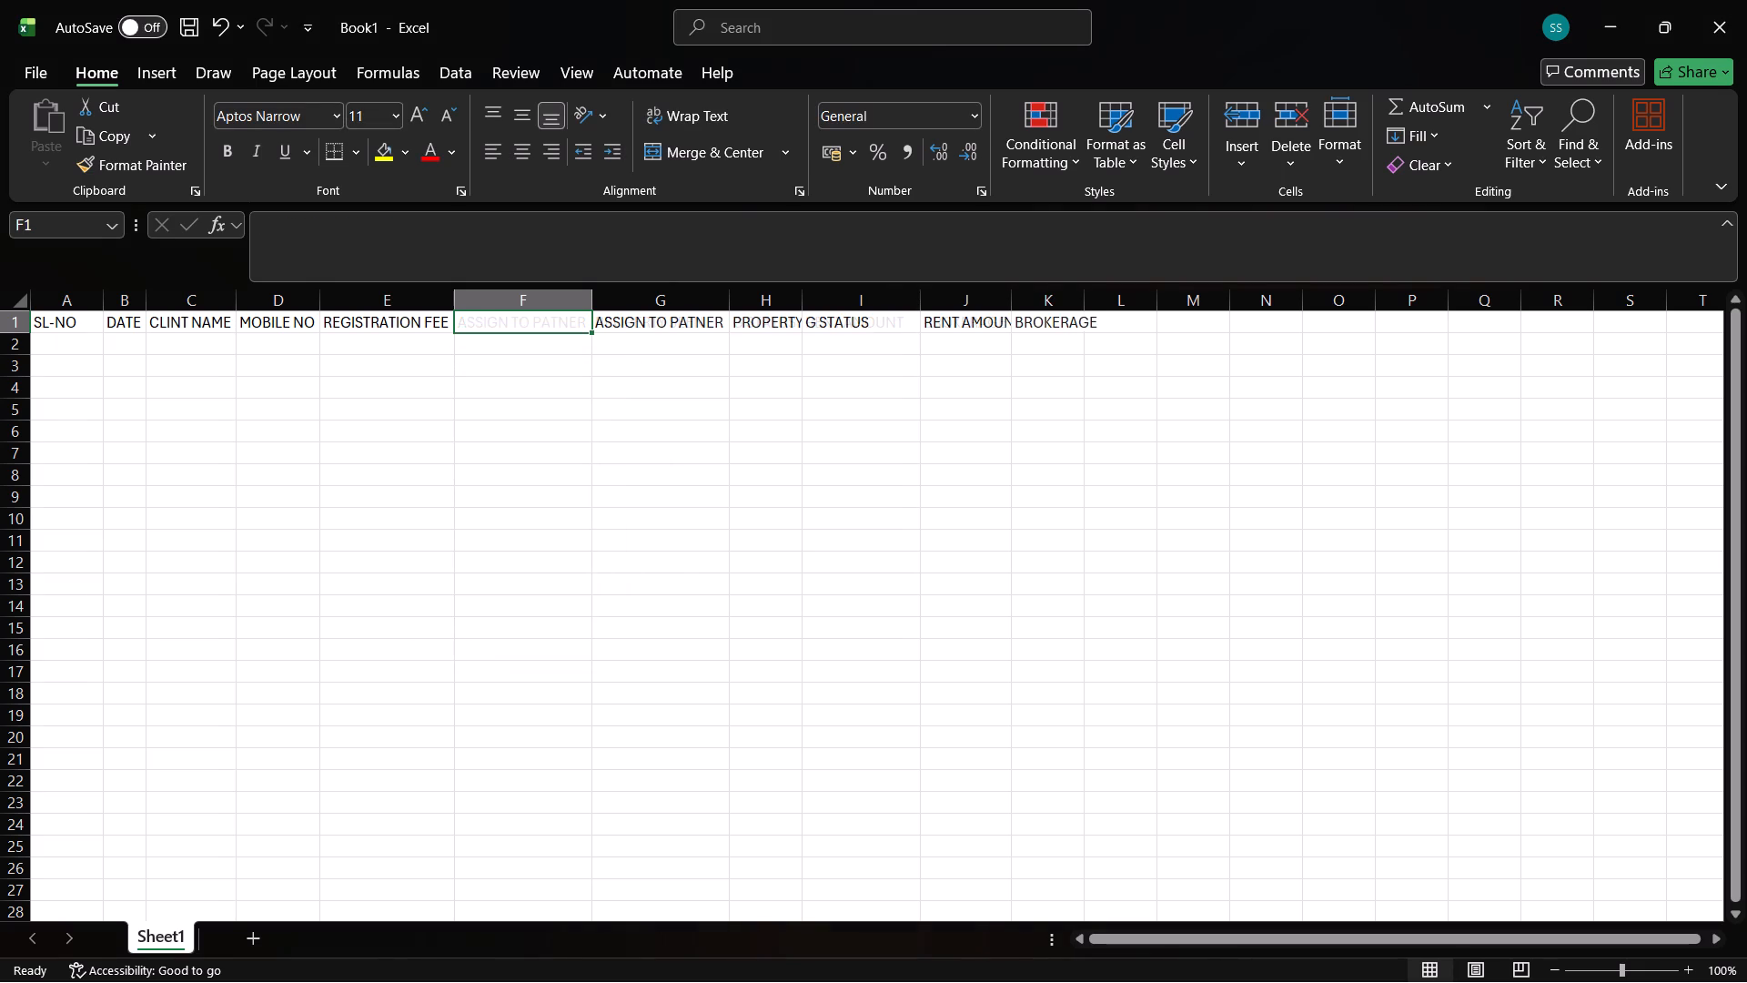
type("PAID")
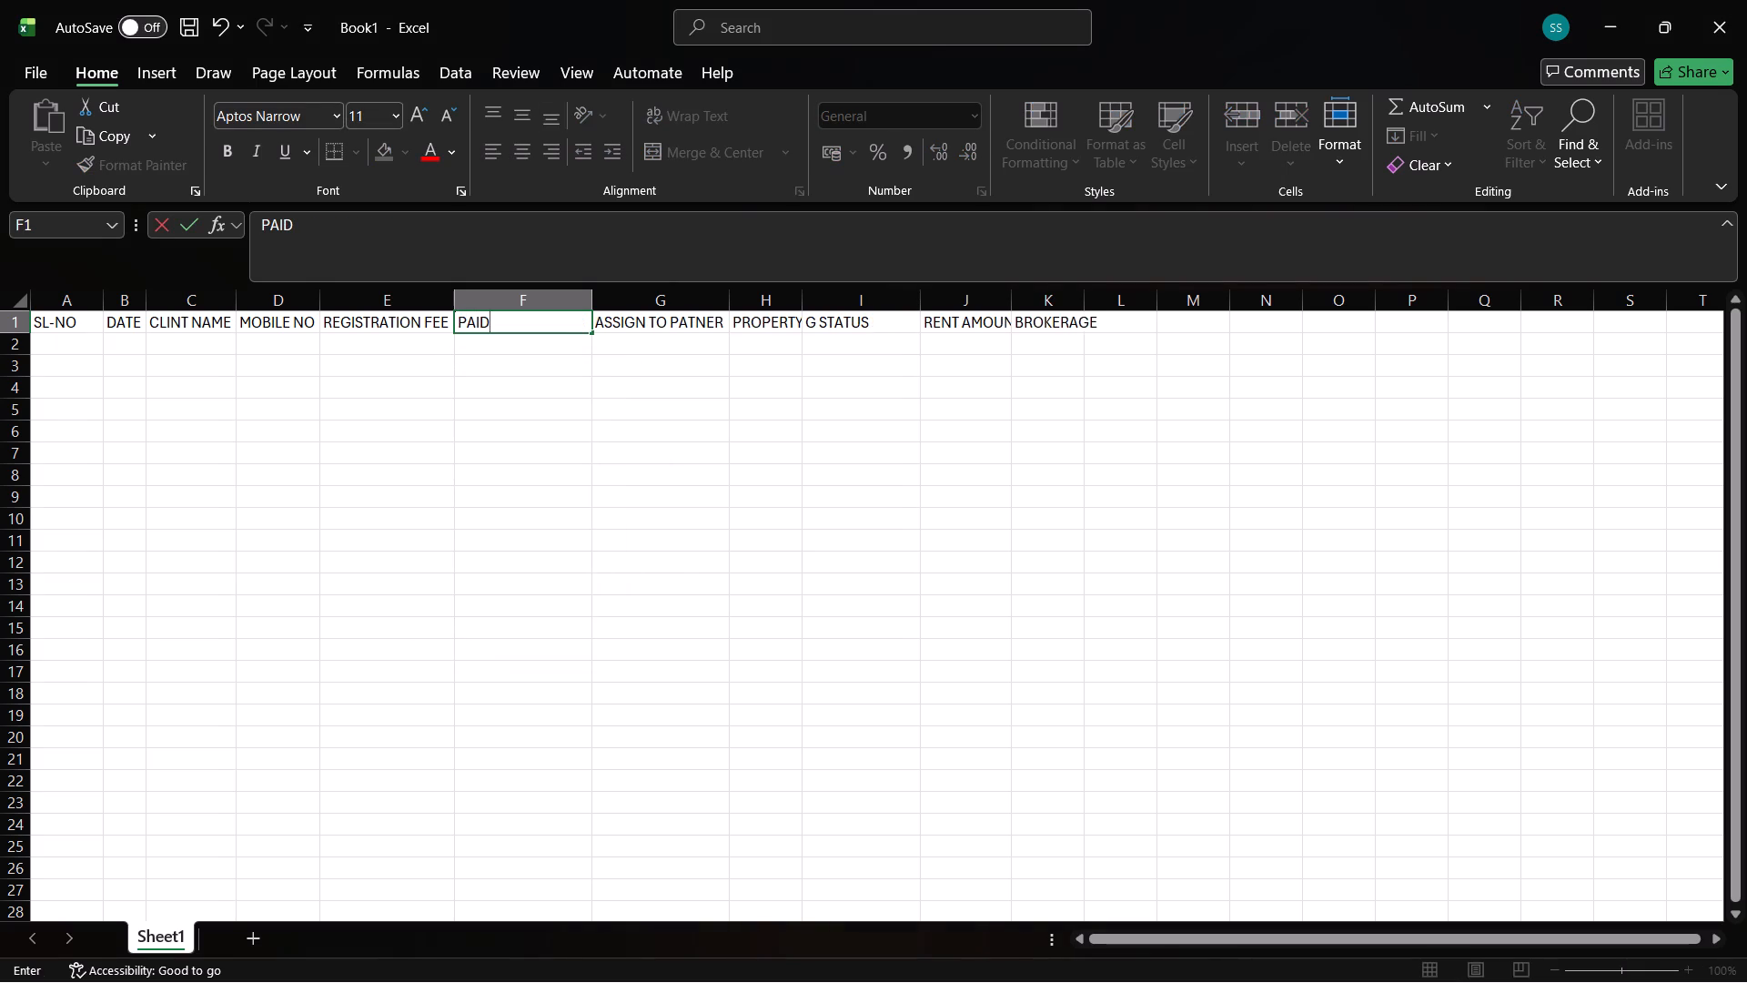
key("slash")
type("UNPAID")
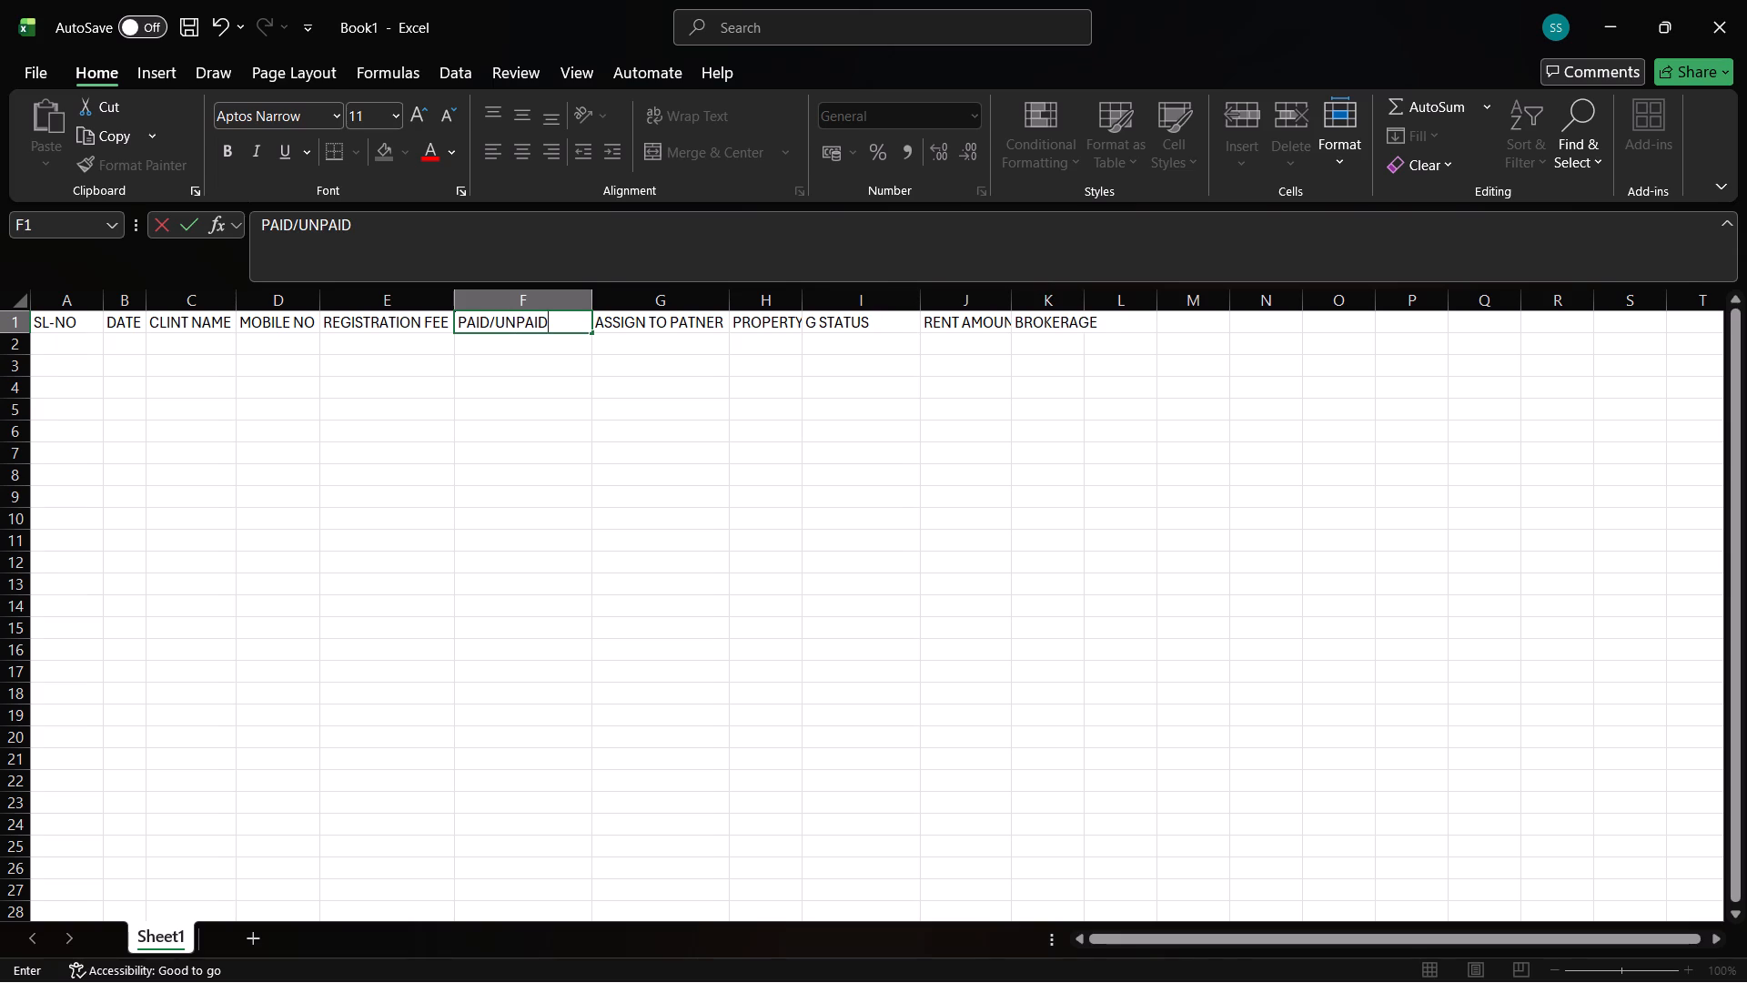
left_click(753, 429)
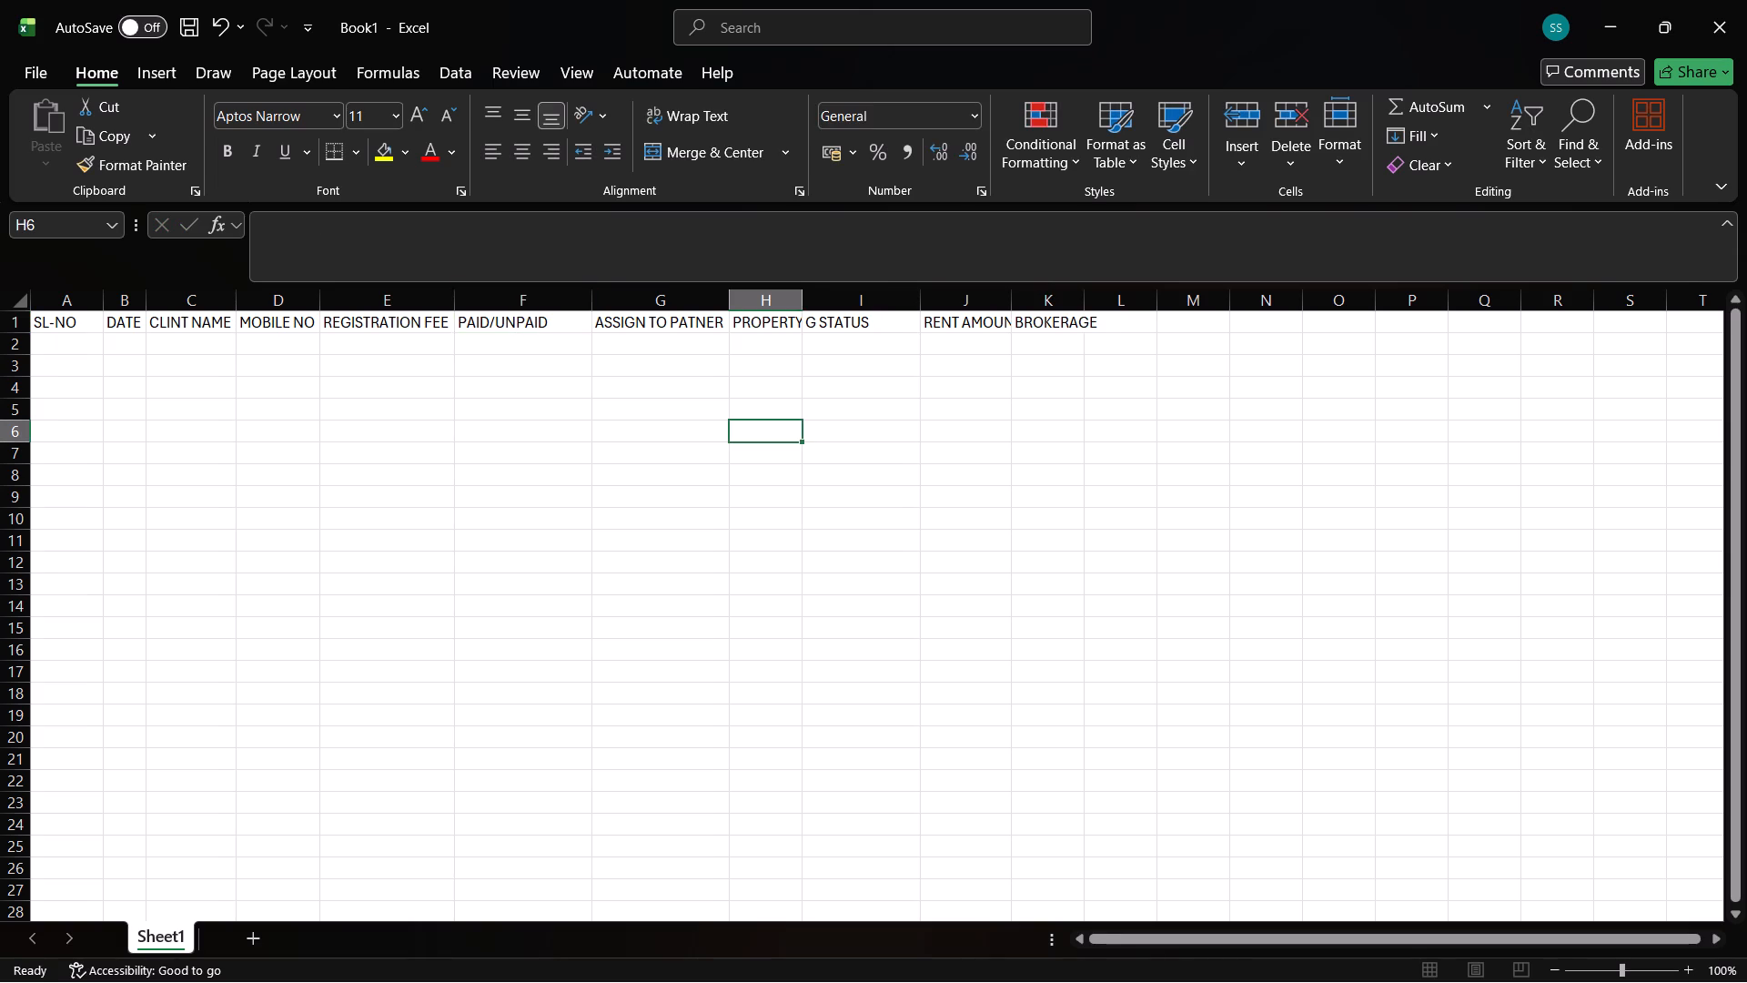
Autofit the widths of the PAID/UNPAID and PROPERTY SEEN columns to their headings.
double_click(600, 298)
double_click(590, 299)
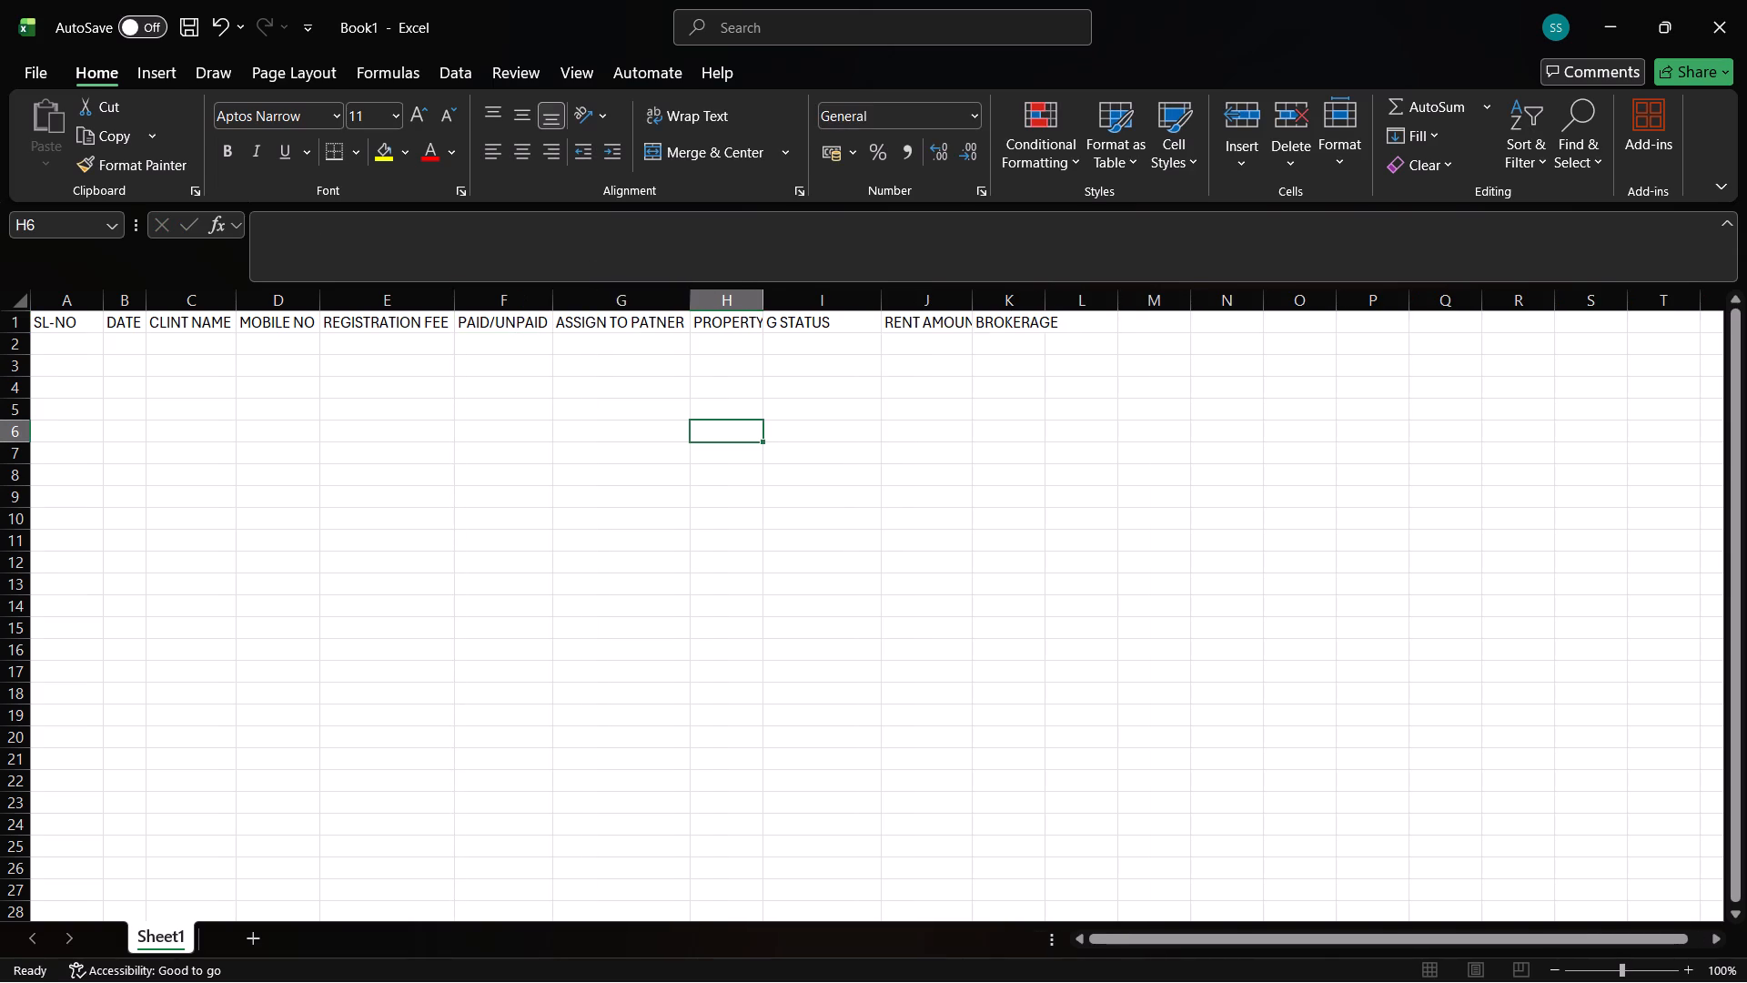
left_click(591, 478)
left_click(758, 482)
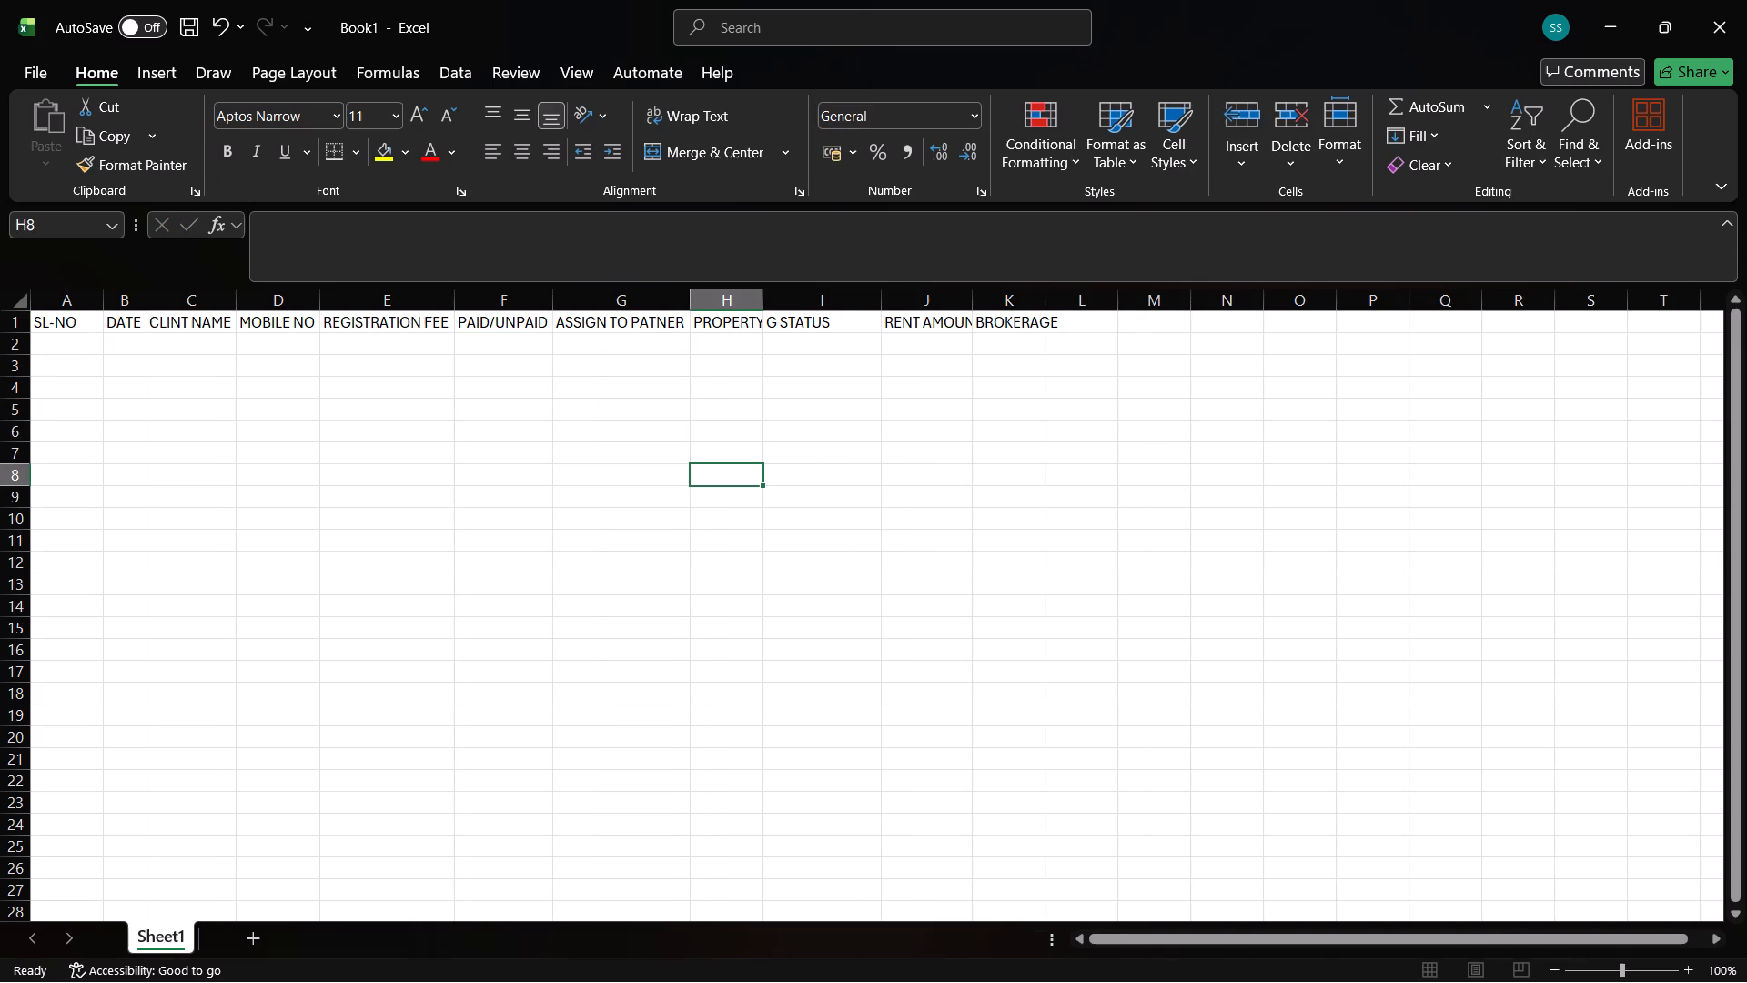
double_click(765, 291)
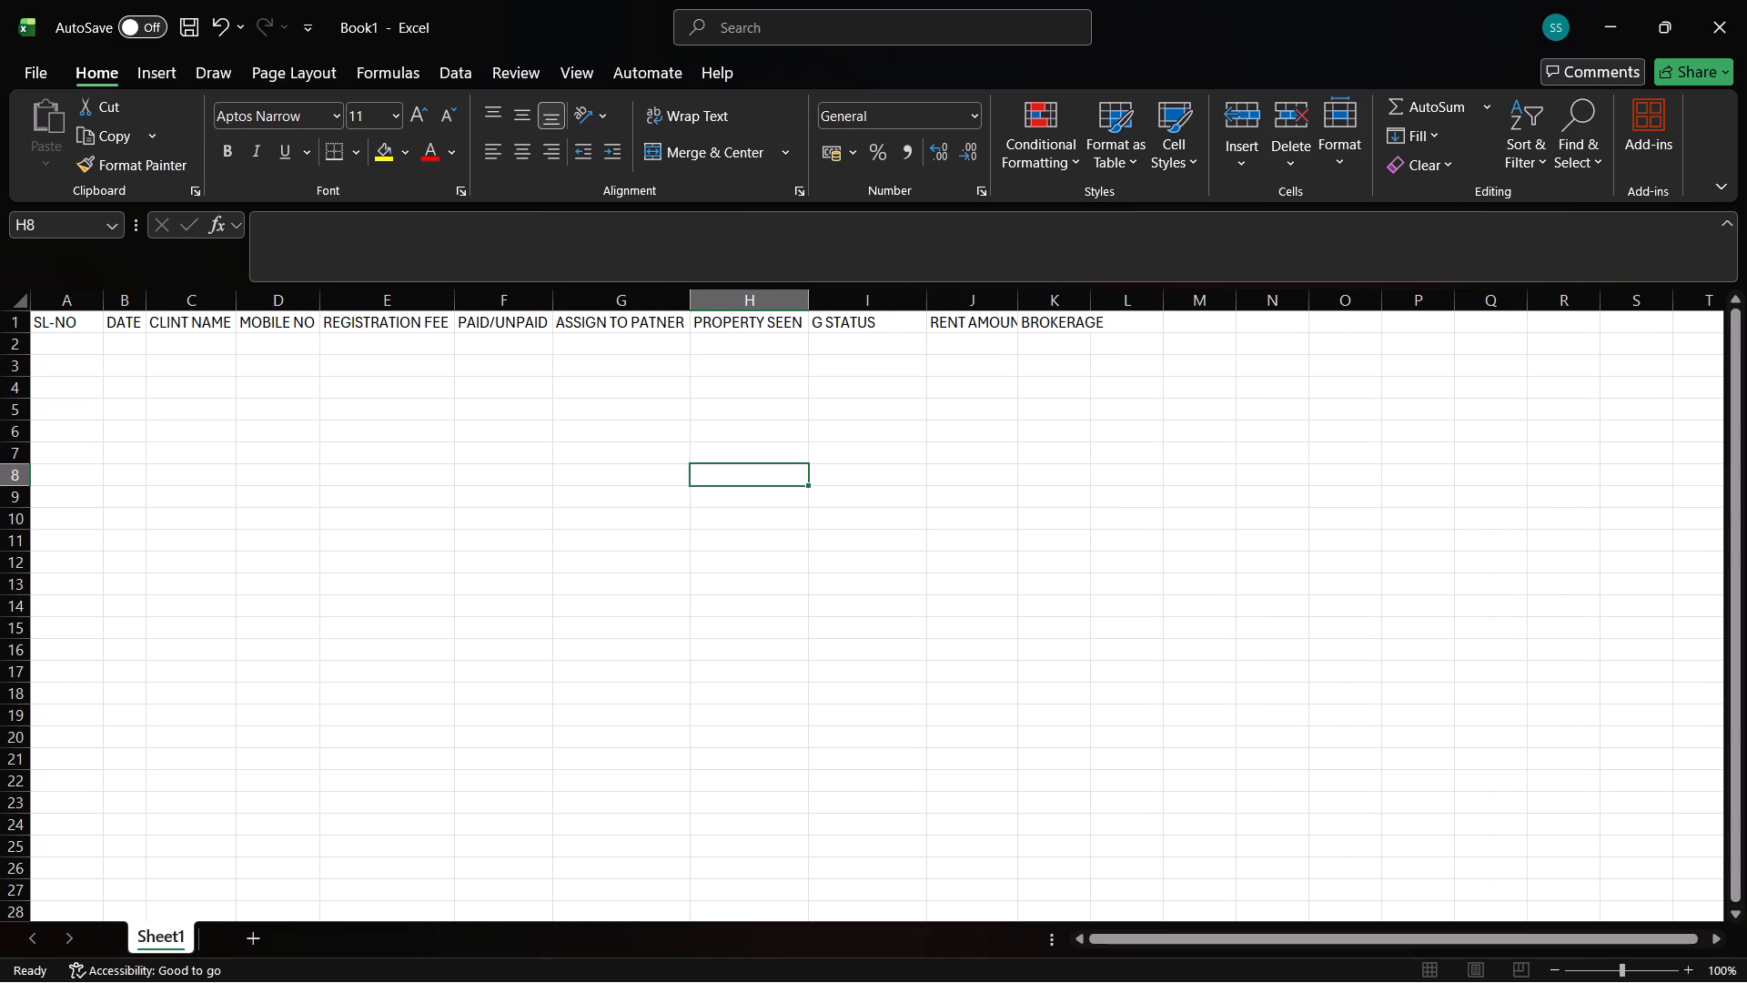
Select the G STATUS heading cell in I1.
left_click(874, 324)
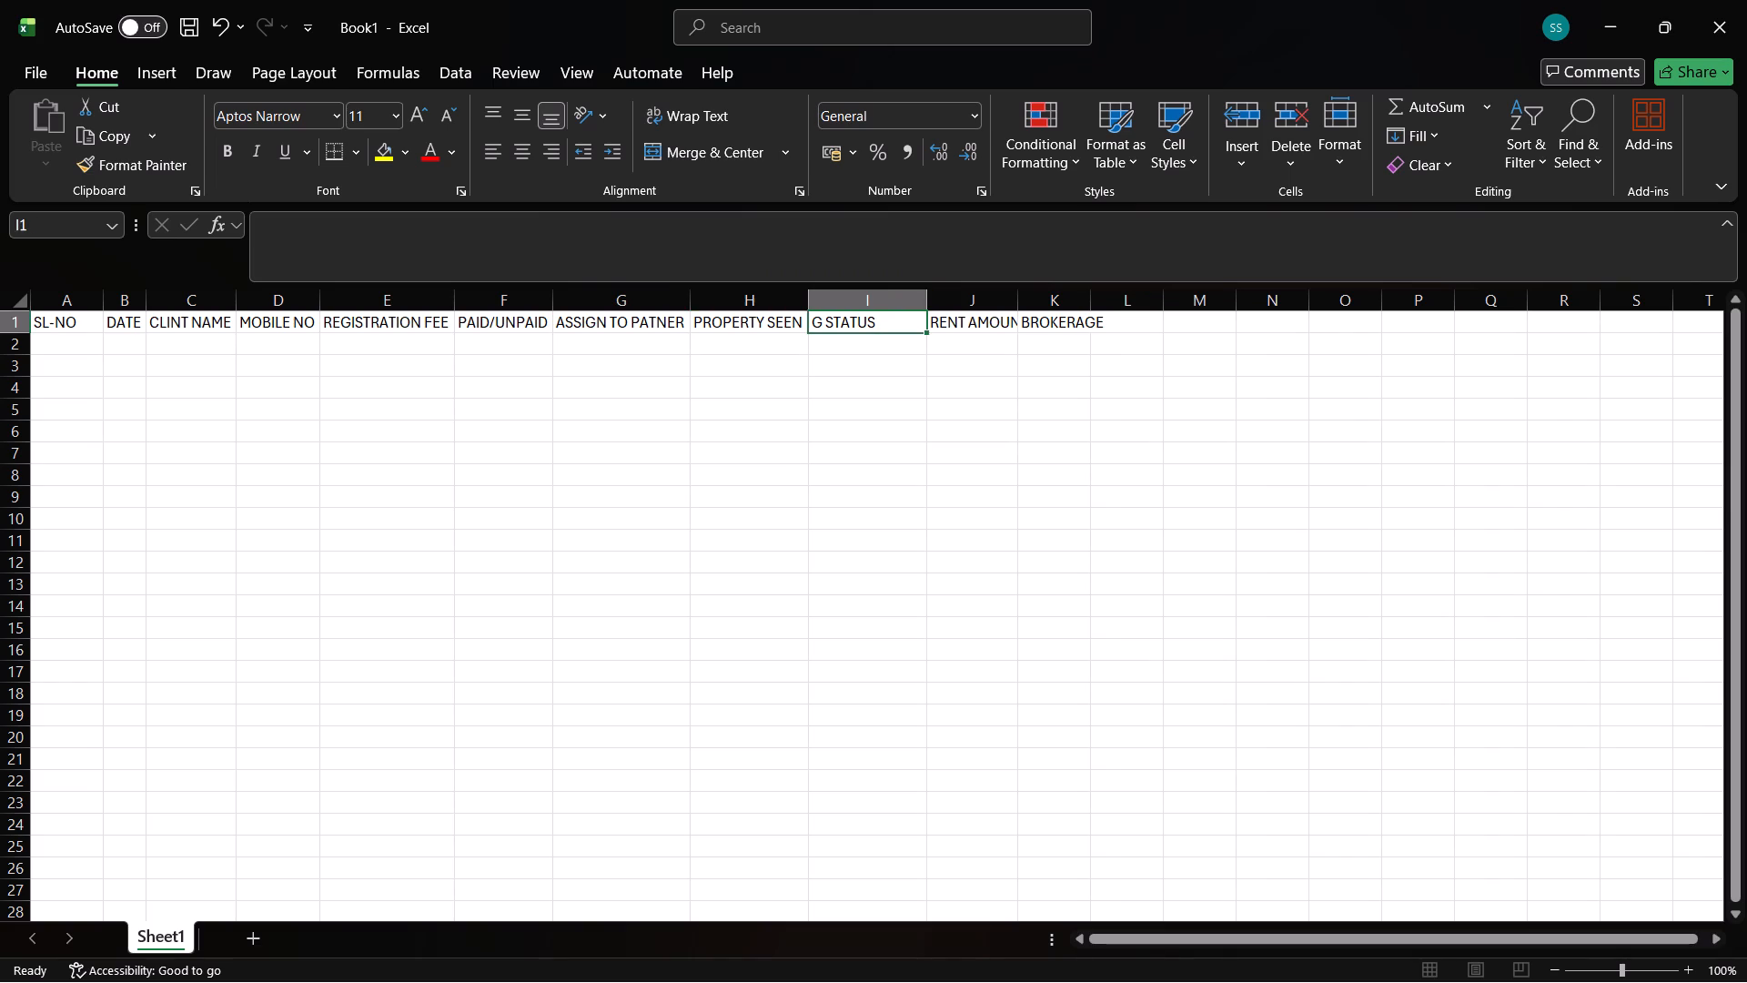
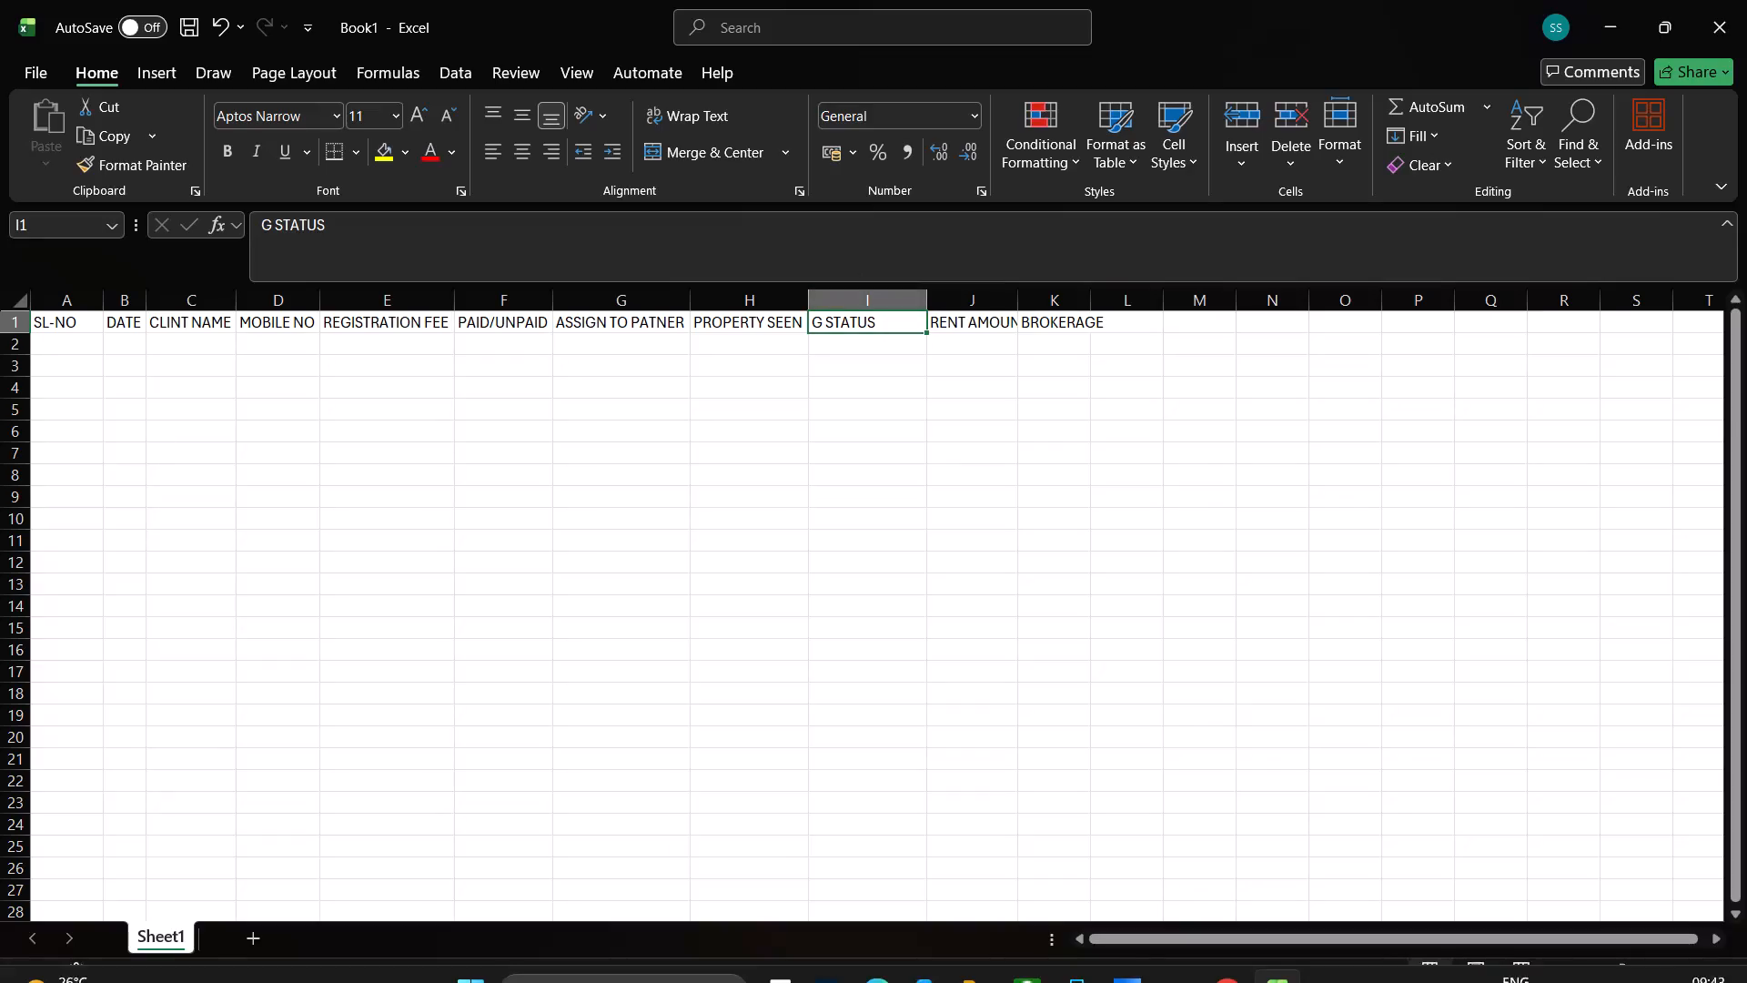
Check the reference tracking layout in Chrome, and in Excel center the row 1 headings across A1:L1.
left_click(1218, 941)
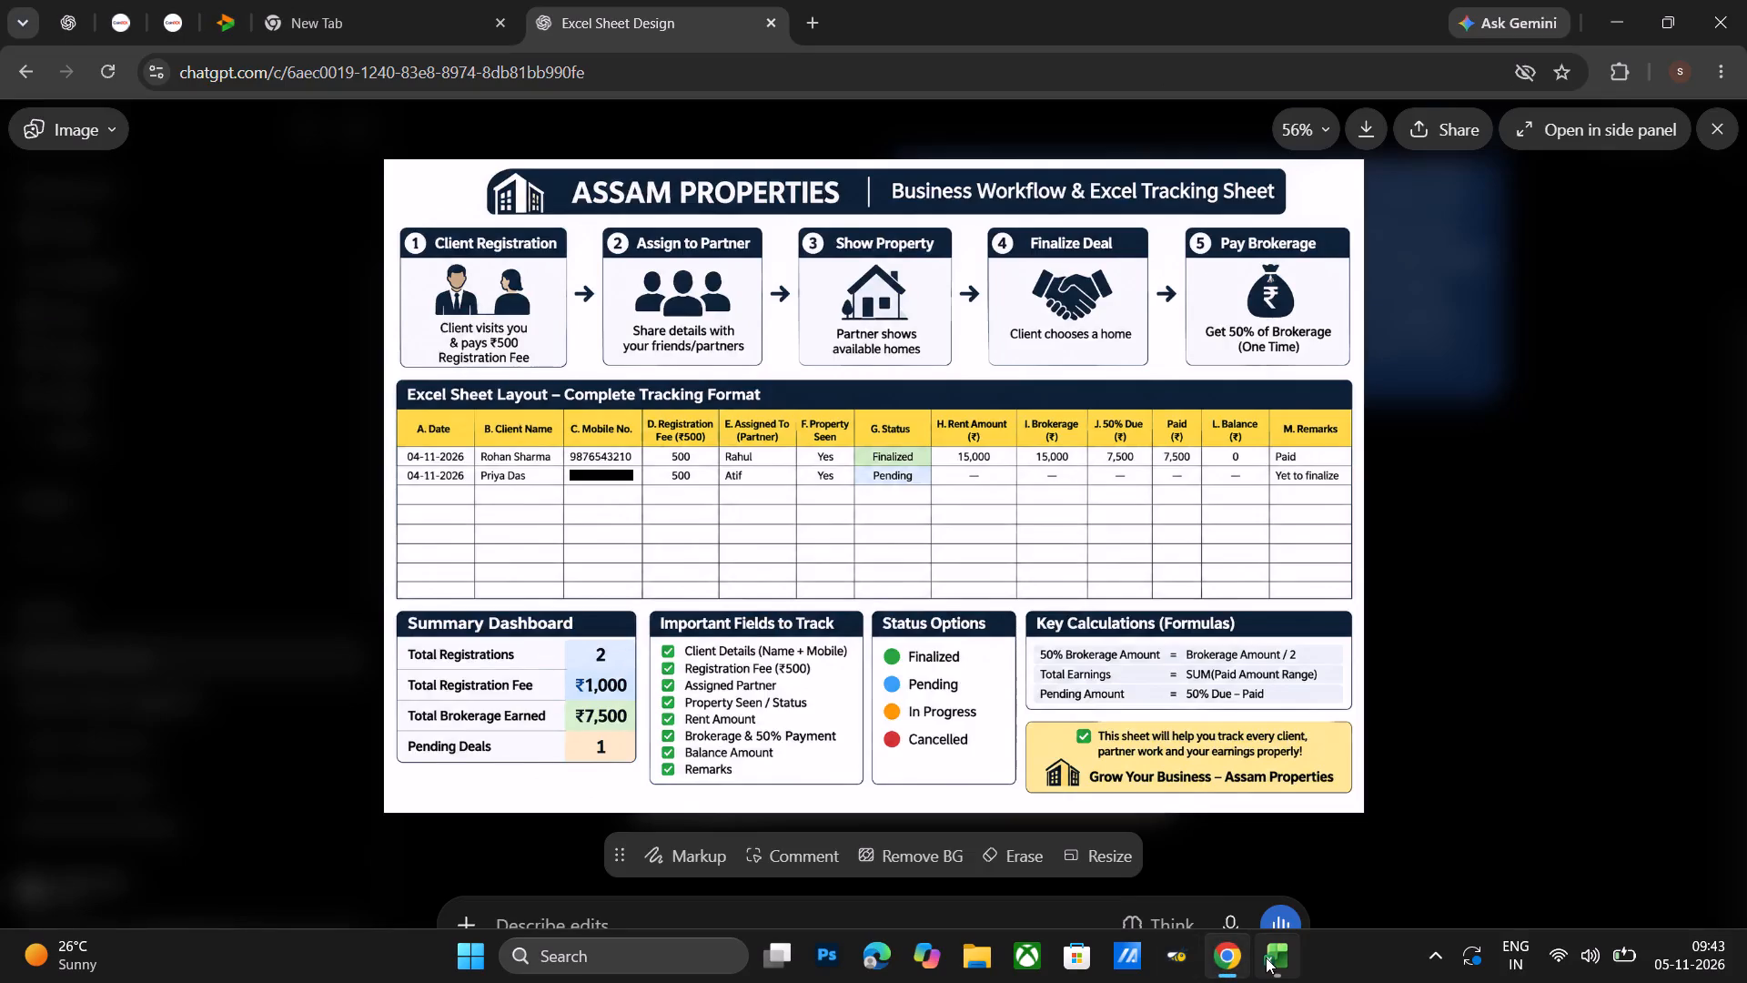
left_click(1266, 958)
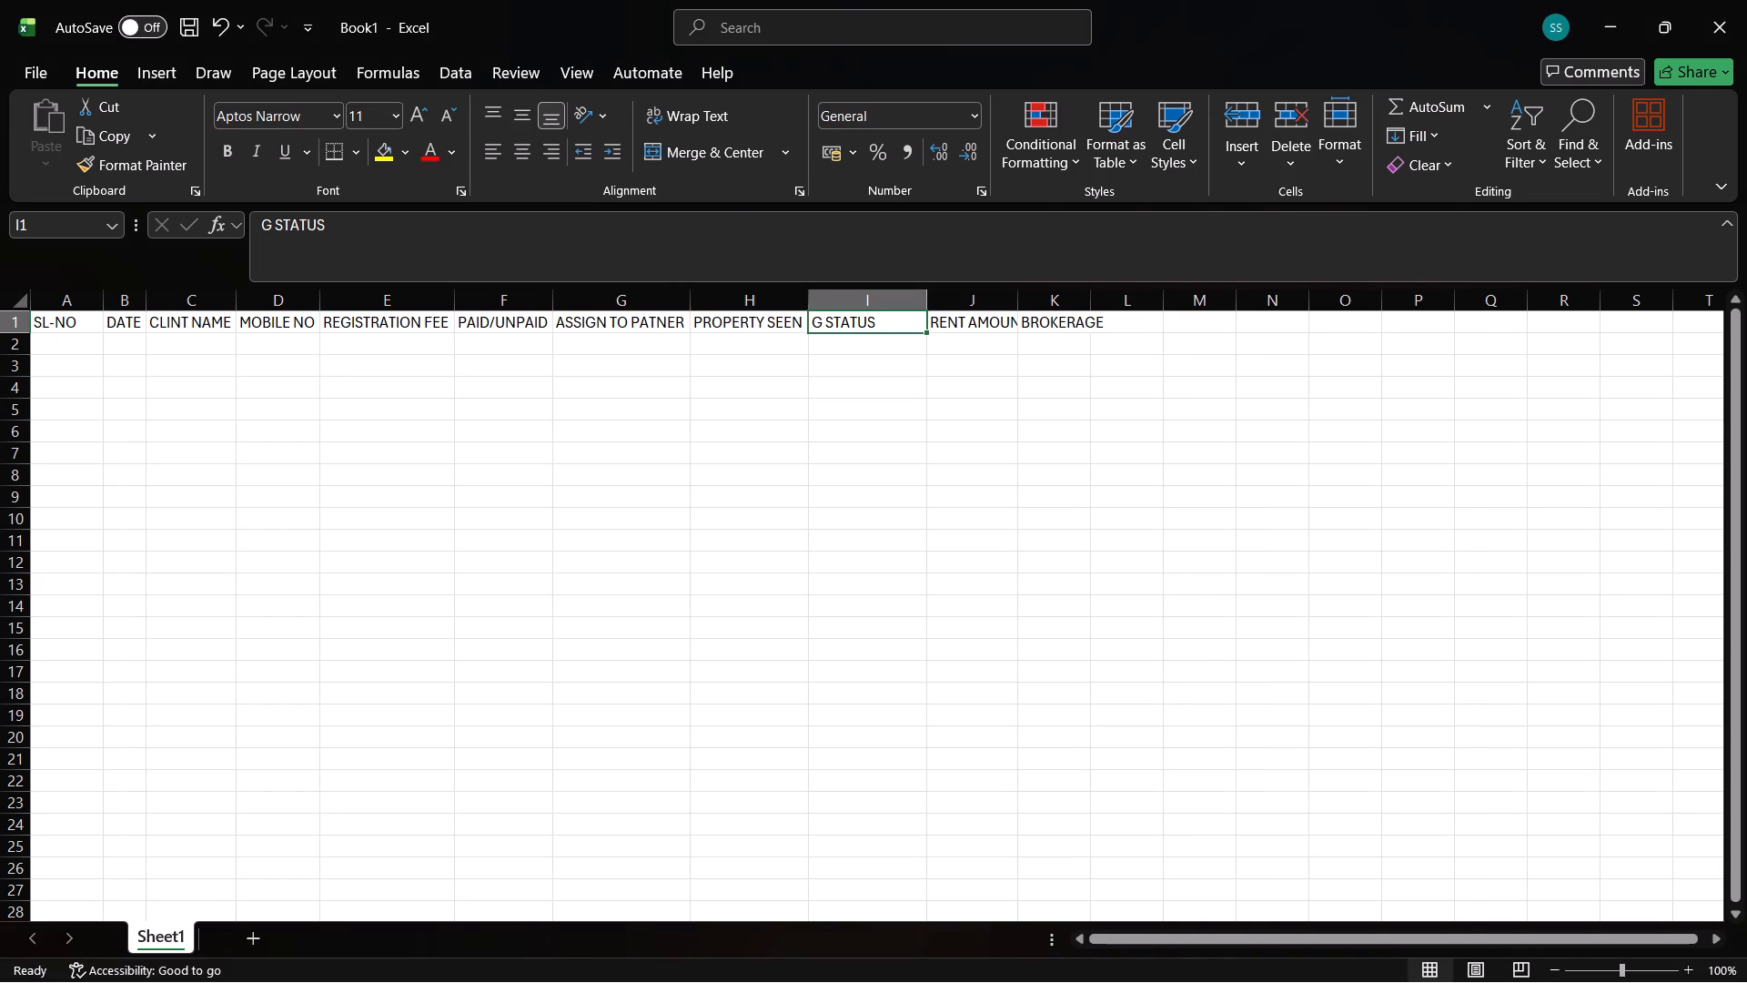
left_click(895, 322)
left_click(896, 322)
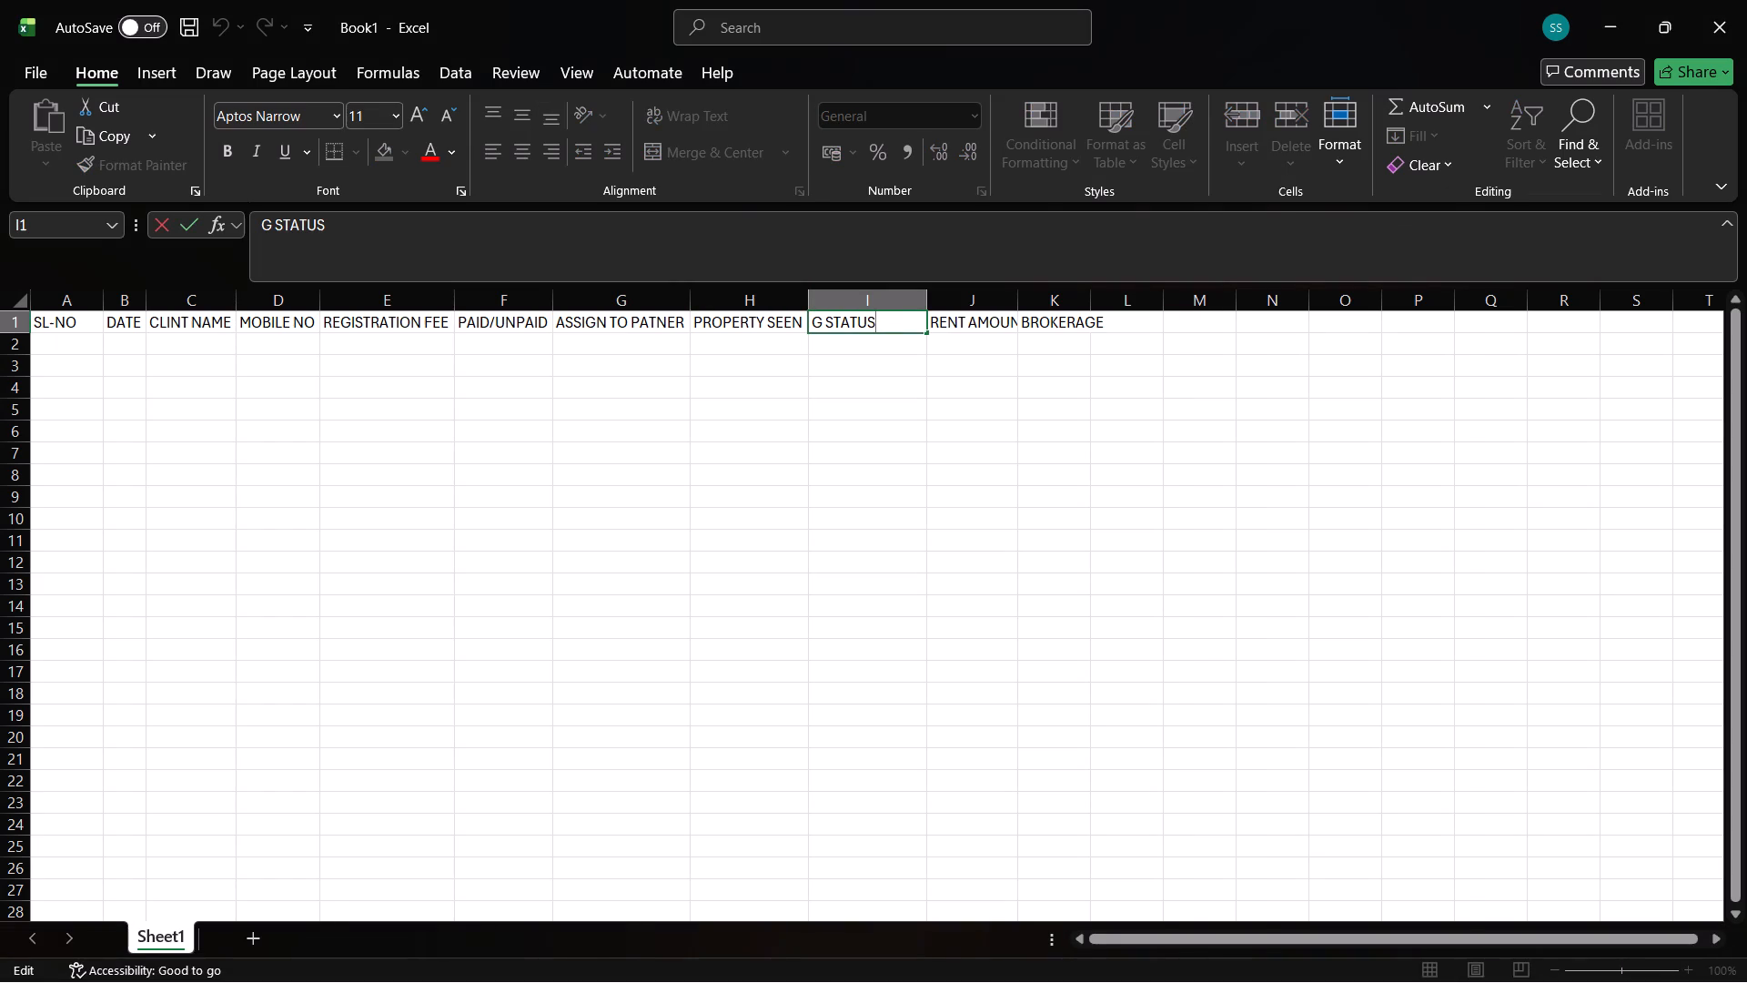
left_click_drag(76, 329, 1093, 341)
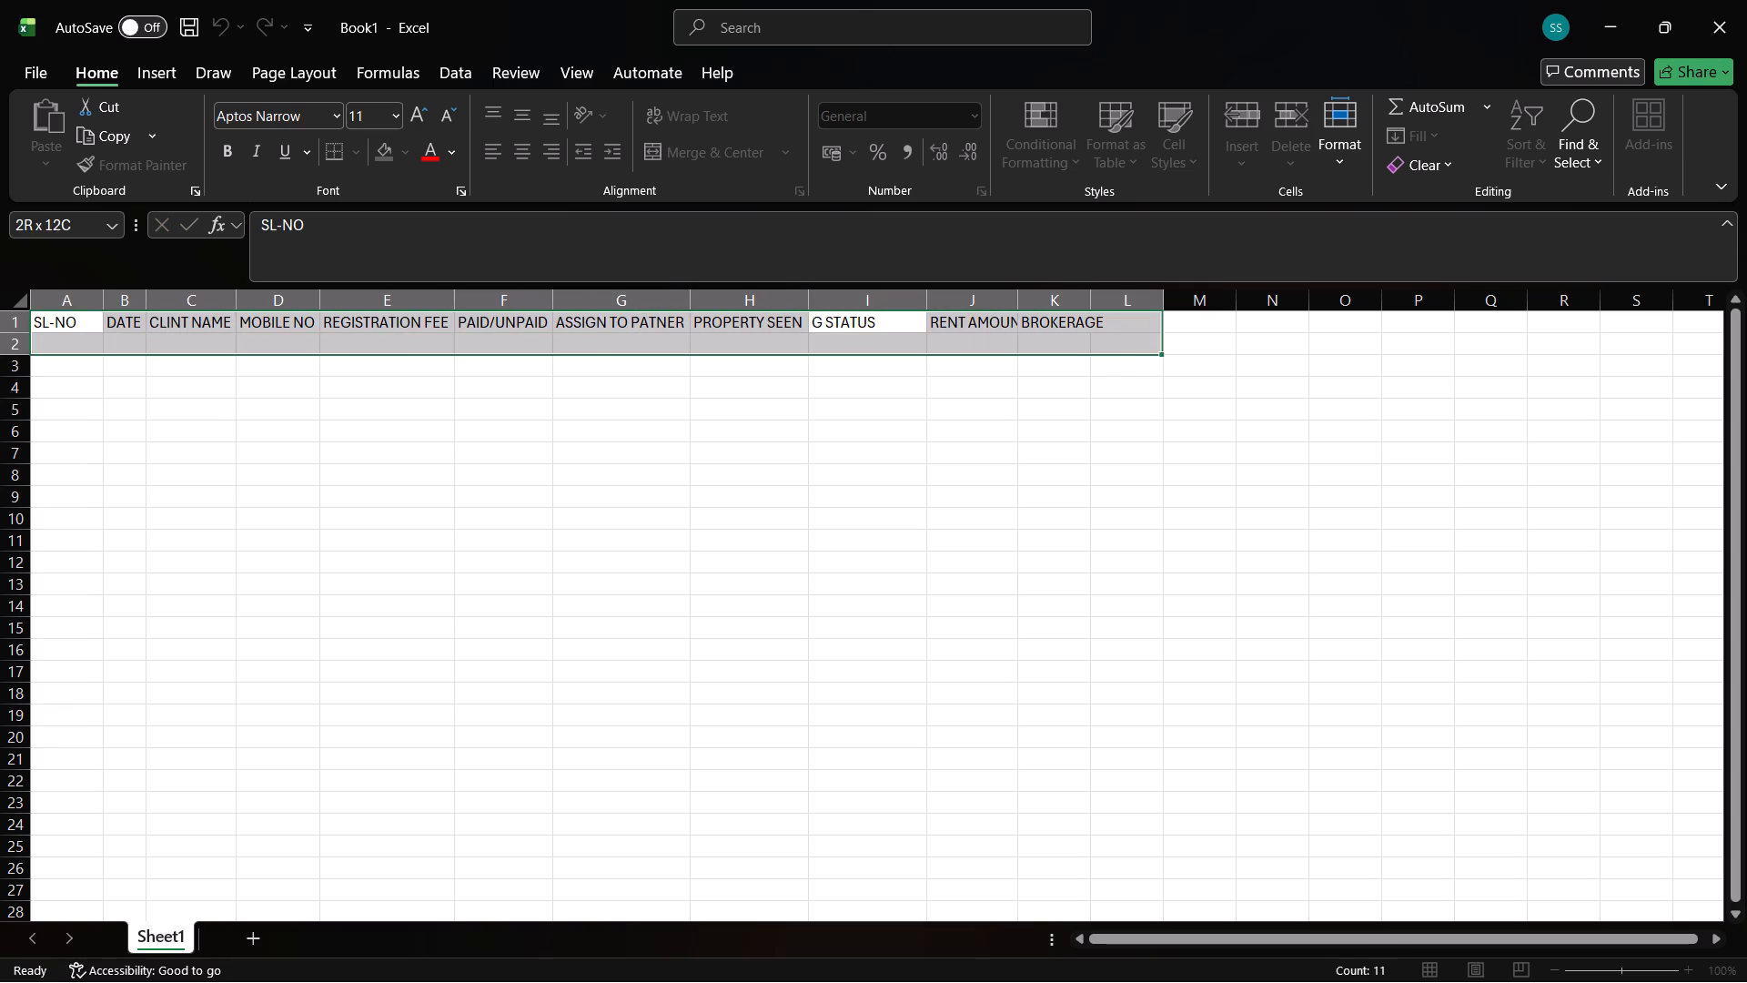
left_click_drag(1093, 341, 1100, 322)
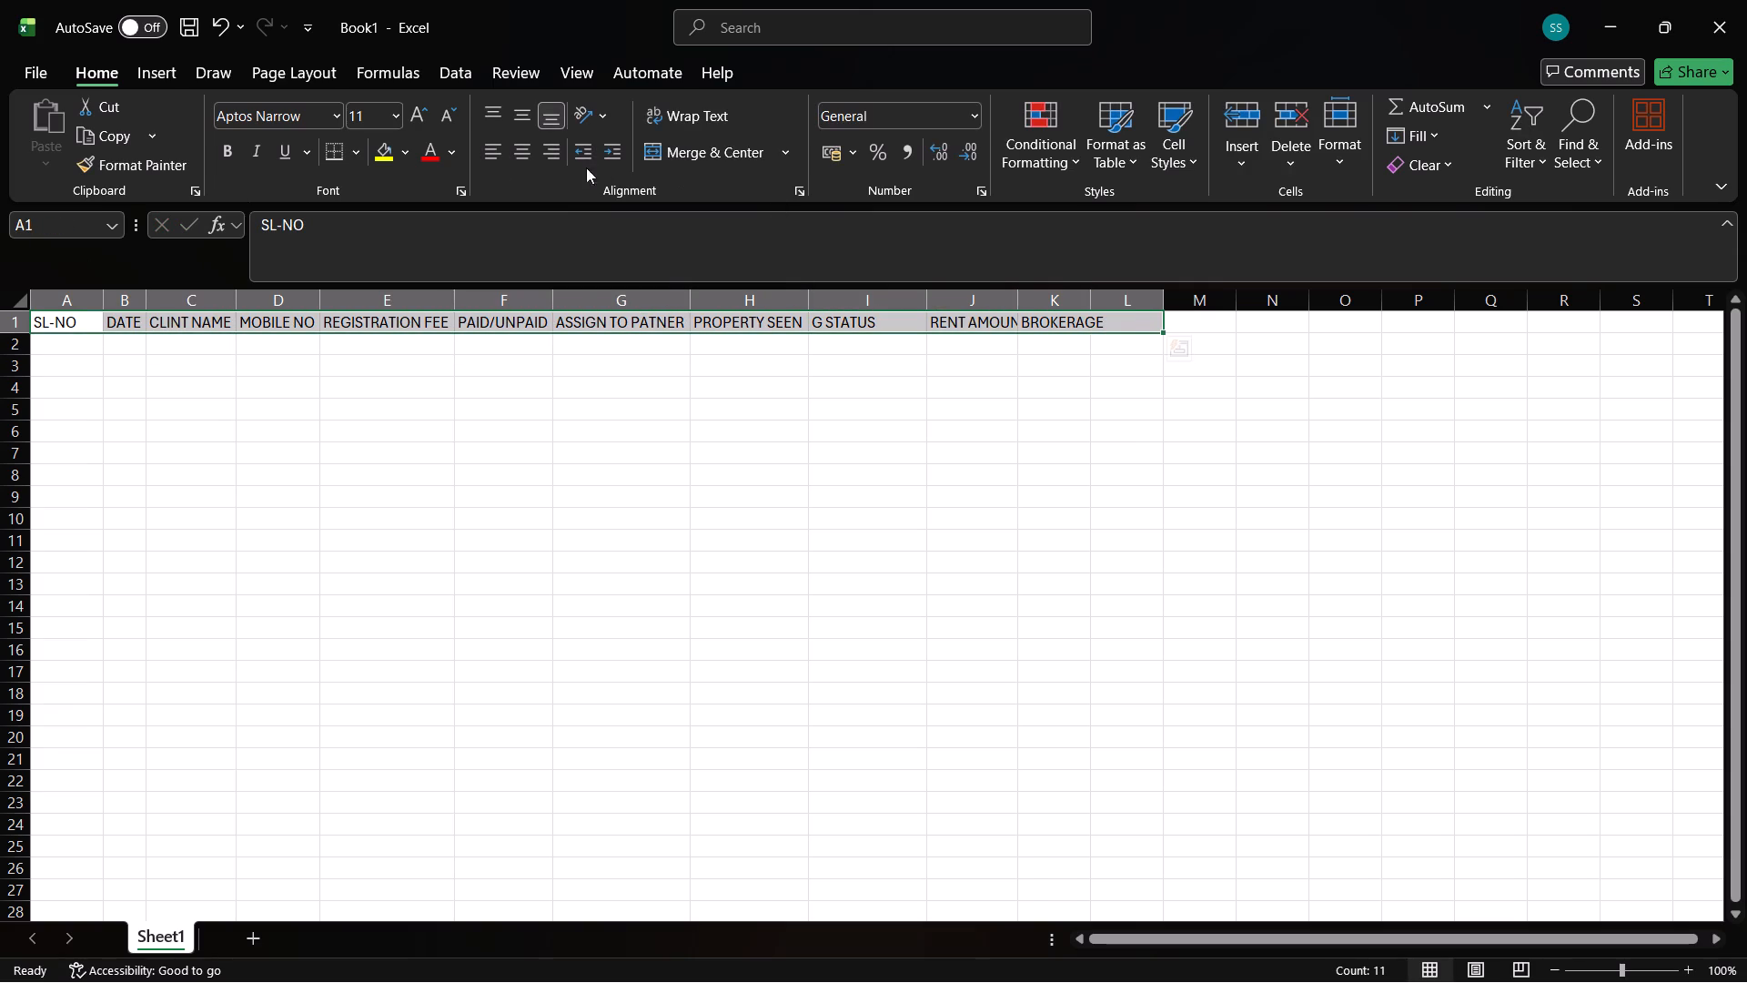
left_click(520, 147)
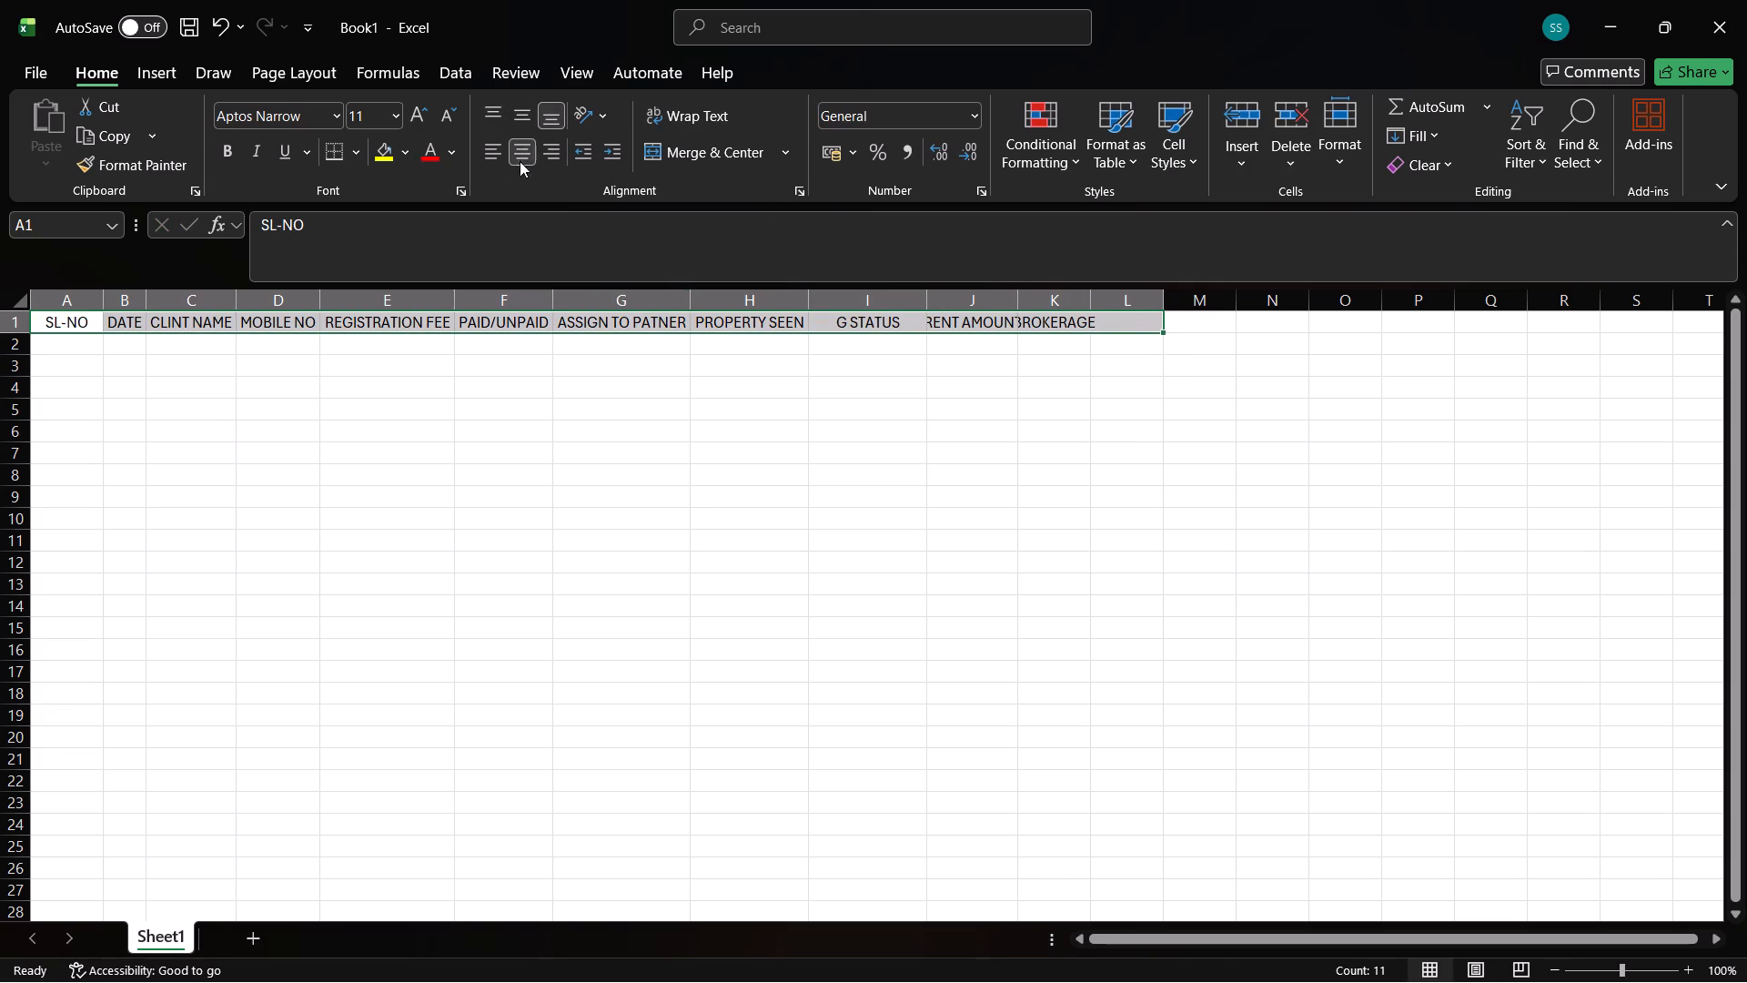
left_click(692, 461)
Autofit the RENT AMOUNT and BROKERAGE columns to their headings, checking the reference layout in Chrome.
double_click(1023, 301)
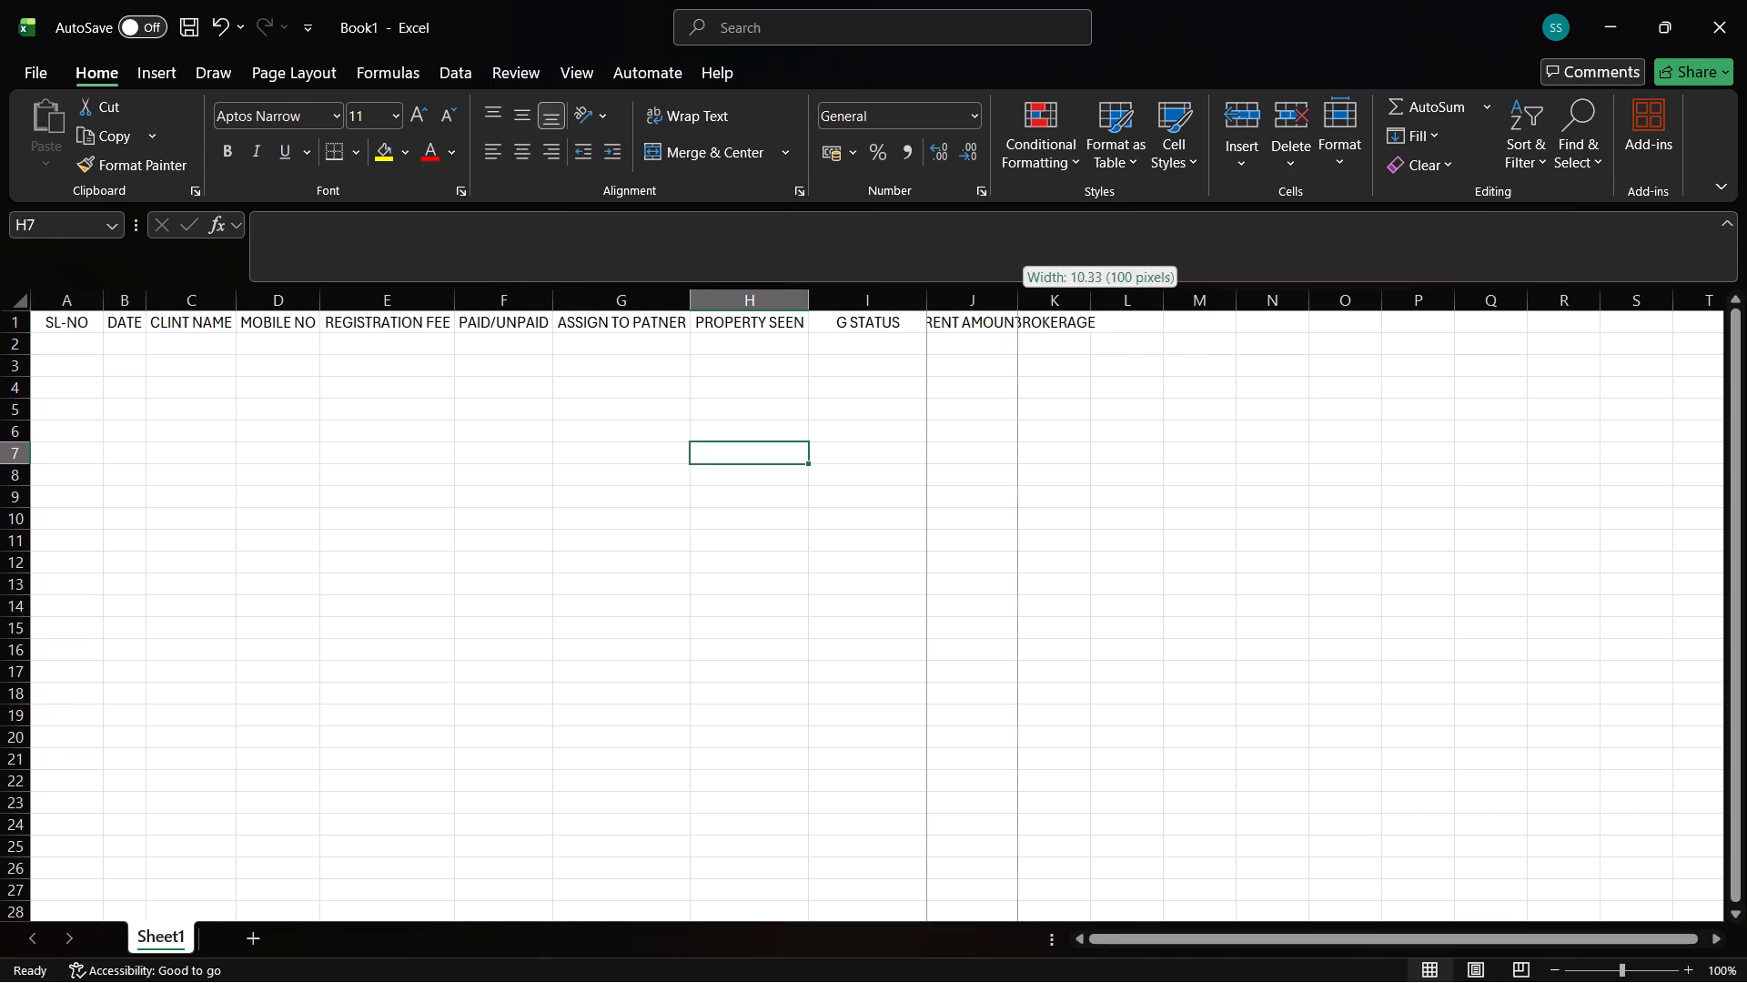
left_click(1066, 414)
left_click(877, 324)
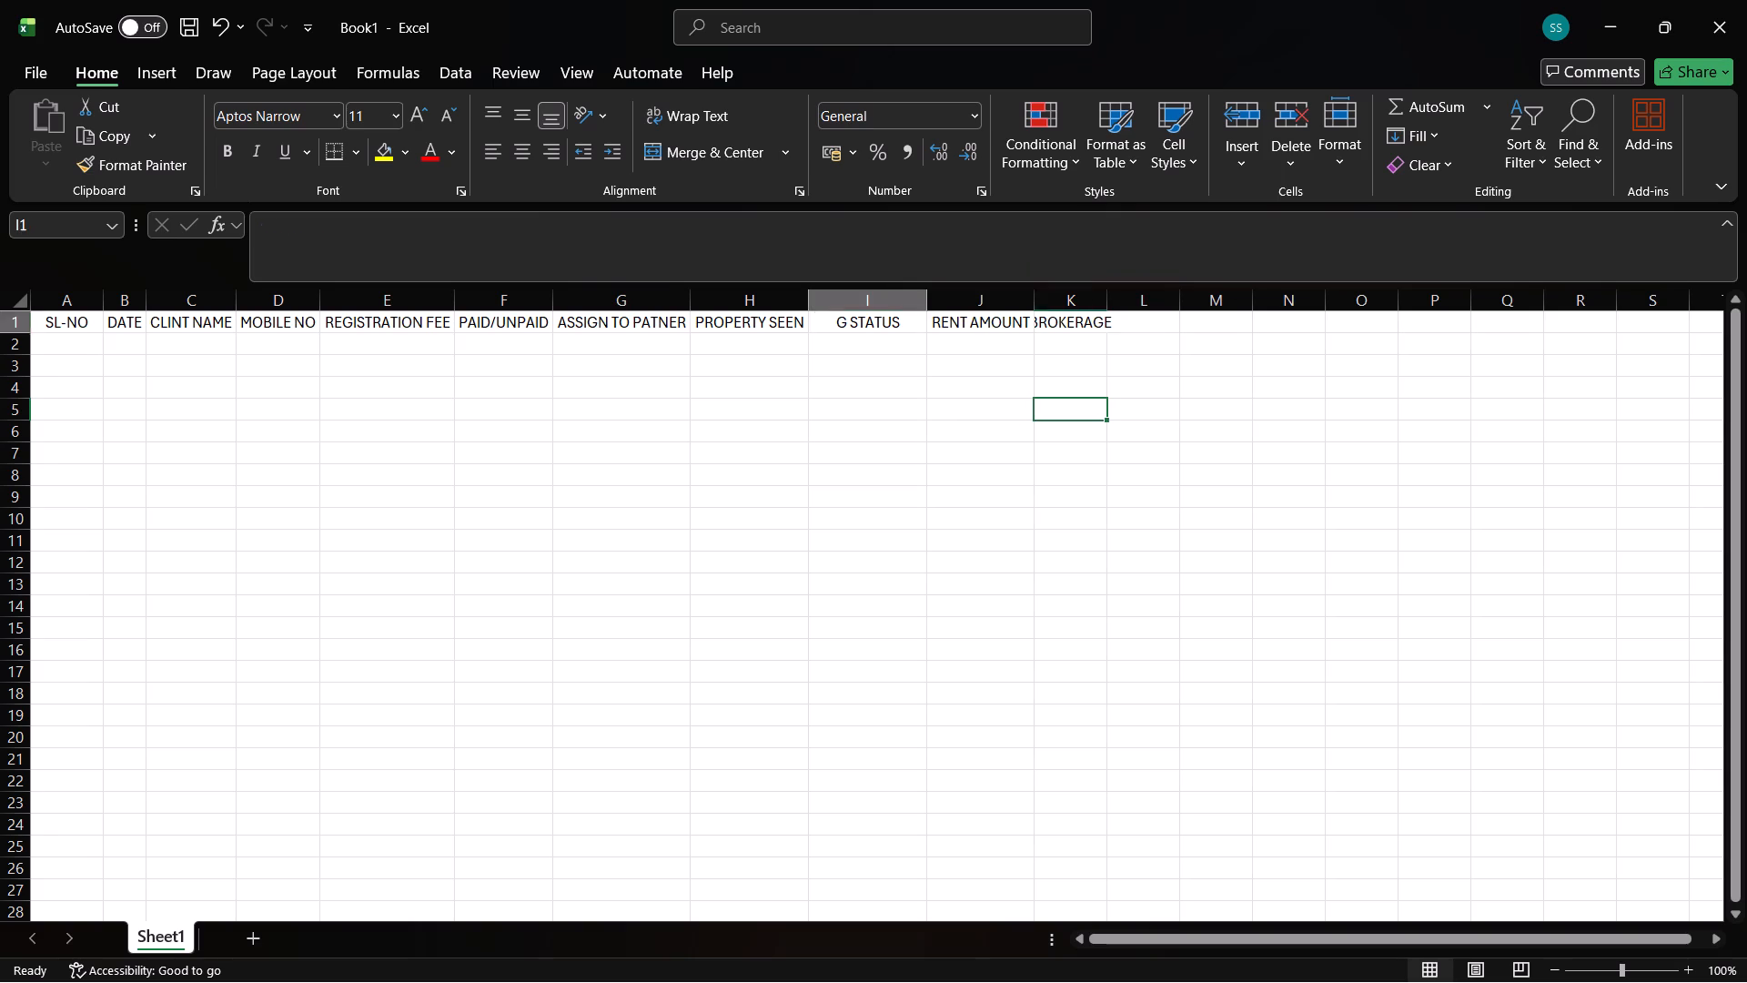
left_click(1235, 960)
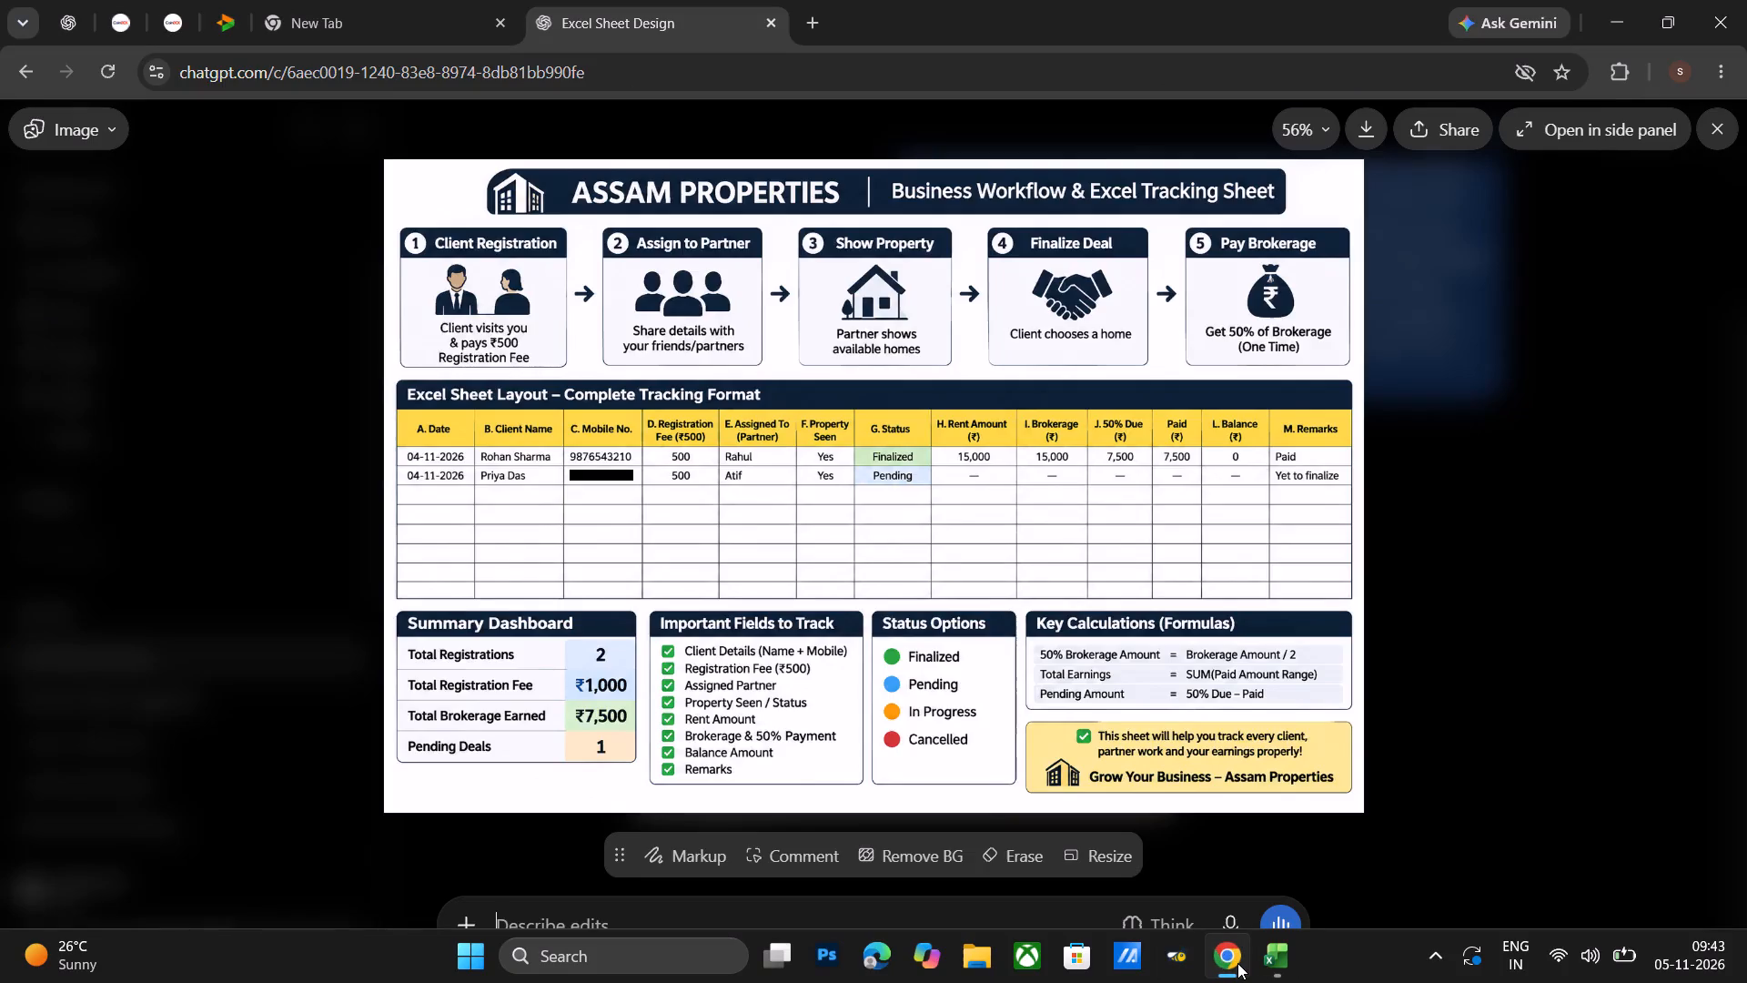
left_click(1273, 964)
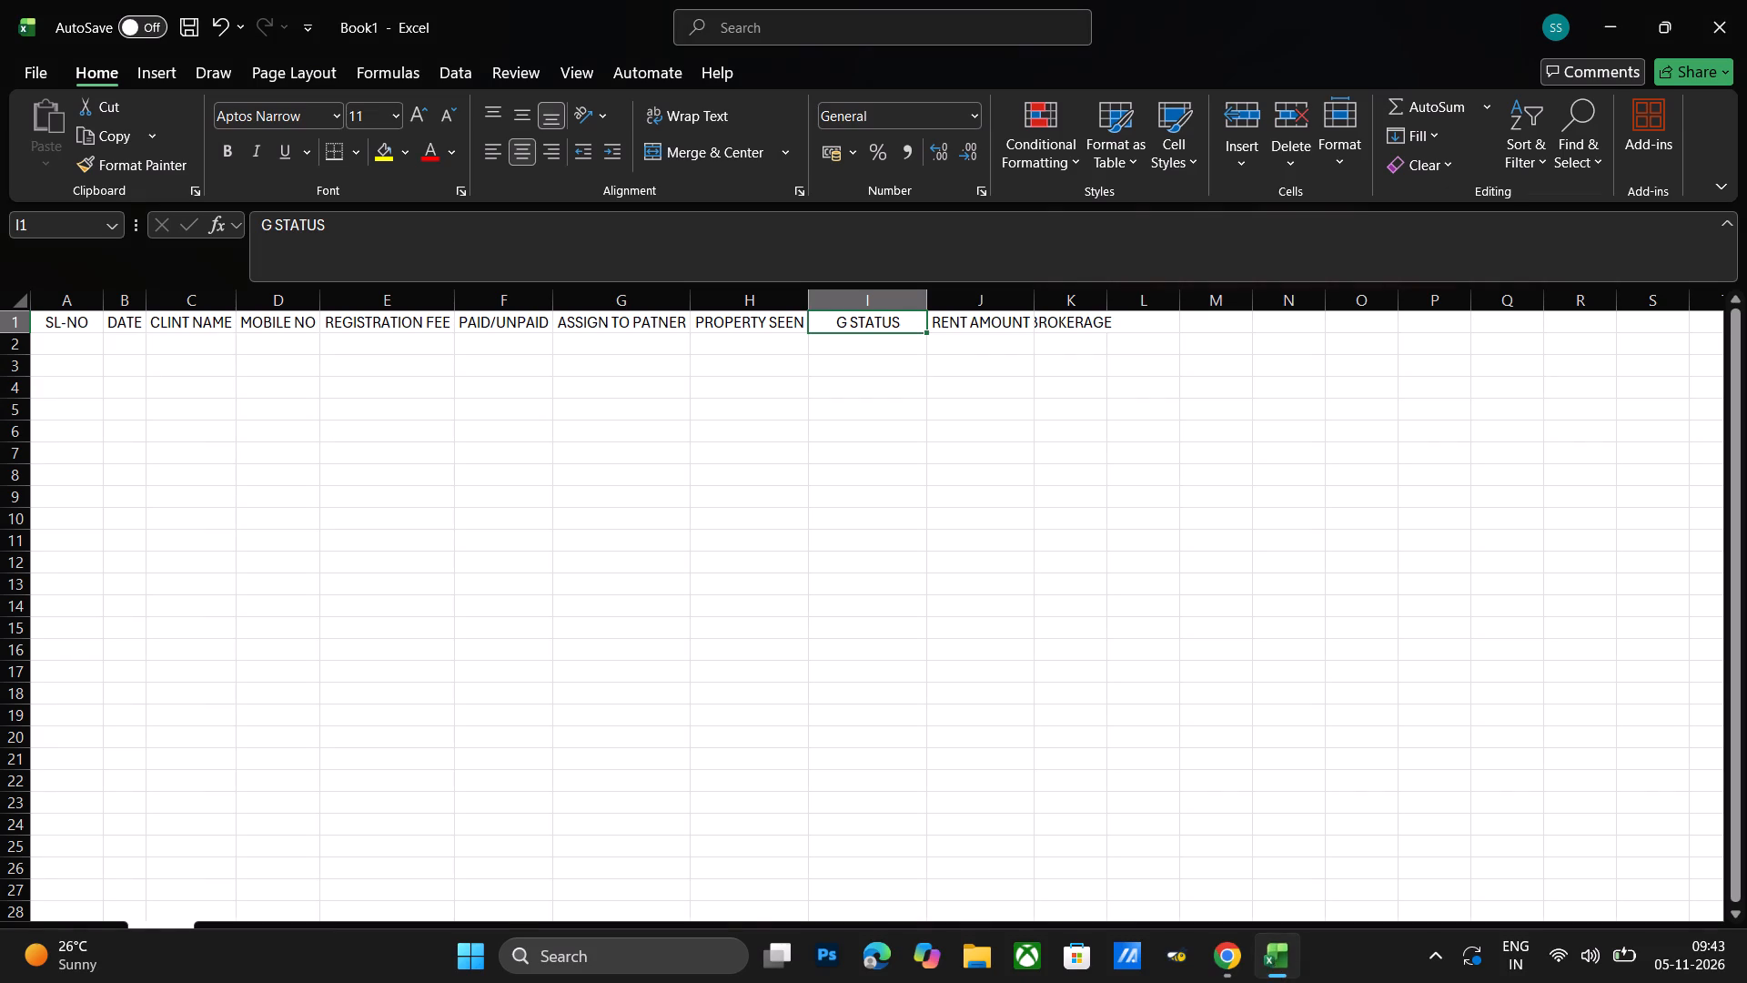
left_click(1230, 958)
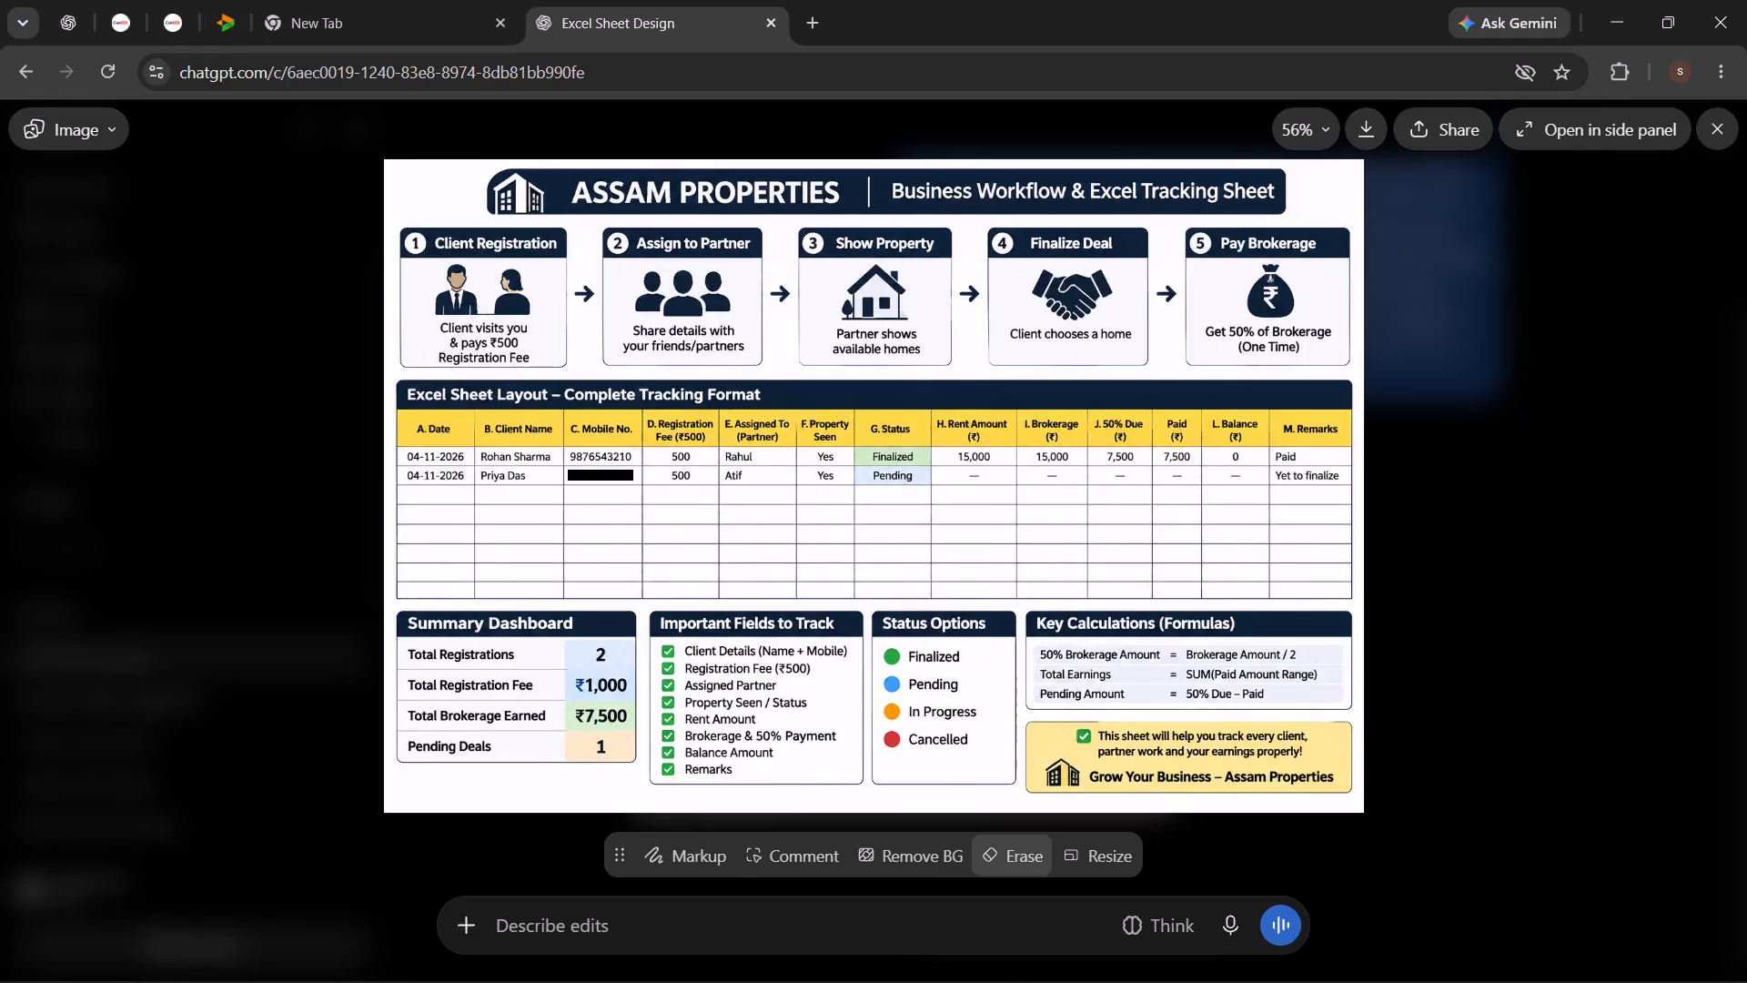
left_click(1275, 961)
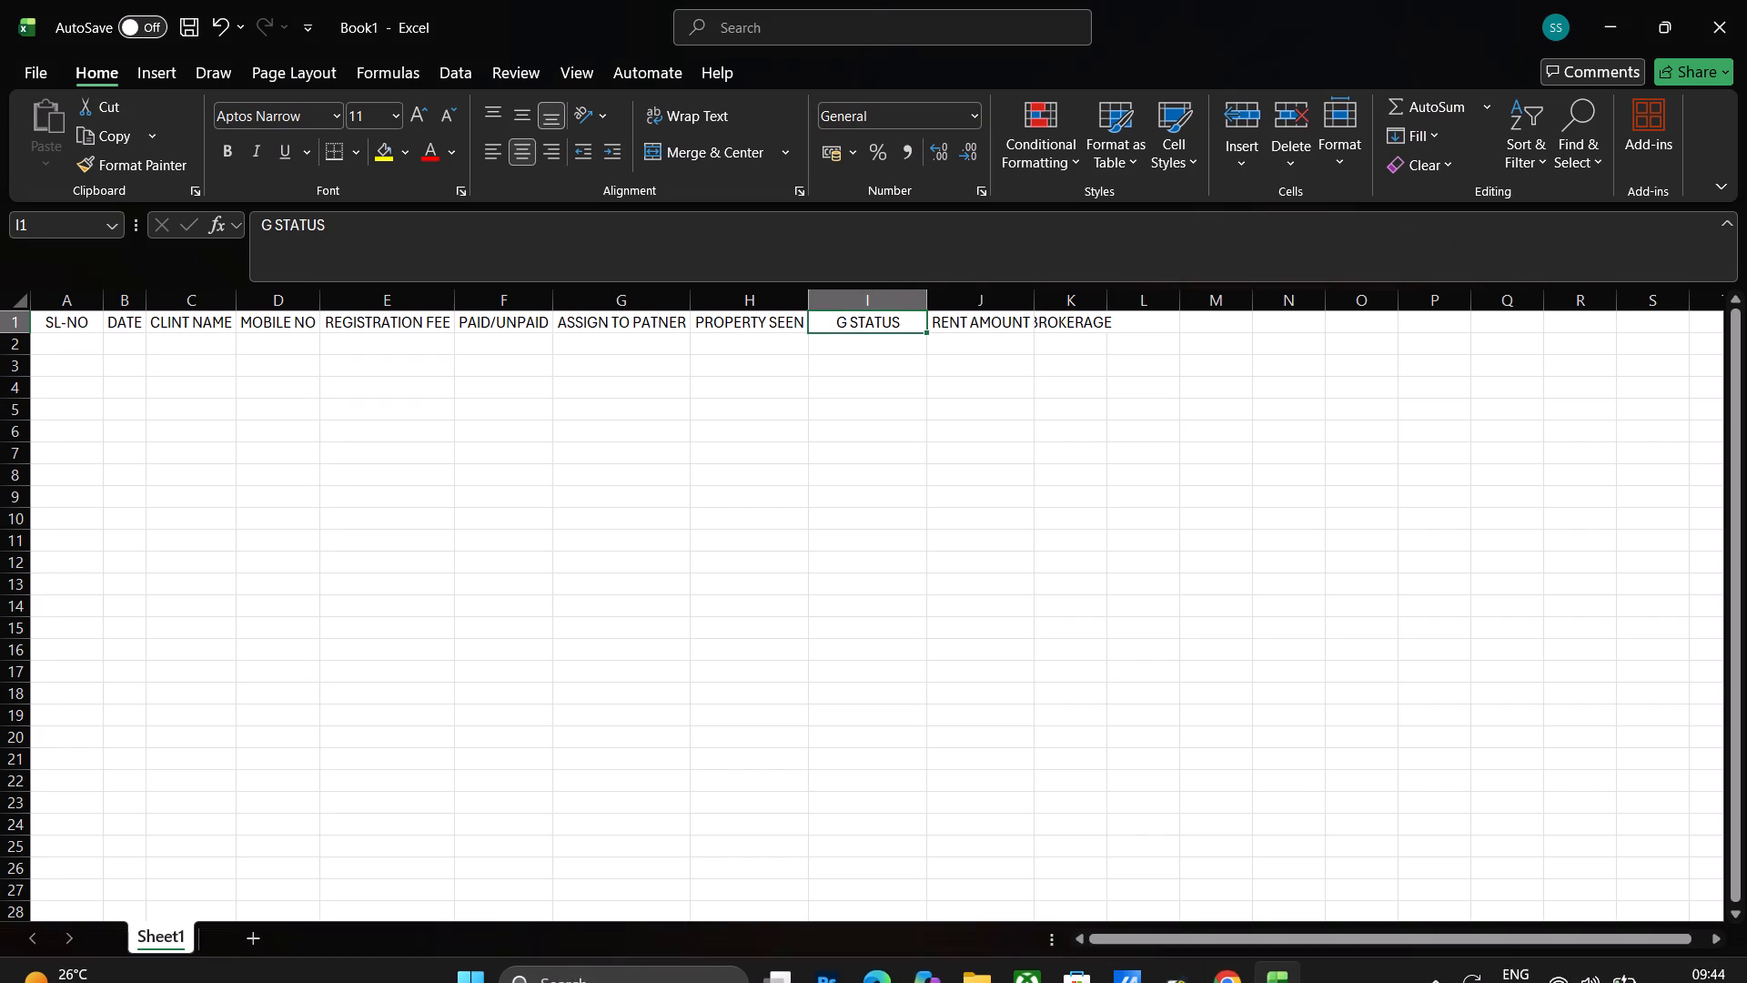
left_click(838, 339)
left_click(948, 340)
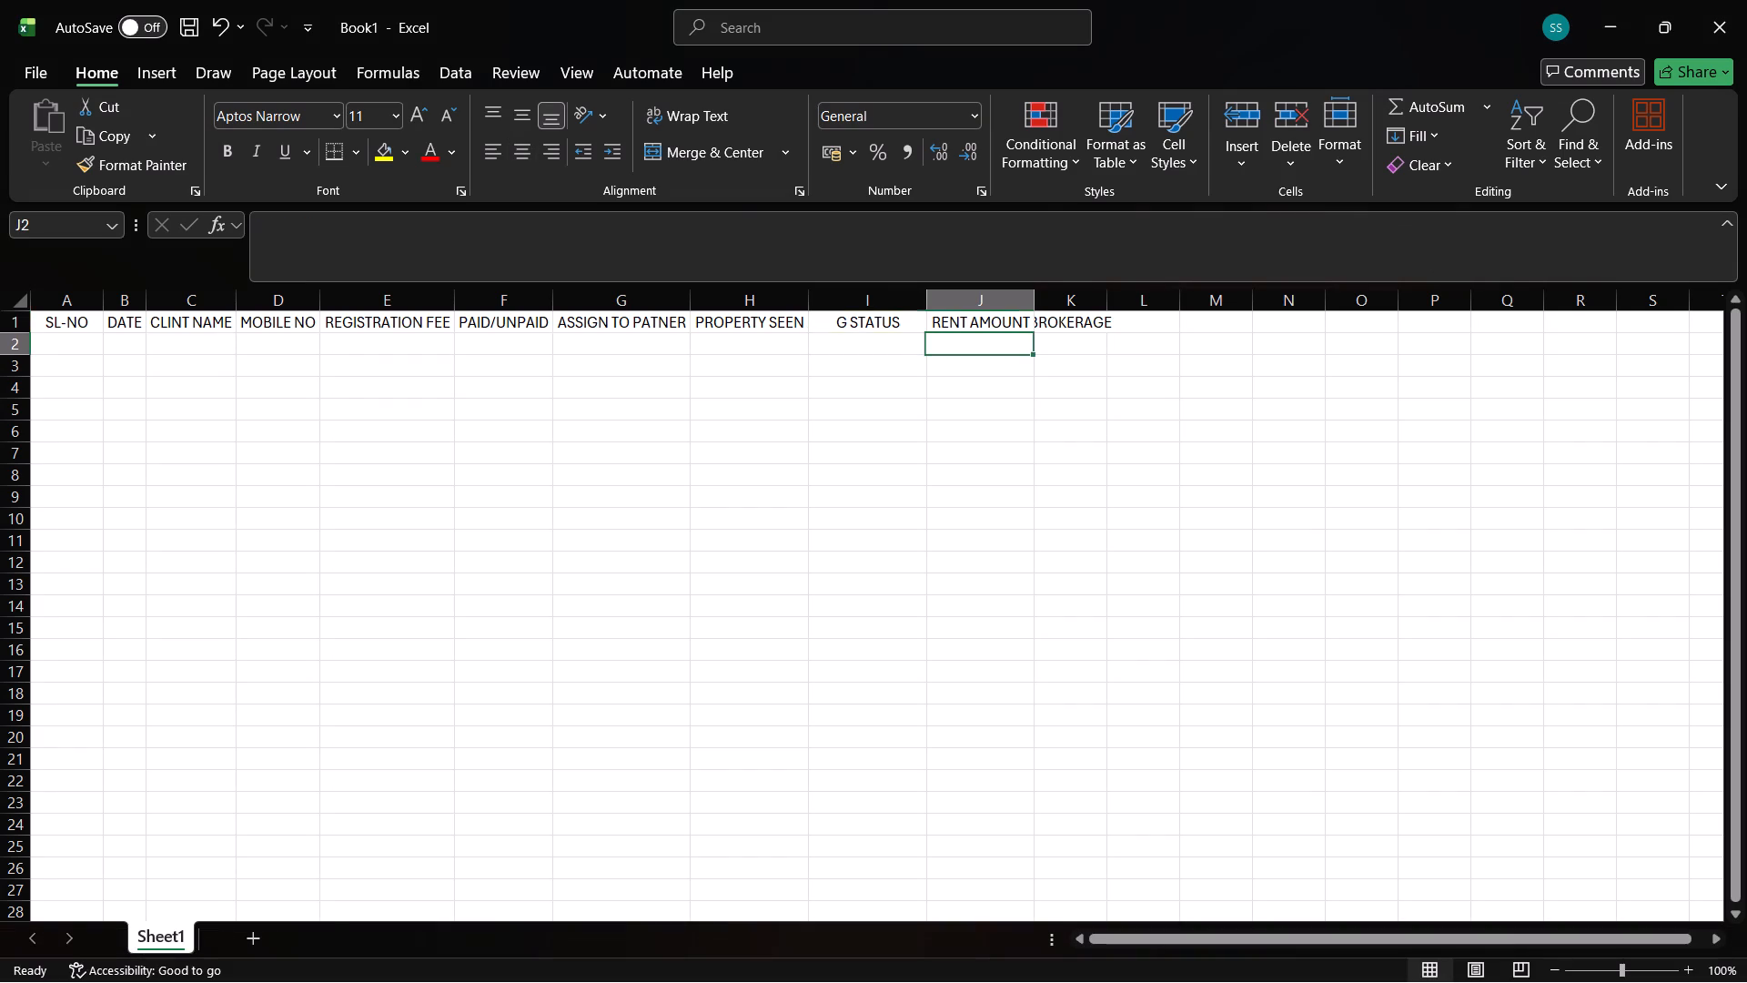
double_click(1036, 303)
triple_click(1036, 303)
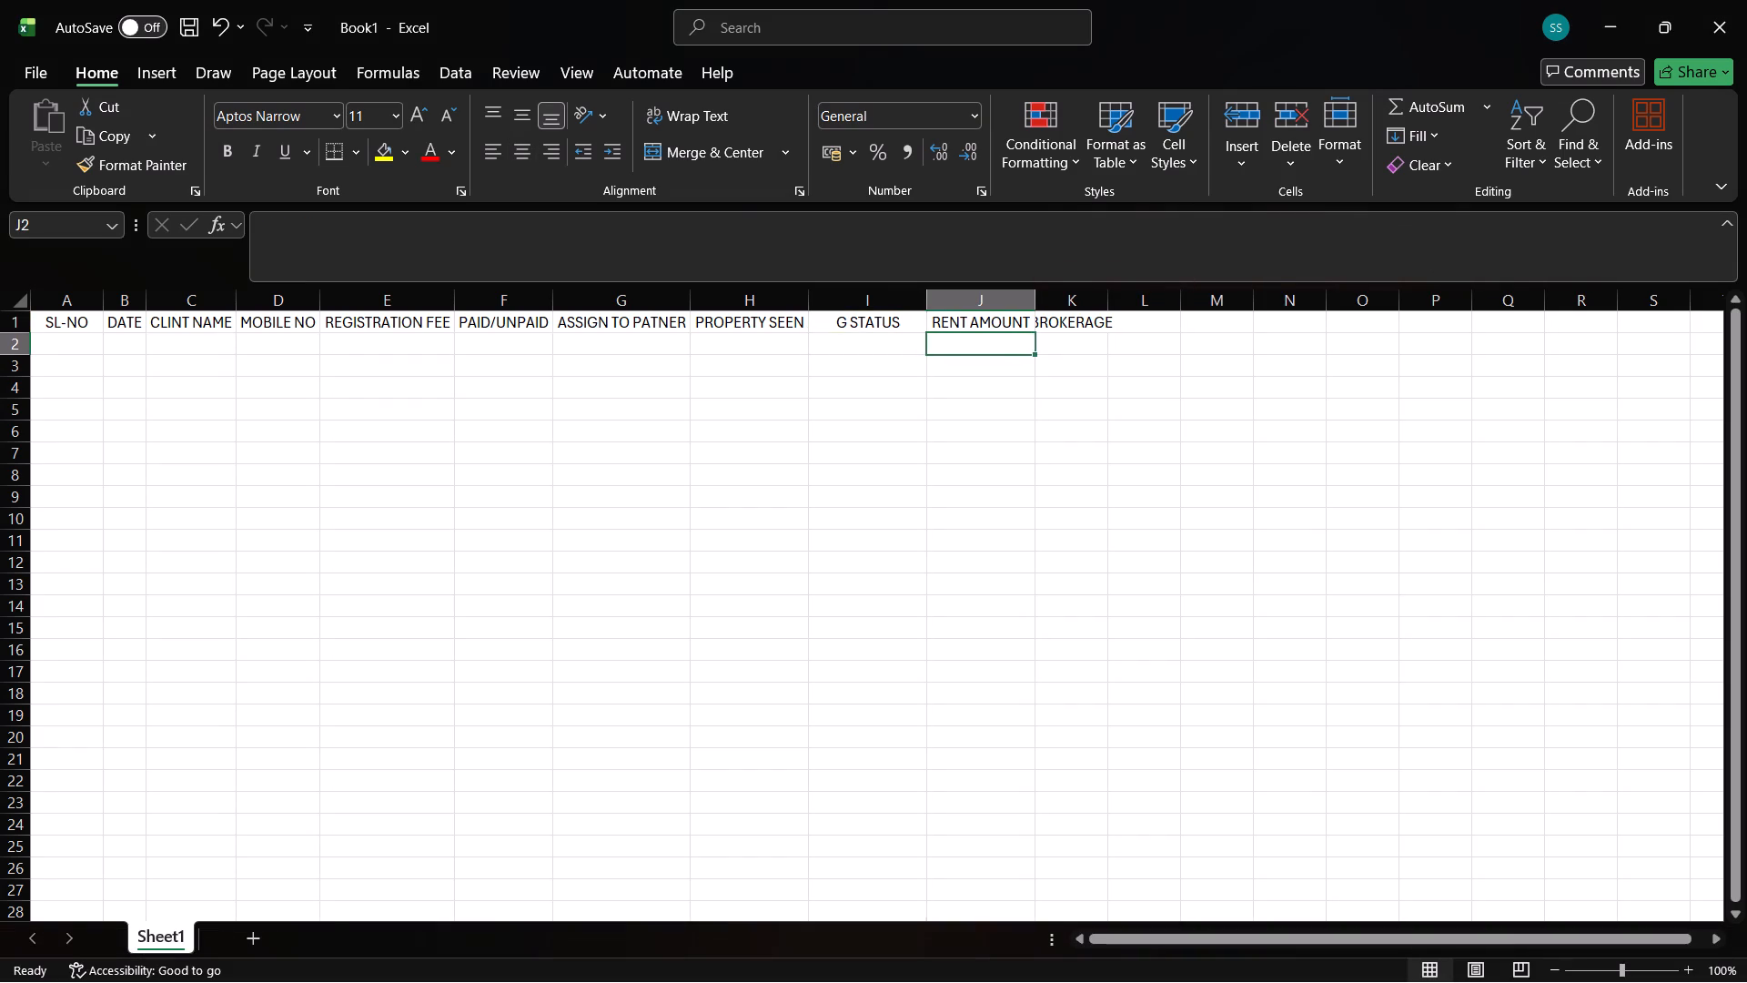
left_click(1037, 299)
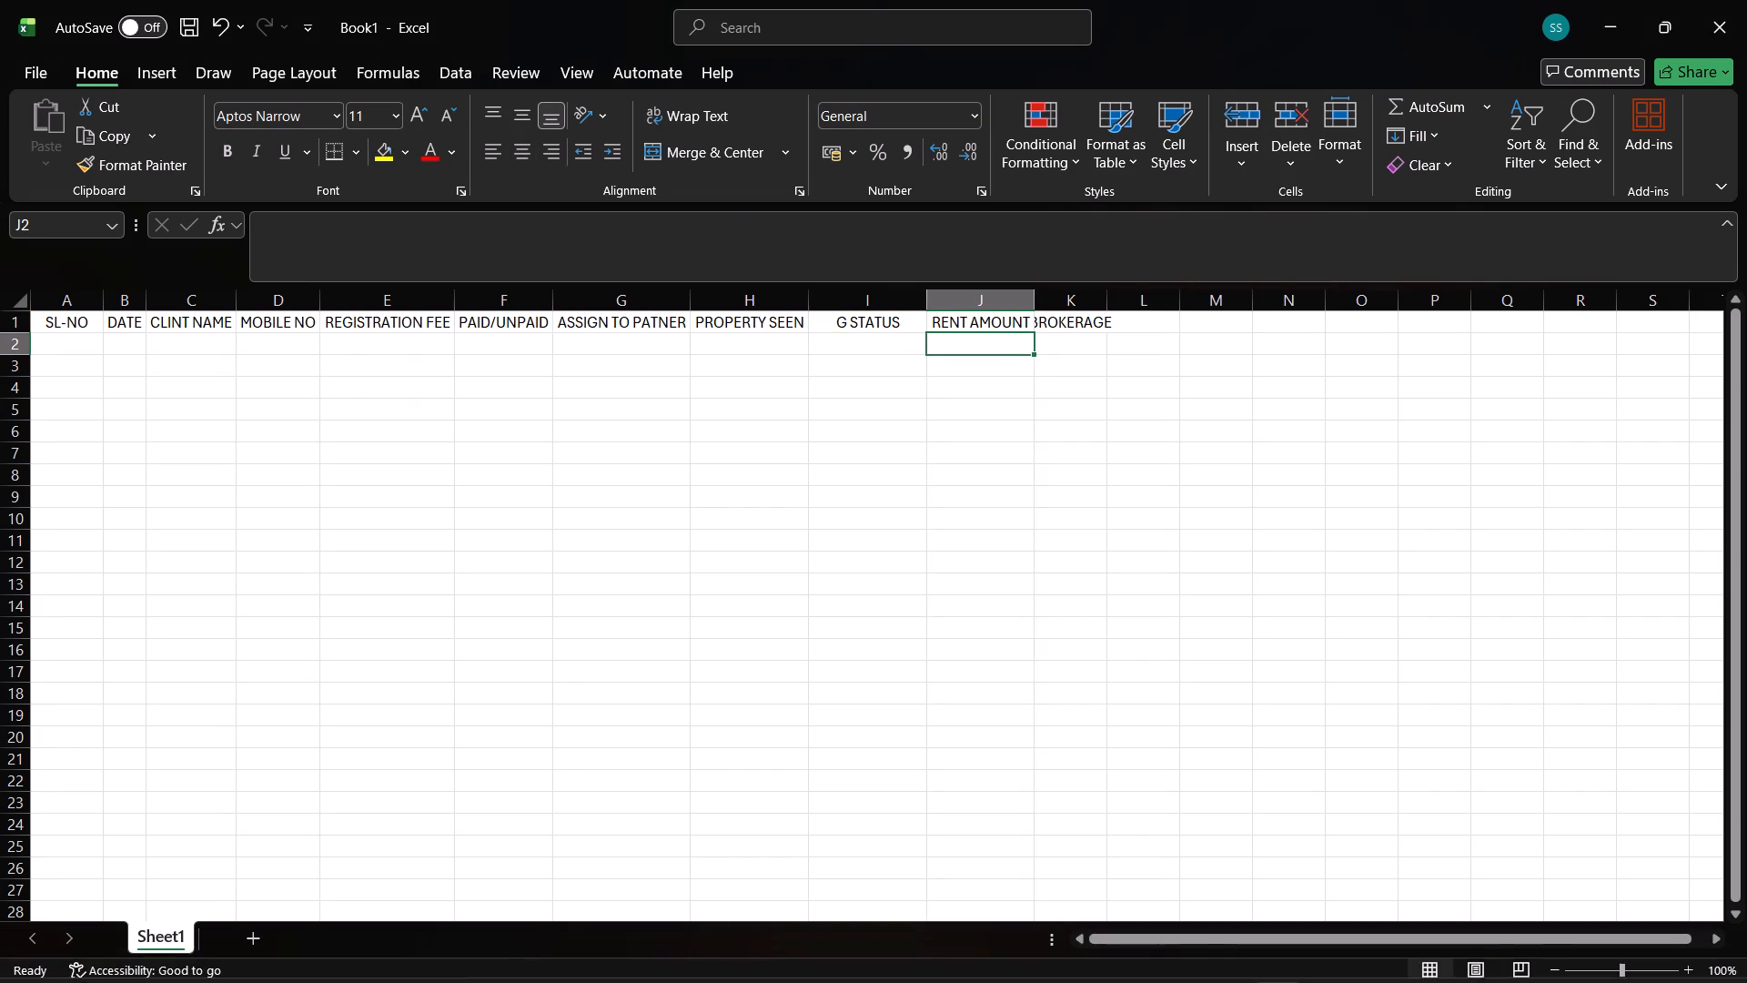
double_click(1114, 306)
left_click(1151, 463)
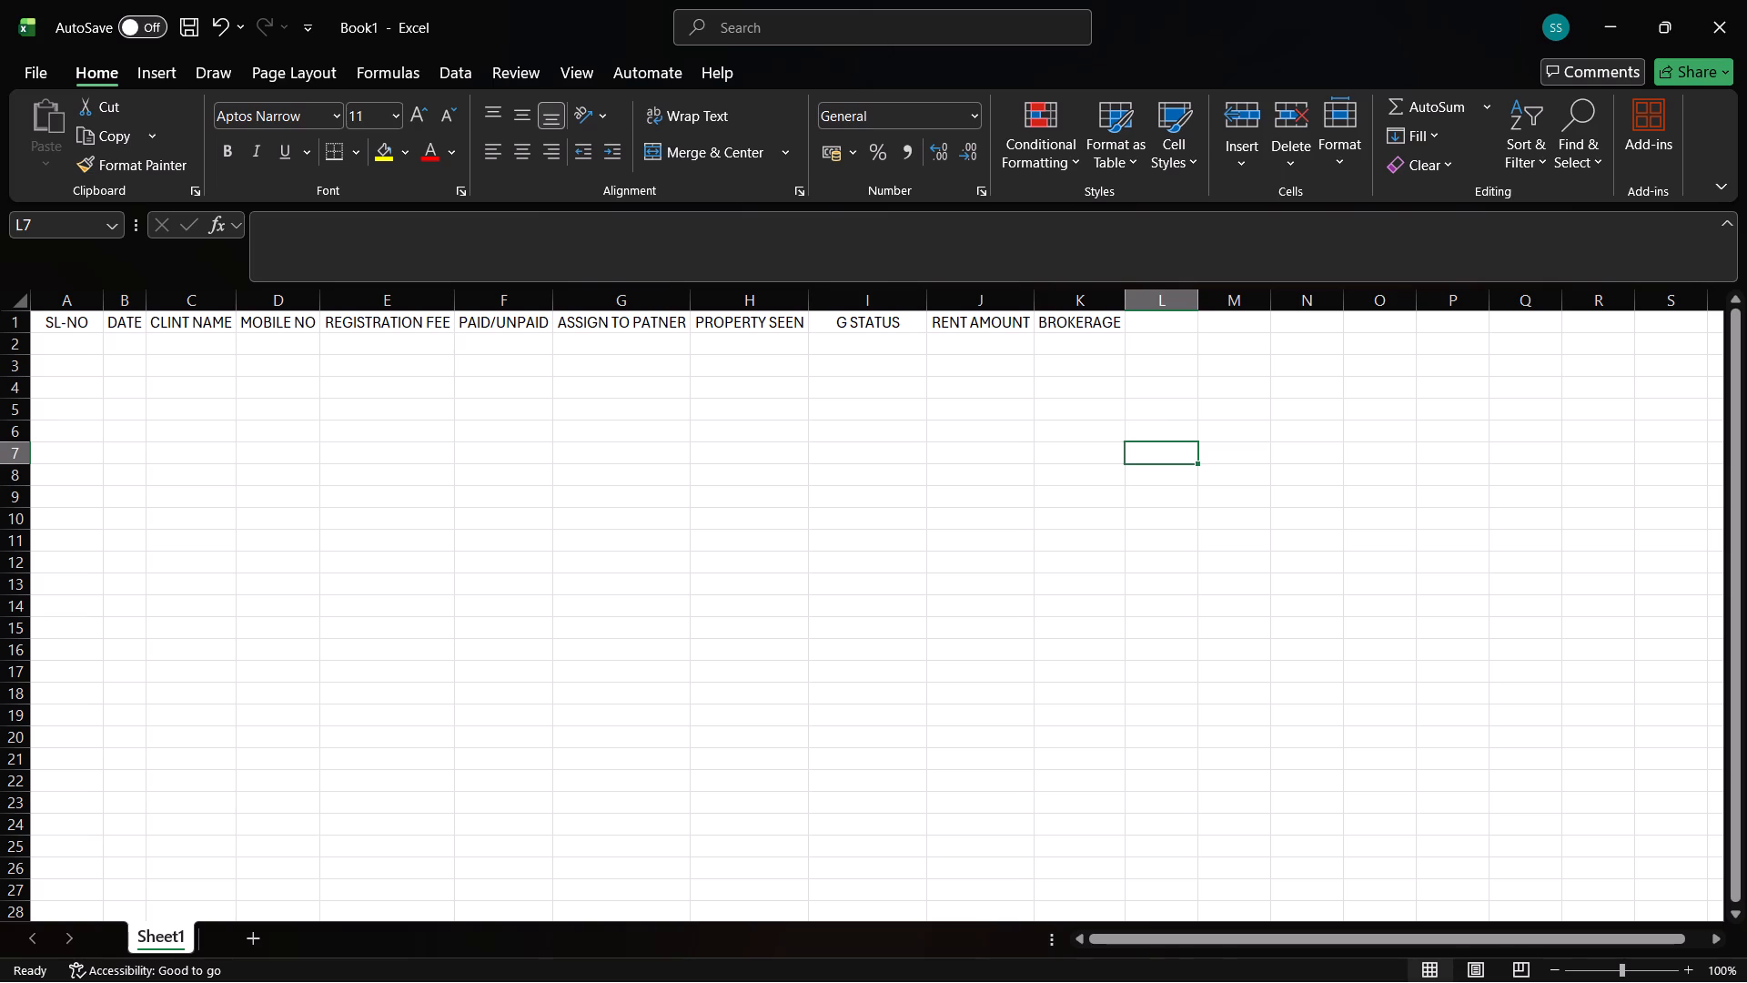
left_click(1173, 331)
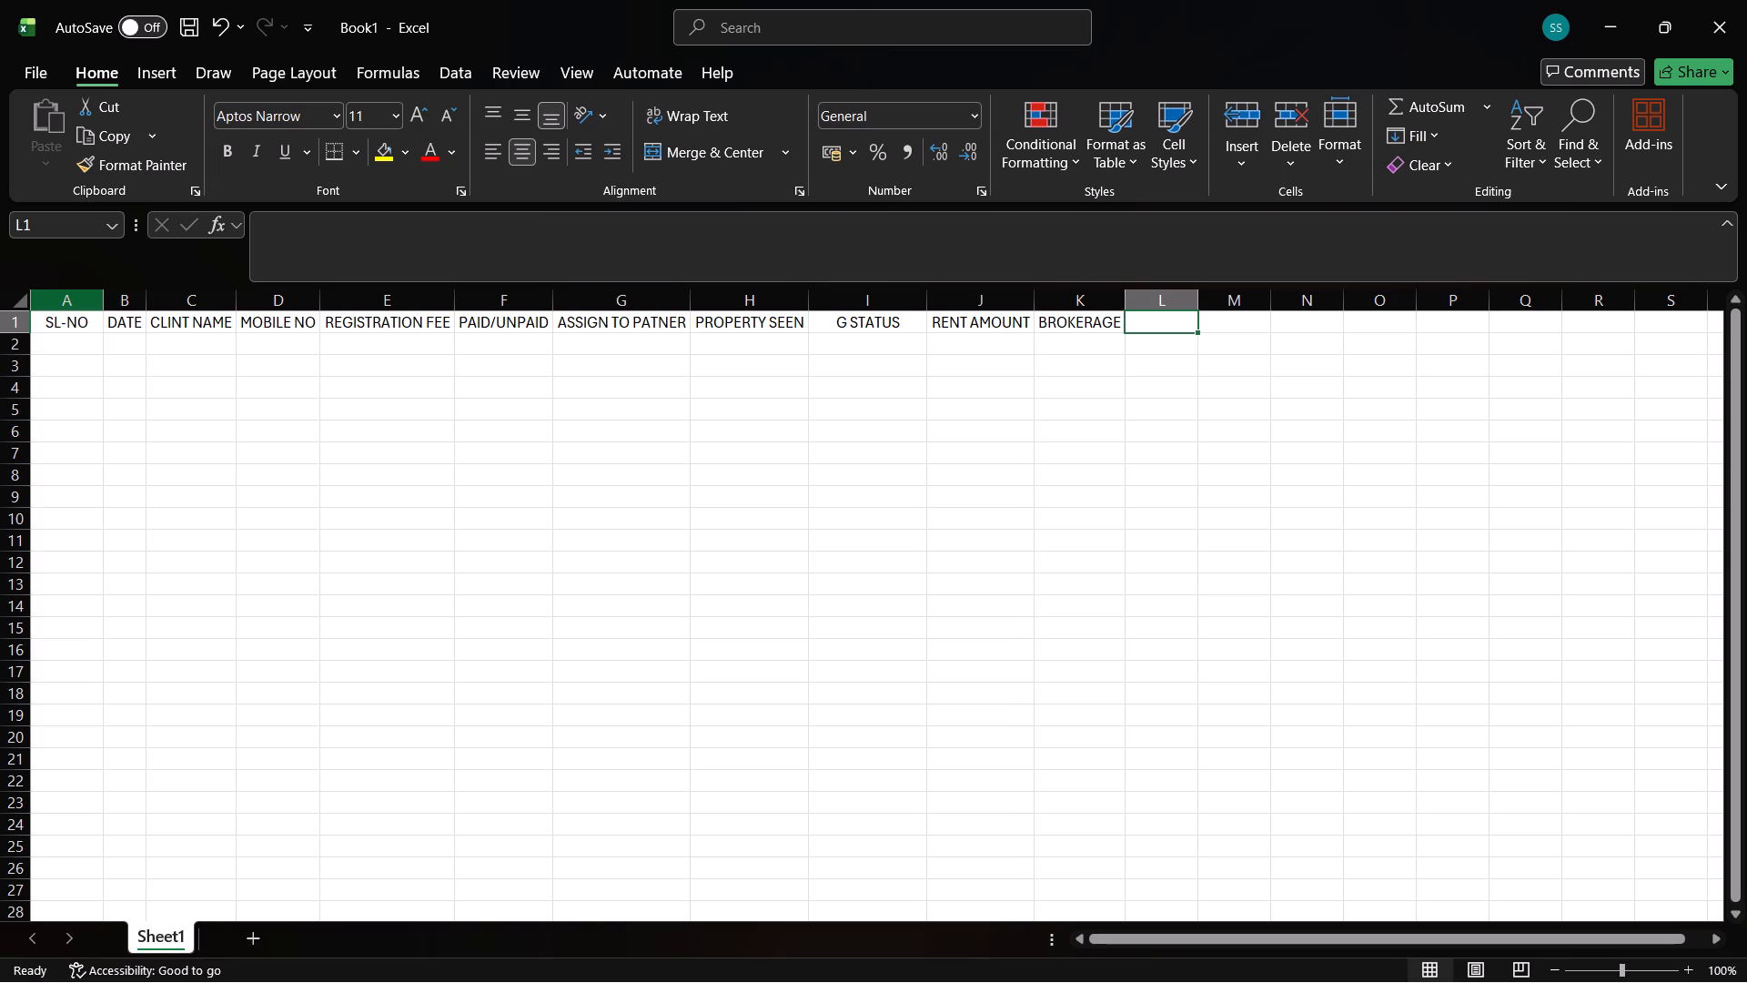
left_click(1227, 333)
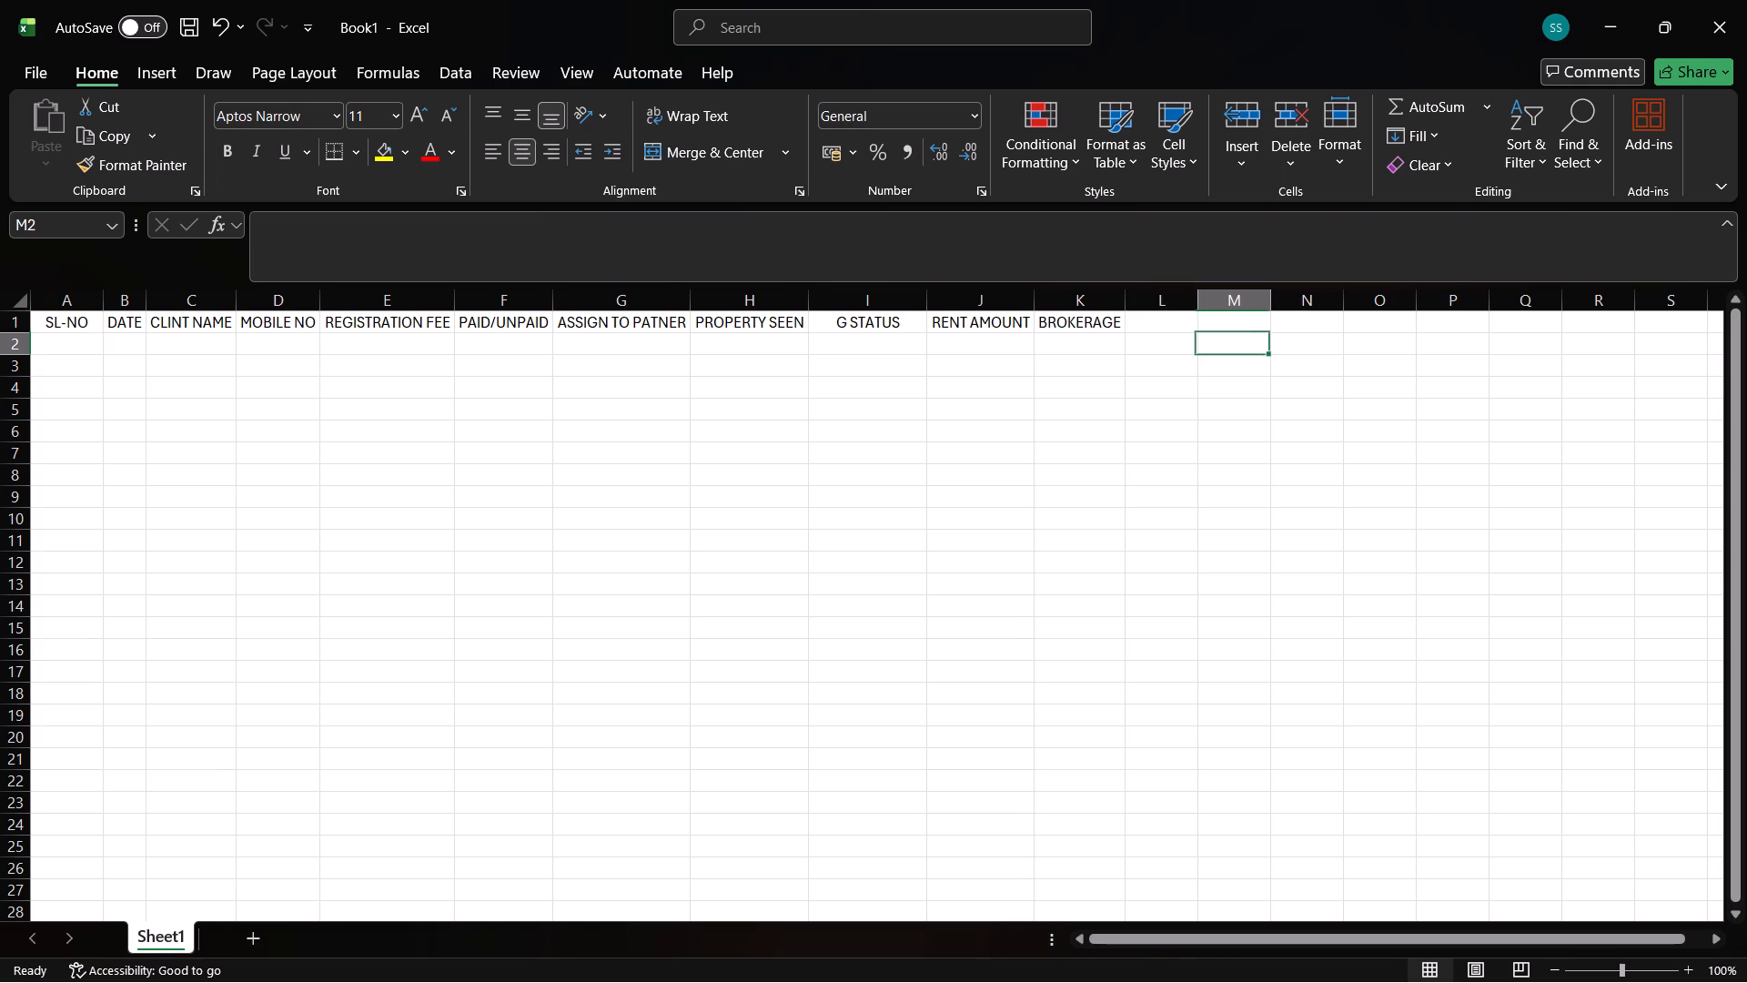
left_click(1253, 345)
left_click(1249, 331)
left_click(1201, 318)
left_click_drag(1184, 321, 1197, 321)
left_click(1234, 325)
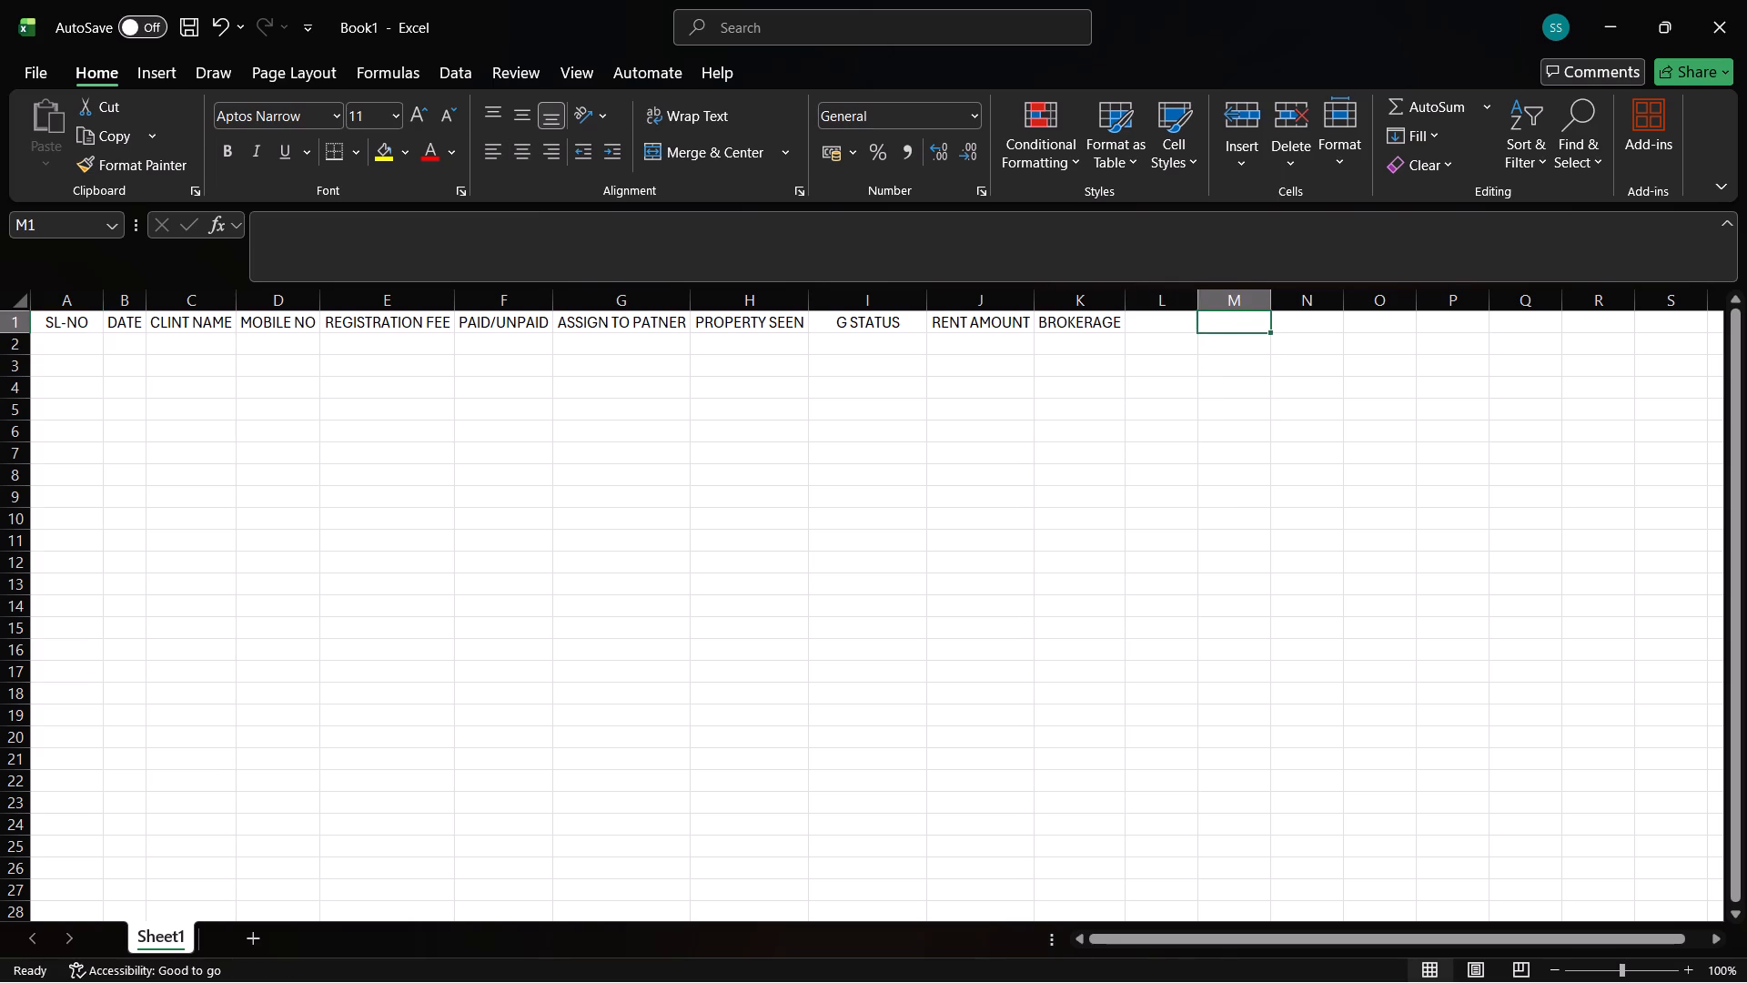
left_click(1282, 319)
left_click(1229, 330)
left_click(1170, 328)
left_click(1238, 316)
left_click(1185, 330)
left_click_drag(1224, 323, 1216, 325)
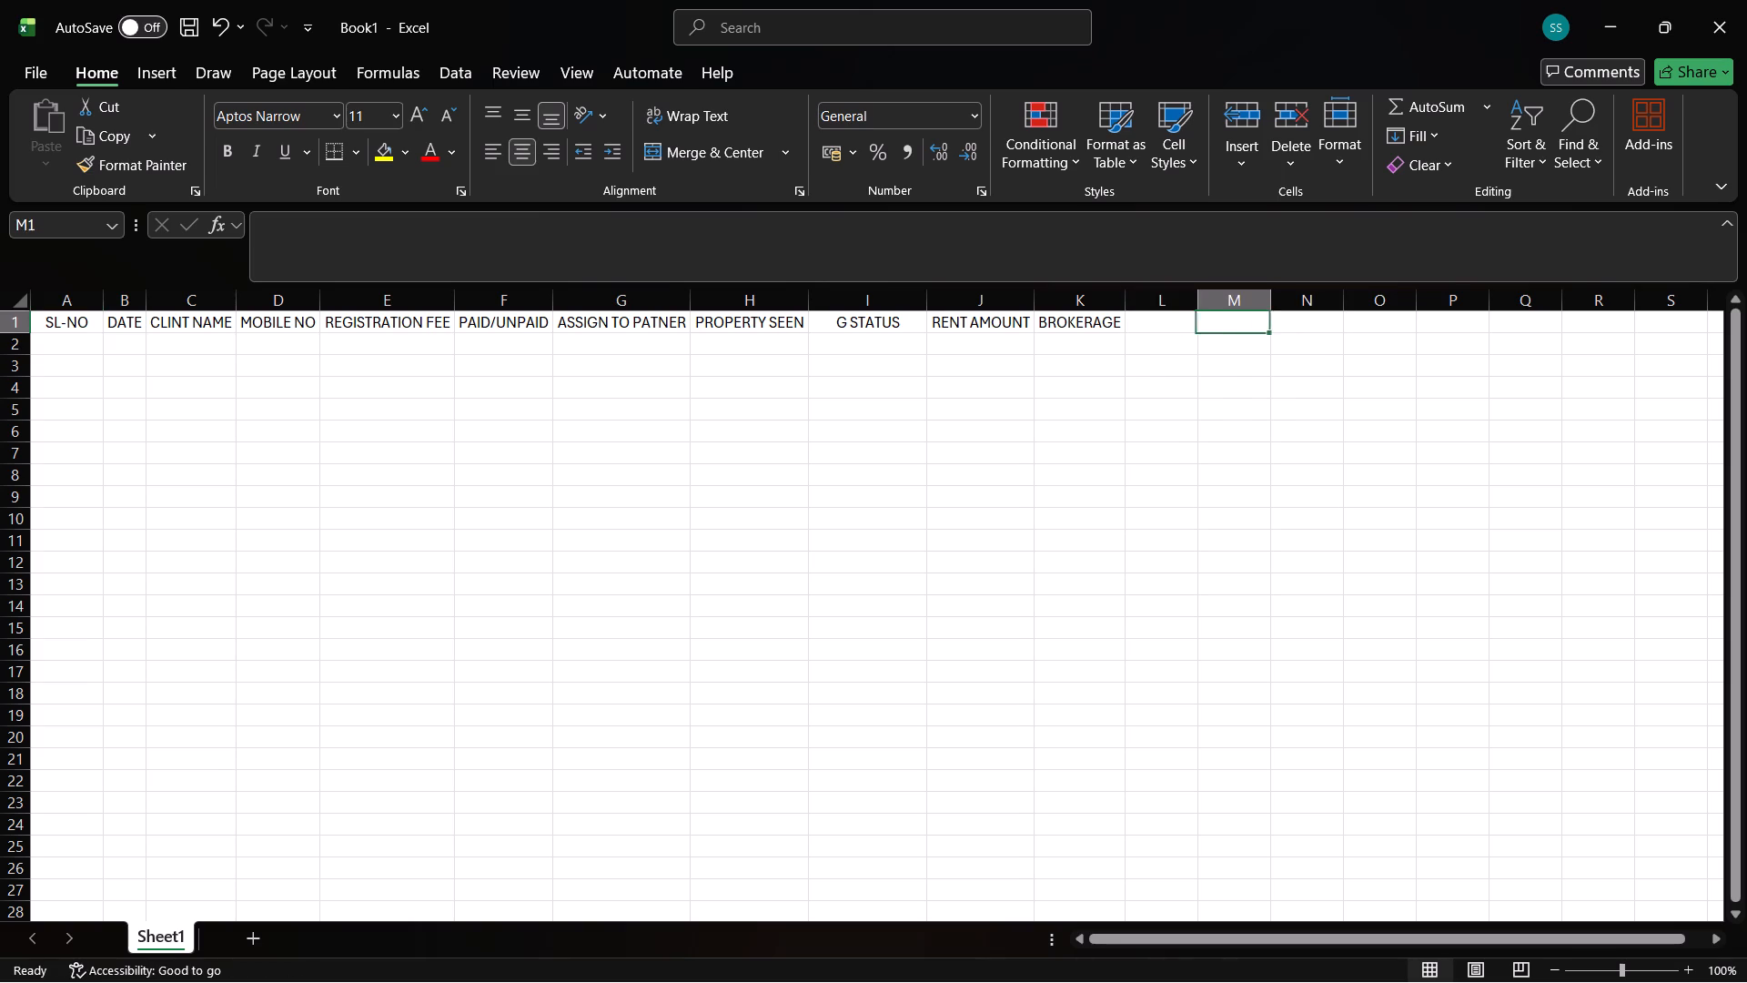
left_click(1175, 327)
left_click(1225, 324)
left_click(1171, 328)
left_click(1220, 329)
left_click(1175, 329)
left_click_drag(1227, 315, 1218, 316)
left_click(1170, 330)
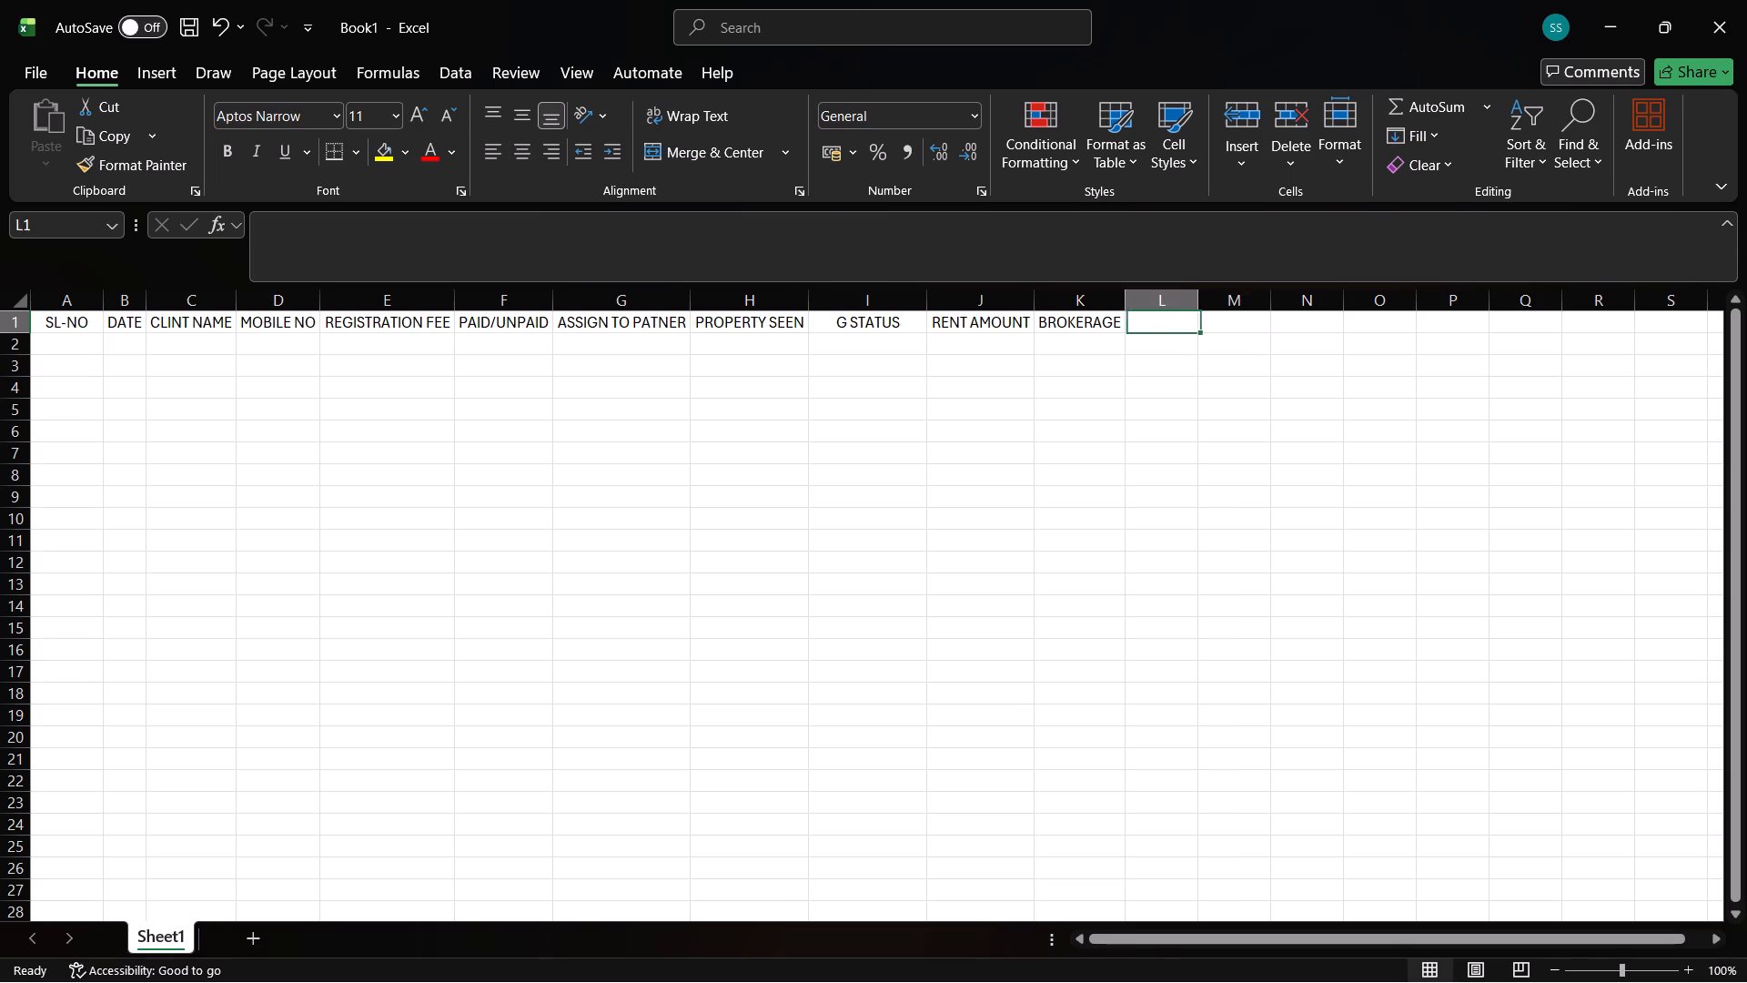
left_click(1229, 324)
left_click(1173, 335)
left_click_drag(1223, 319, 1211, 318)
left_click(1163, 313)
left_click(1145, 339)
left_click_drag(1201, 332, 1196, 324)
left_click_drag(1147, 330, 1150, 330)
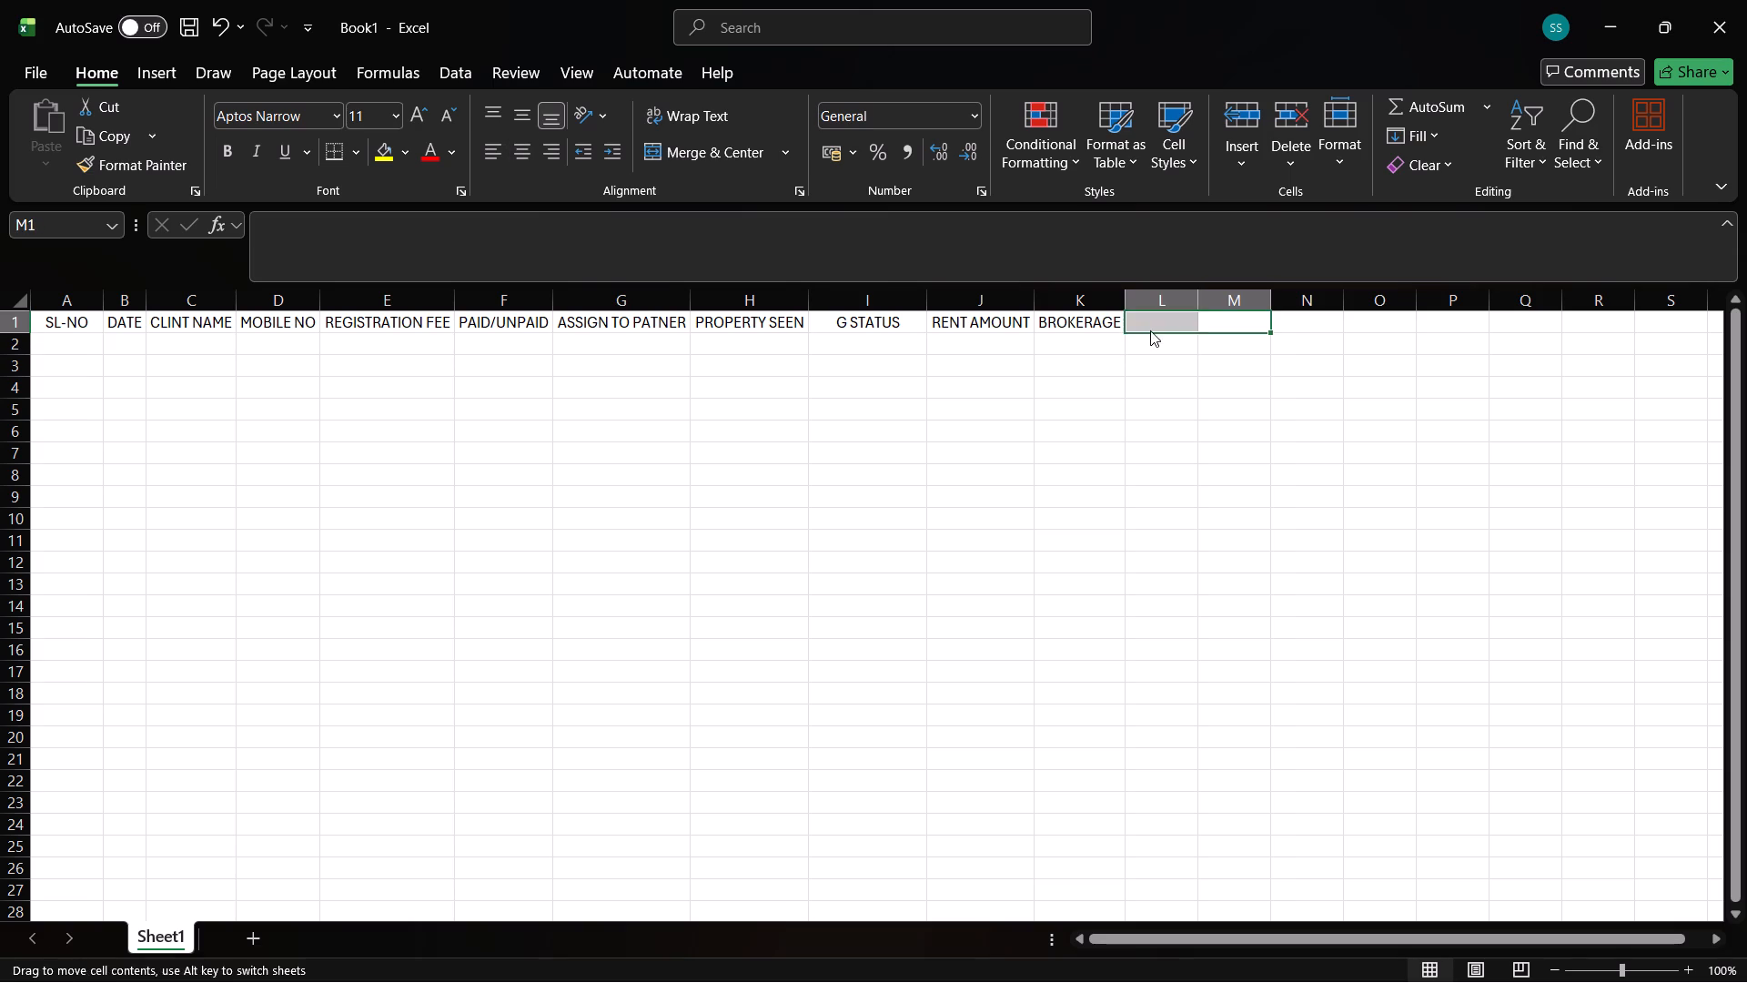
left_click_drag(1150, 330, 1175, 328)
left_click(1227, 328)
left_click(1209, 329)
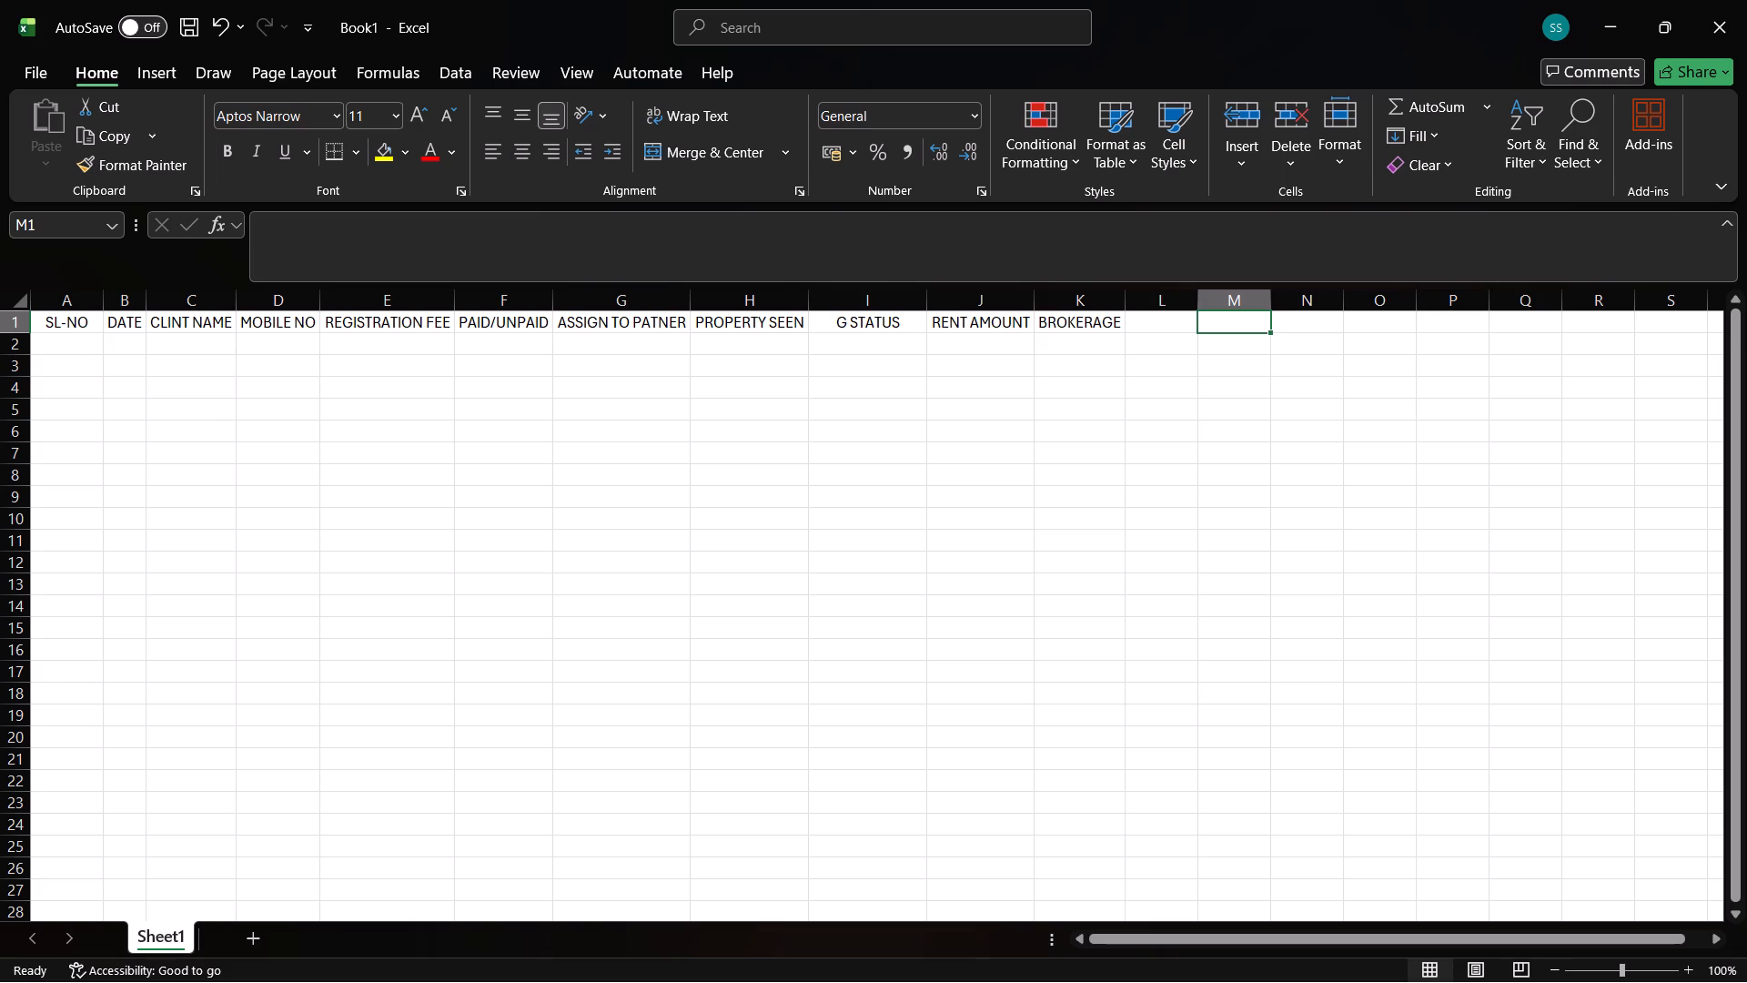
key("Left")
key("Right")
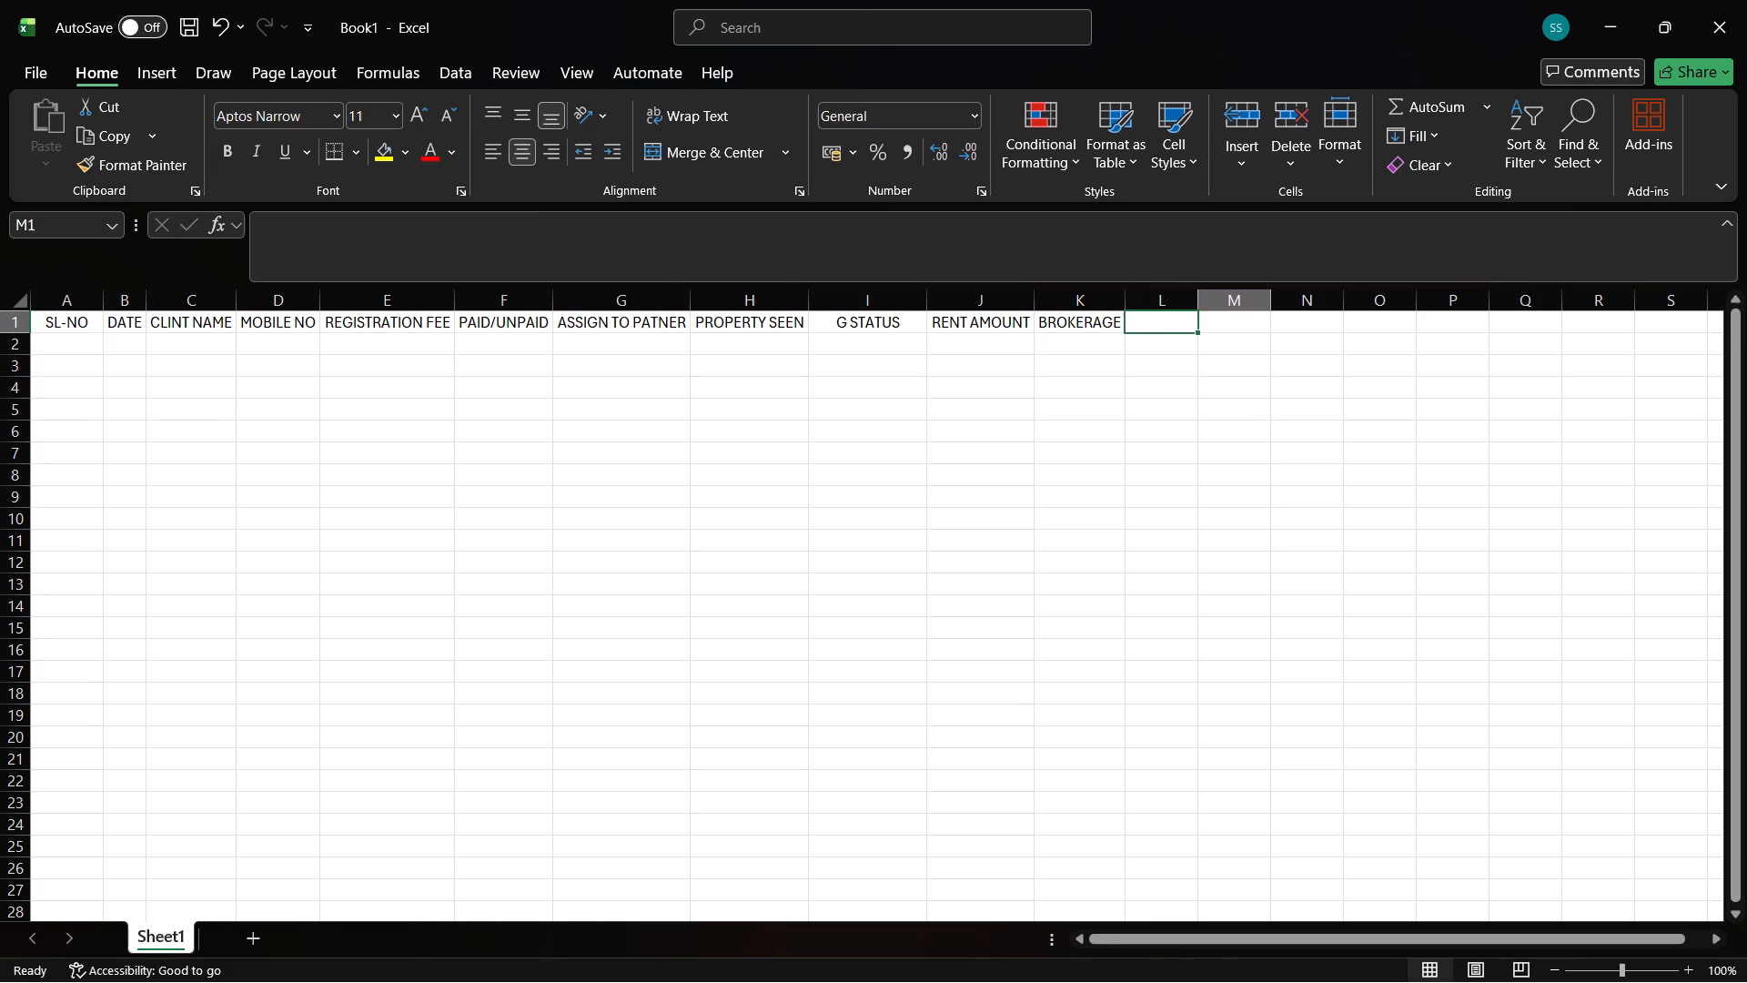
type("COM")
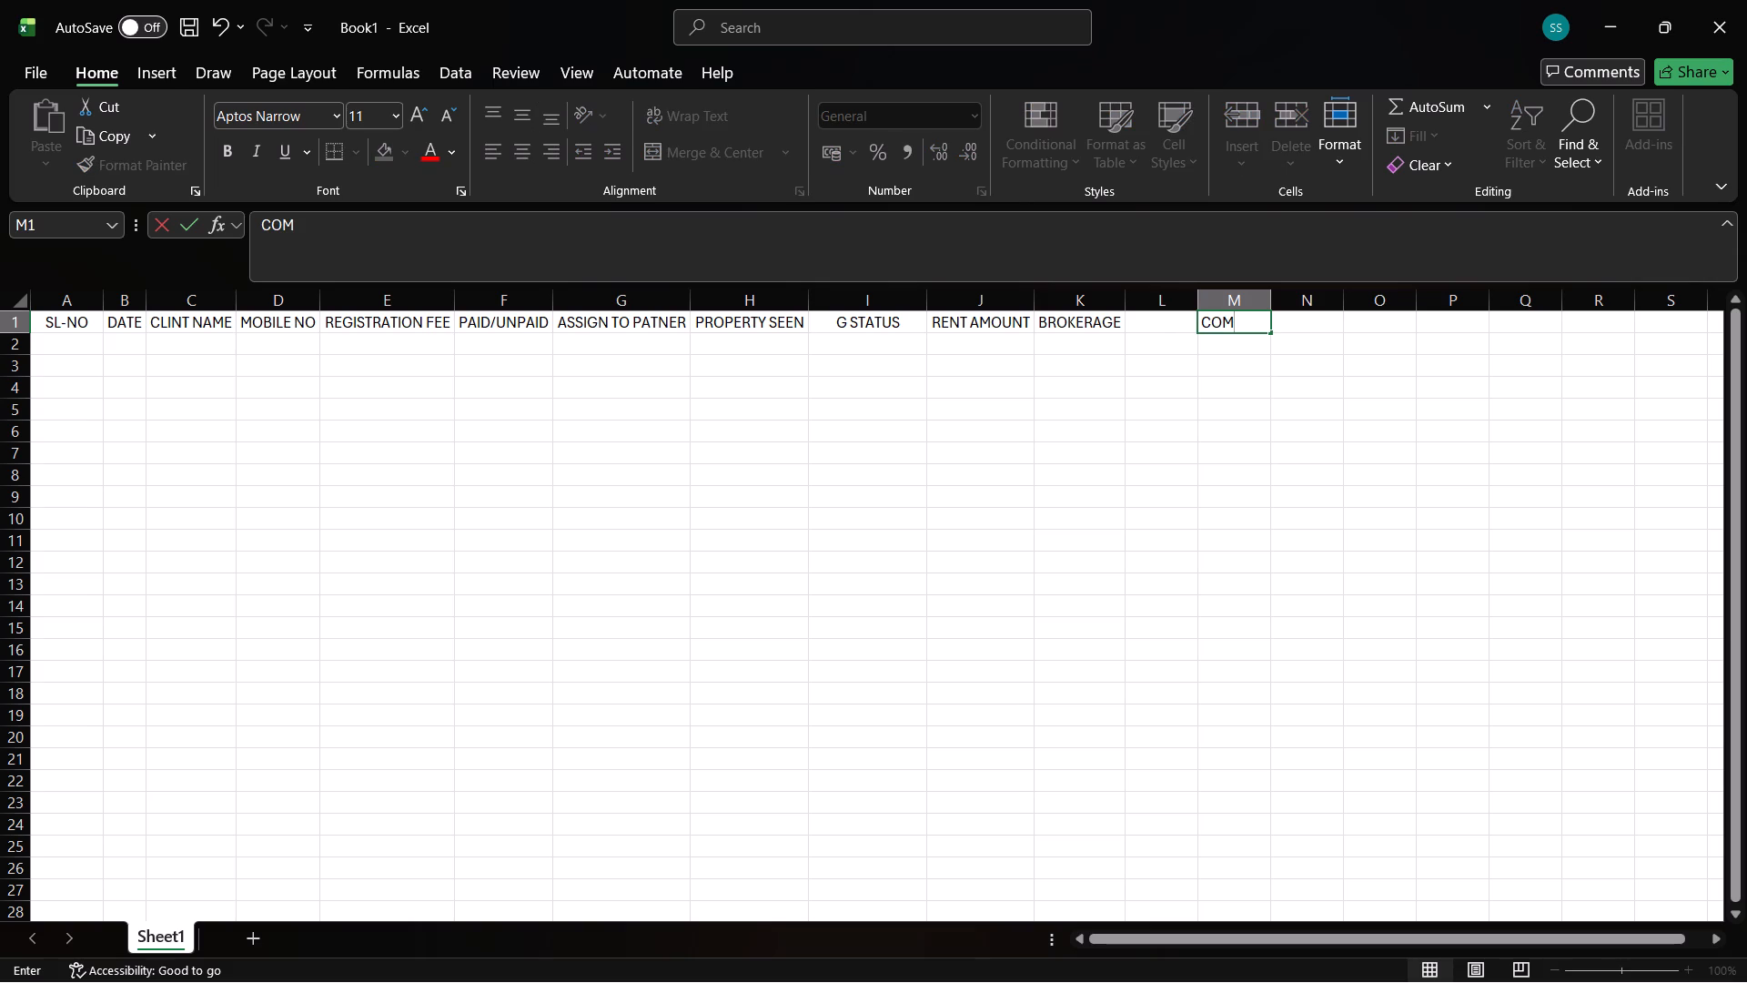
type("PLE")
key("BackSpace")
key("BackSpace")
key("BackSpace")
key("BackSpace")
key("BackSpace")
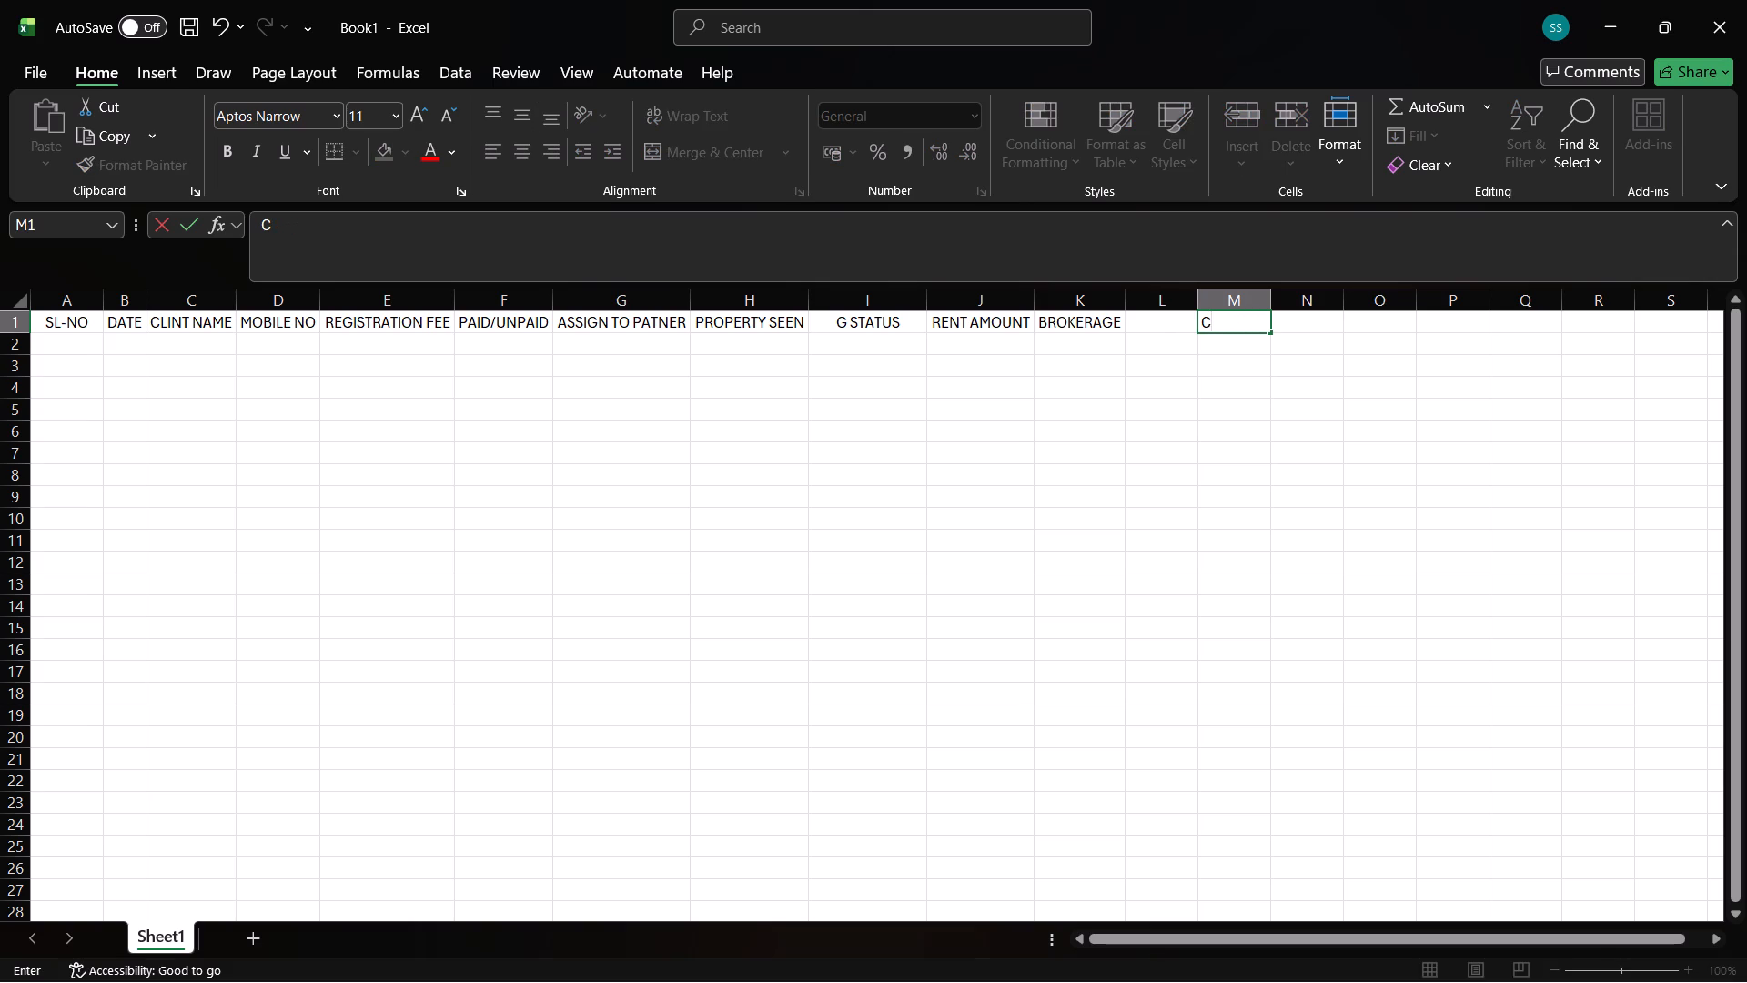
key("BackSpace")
Enter the heading CLOSED in M1, leaving L1 blank after BROKERAGE.
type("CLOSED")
left_click(1350, 409)
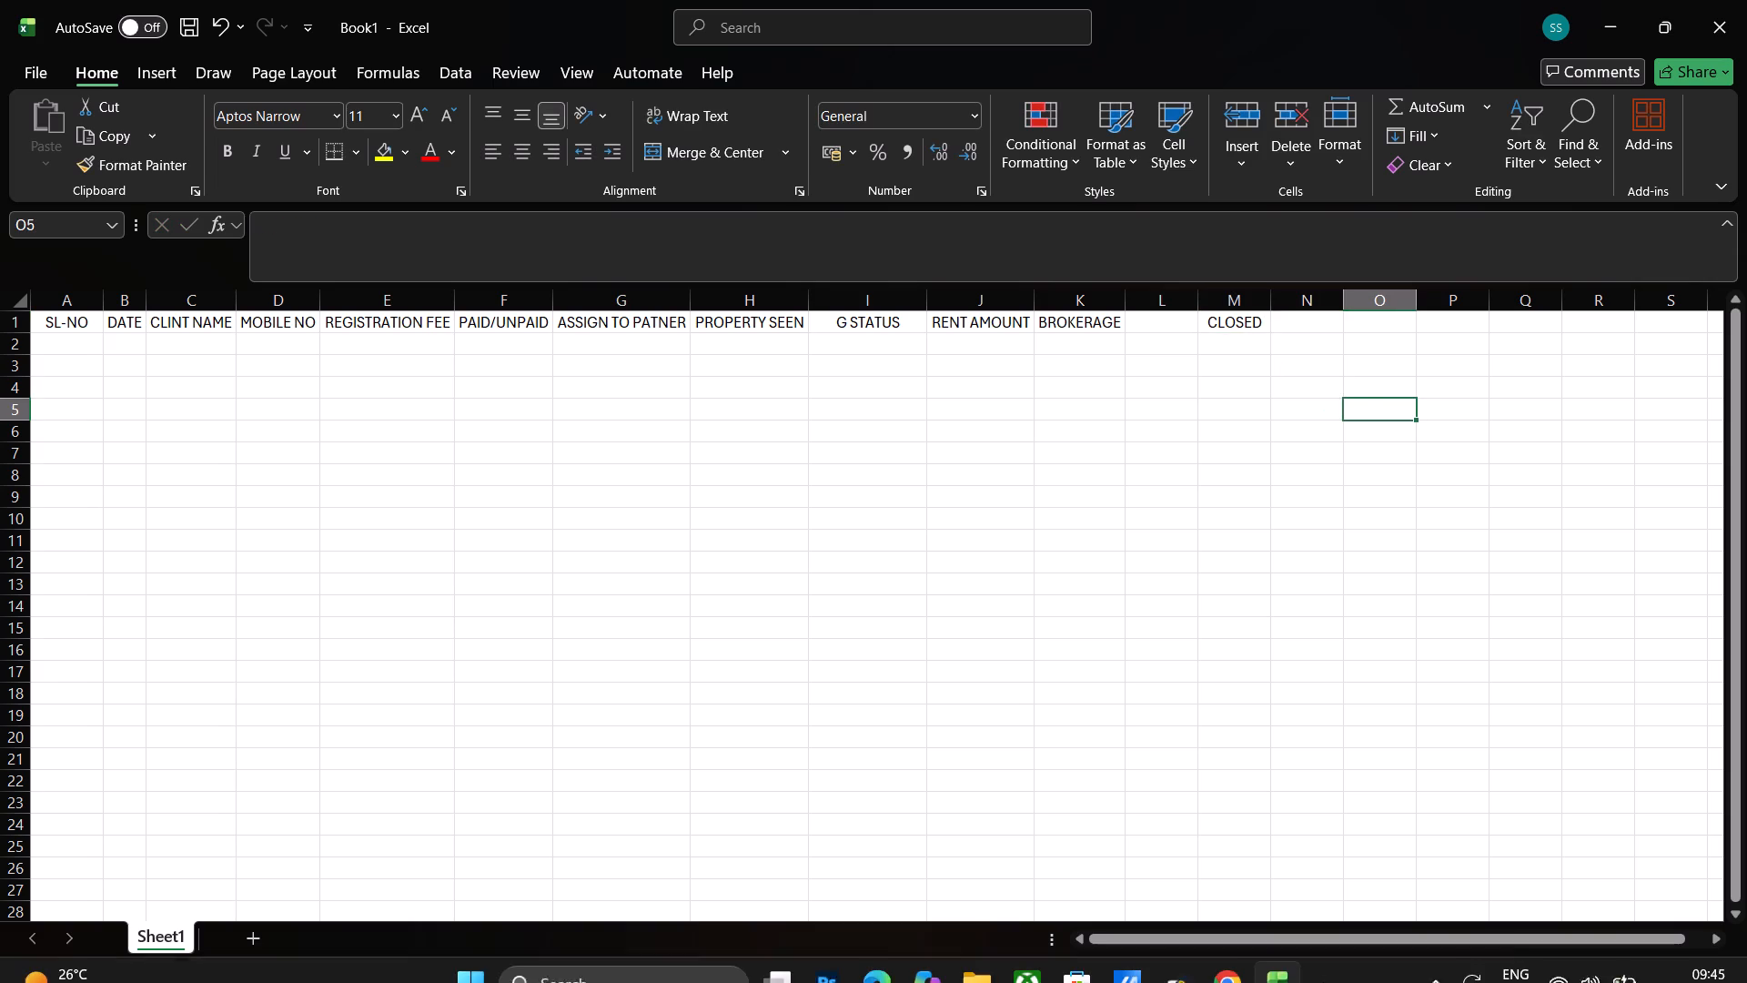
Check the reference layout in Chrome, and in Excel apply All Borders to the visible grid from A1 past column S, through row 28.
left_click(1237, 968)
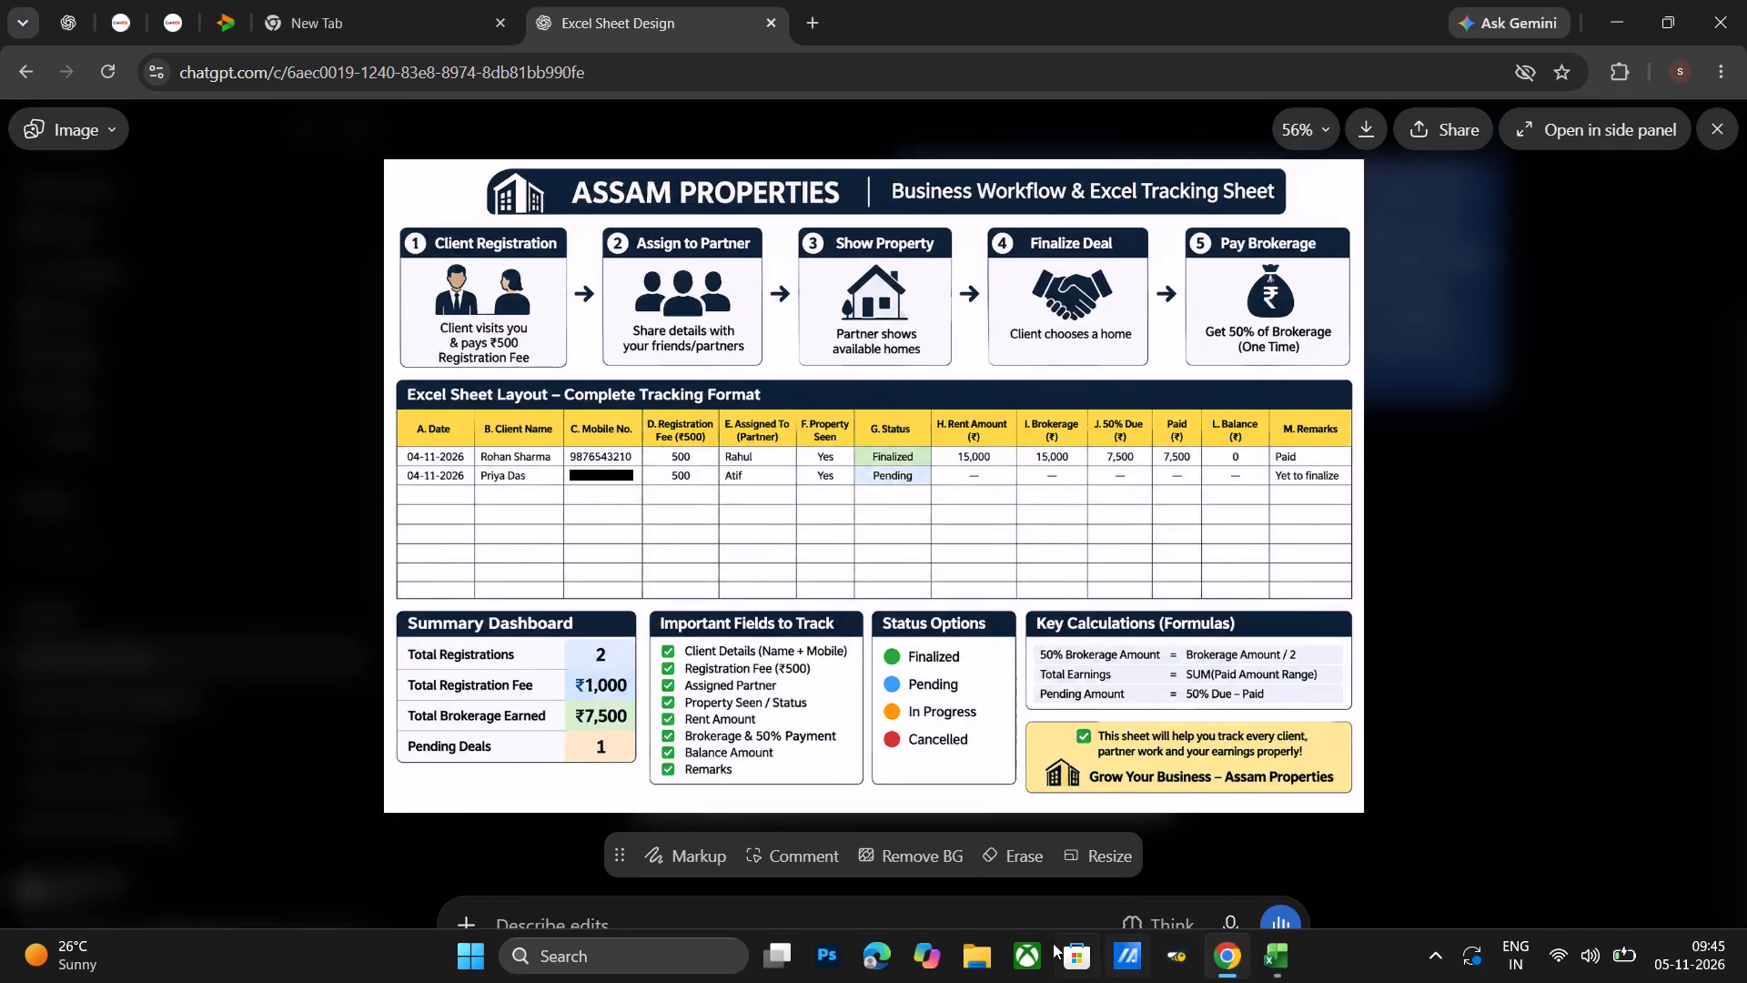
left_click(1287, 971)
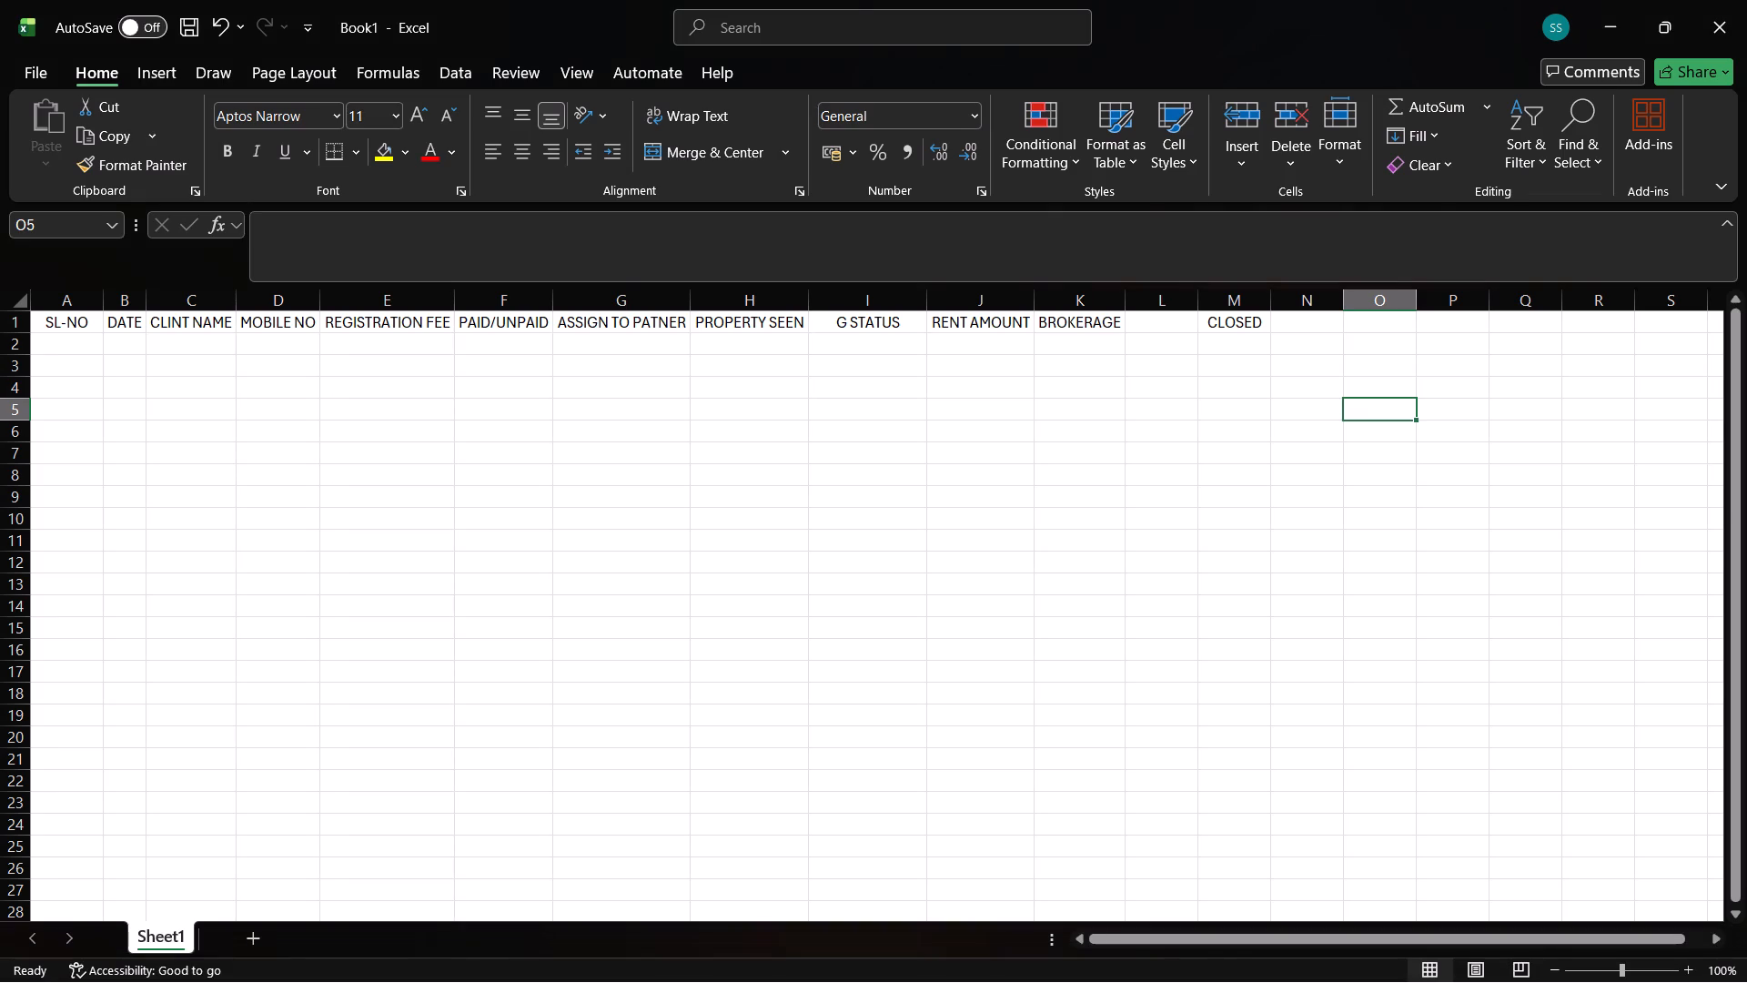
left_click_drag(61, 311, 1674, 906)
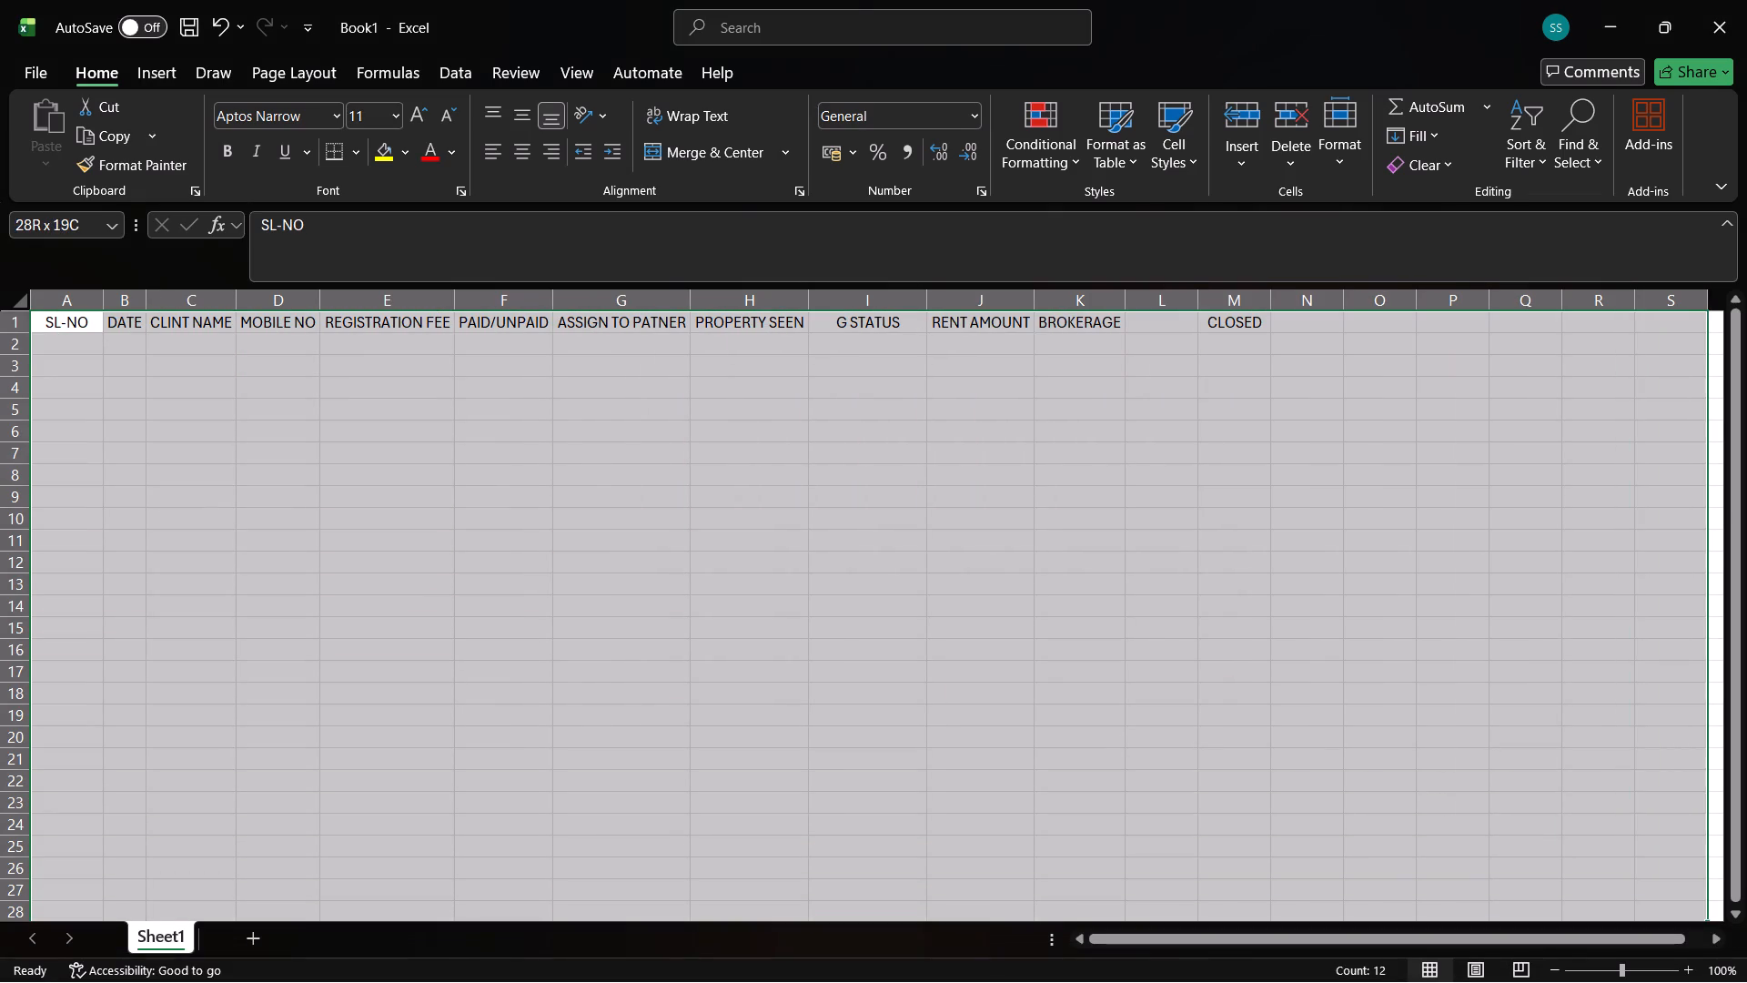
left_click_drag(1674, 906, 1722, 906)
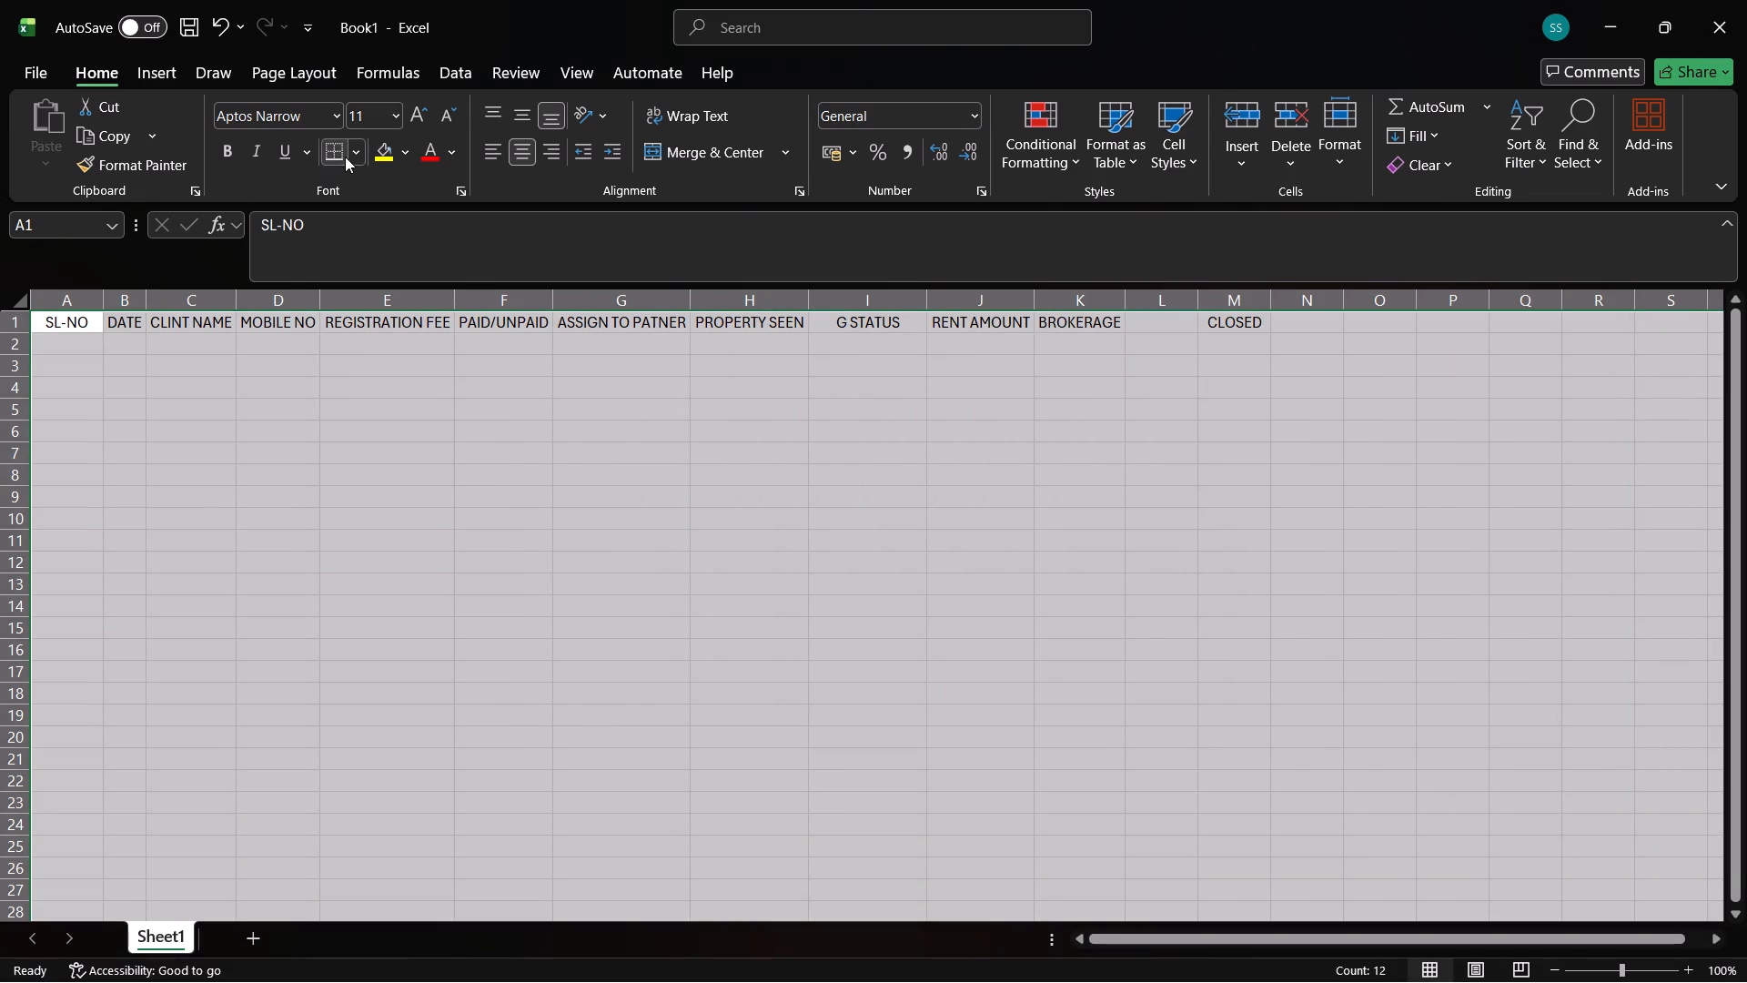
left_click(348, 157)
left_click(353, 159)
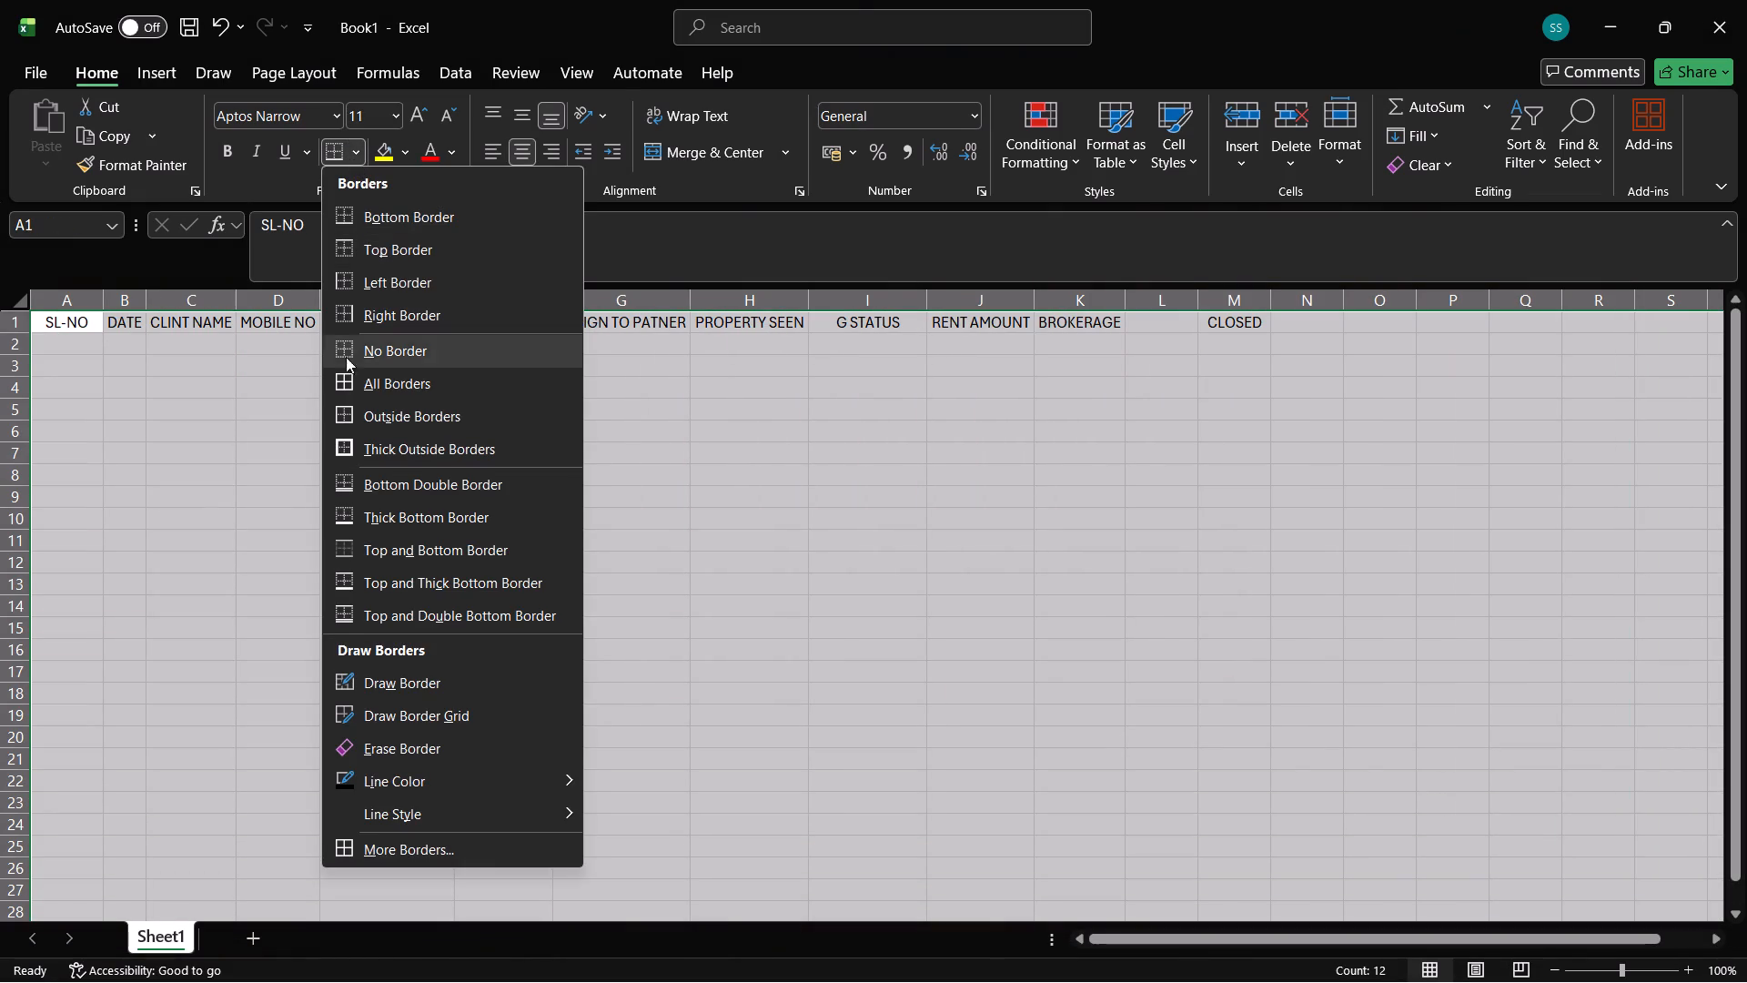
left_click(364, 390)
left_click(821, 471)
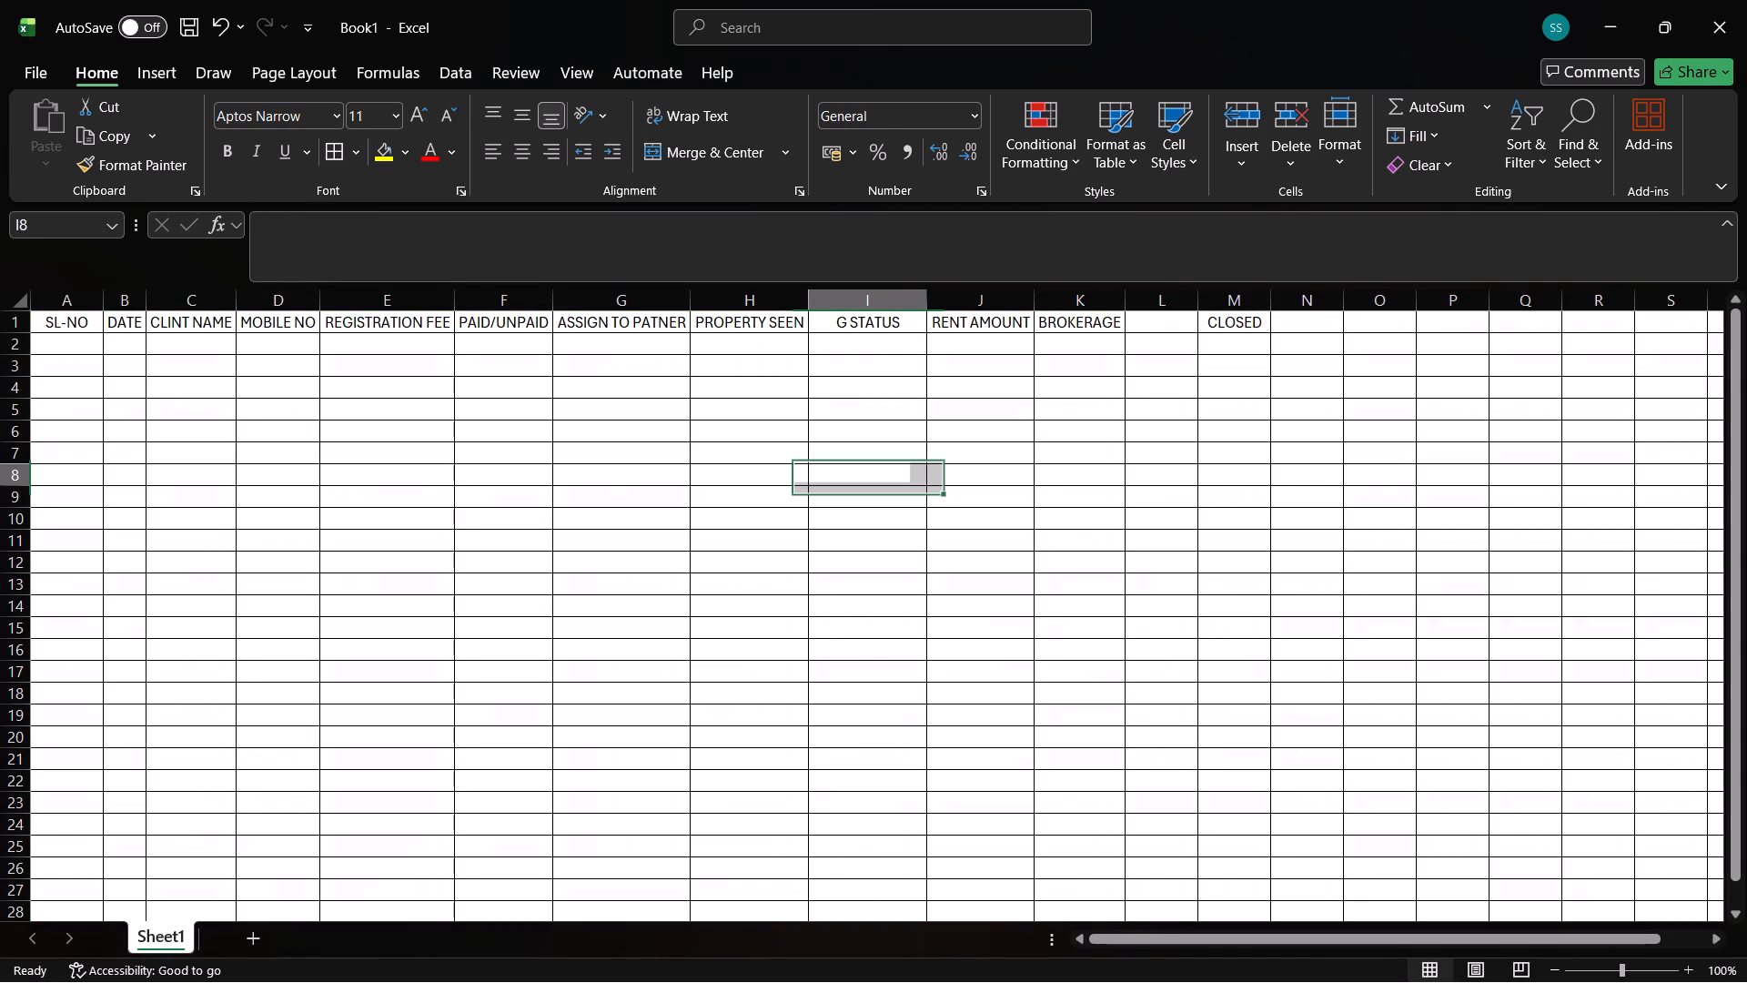
left_click(603, 613)
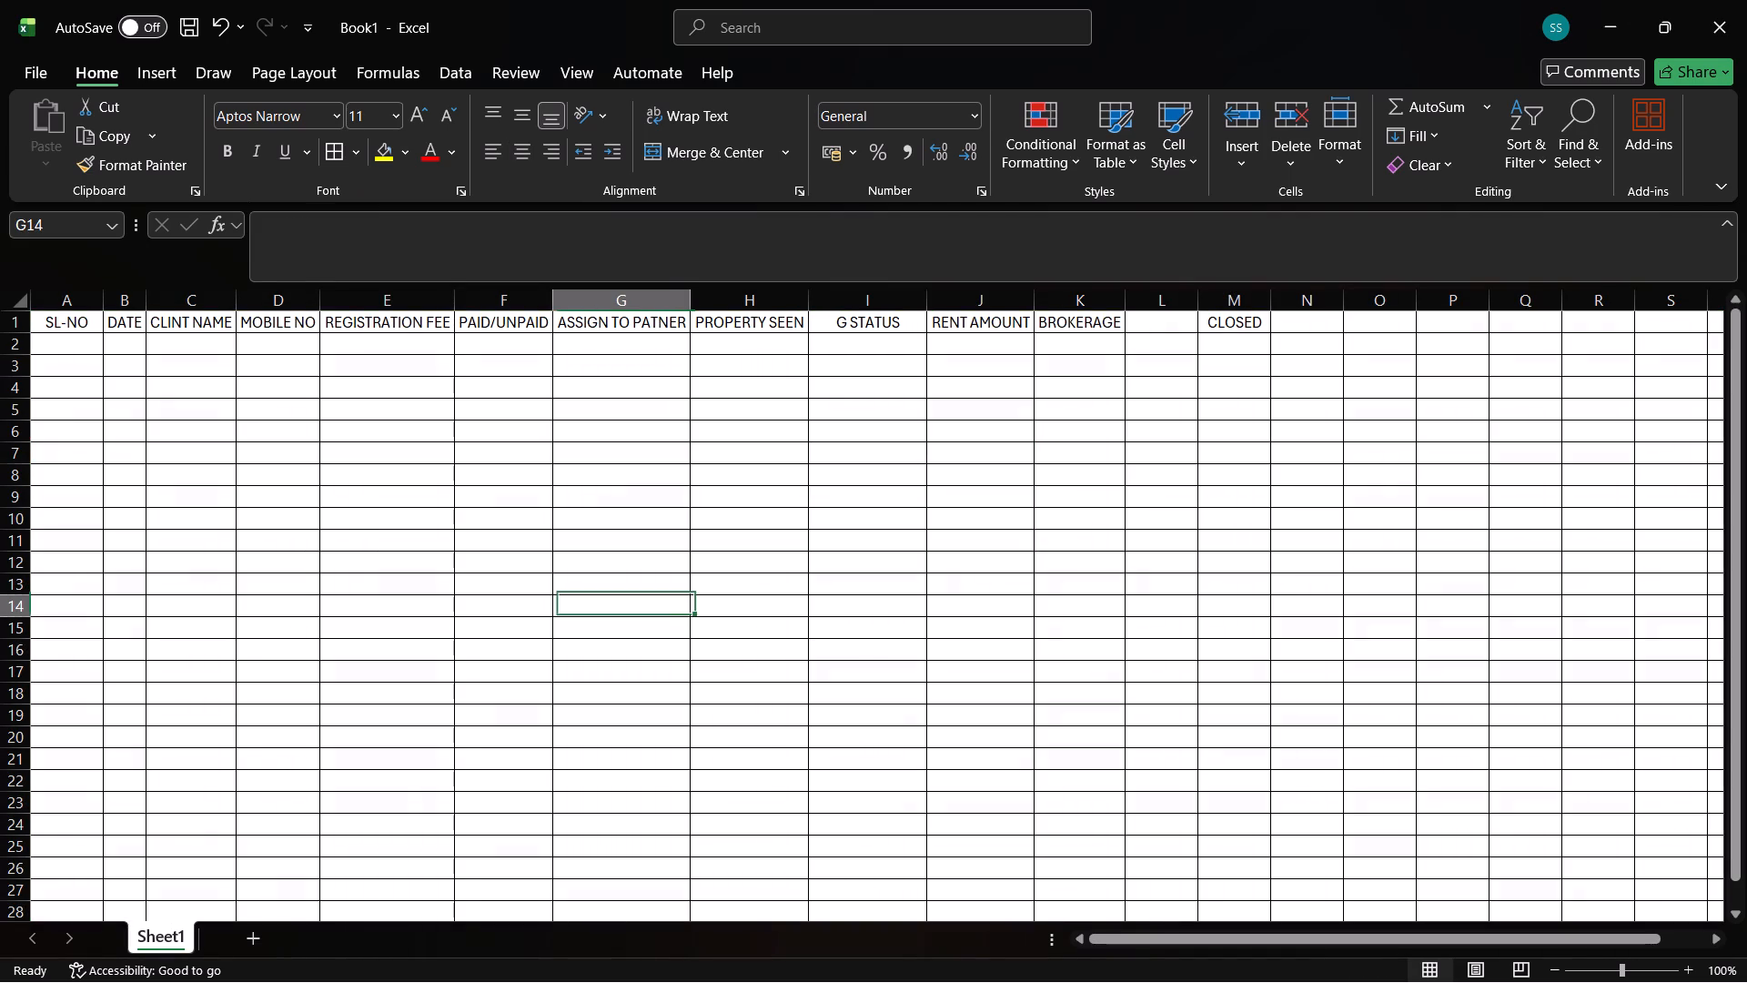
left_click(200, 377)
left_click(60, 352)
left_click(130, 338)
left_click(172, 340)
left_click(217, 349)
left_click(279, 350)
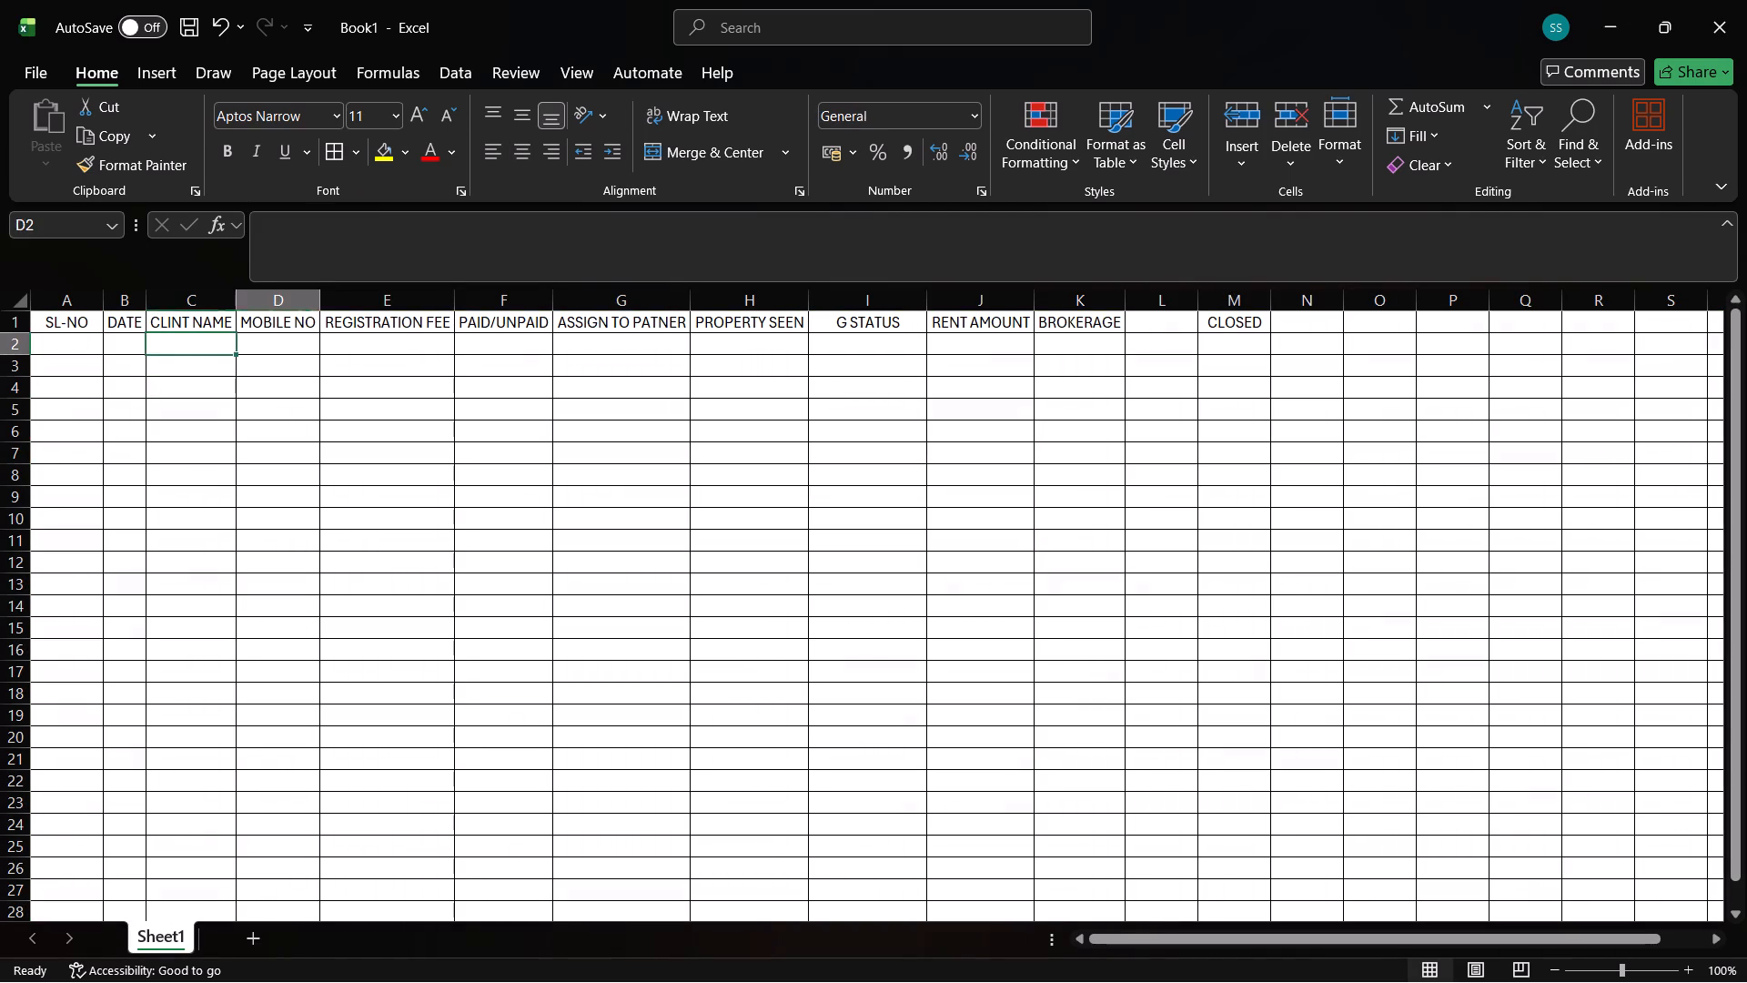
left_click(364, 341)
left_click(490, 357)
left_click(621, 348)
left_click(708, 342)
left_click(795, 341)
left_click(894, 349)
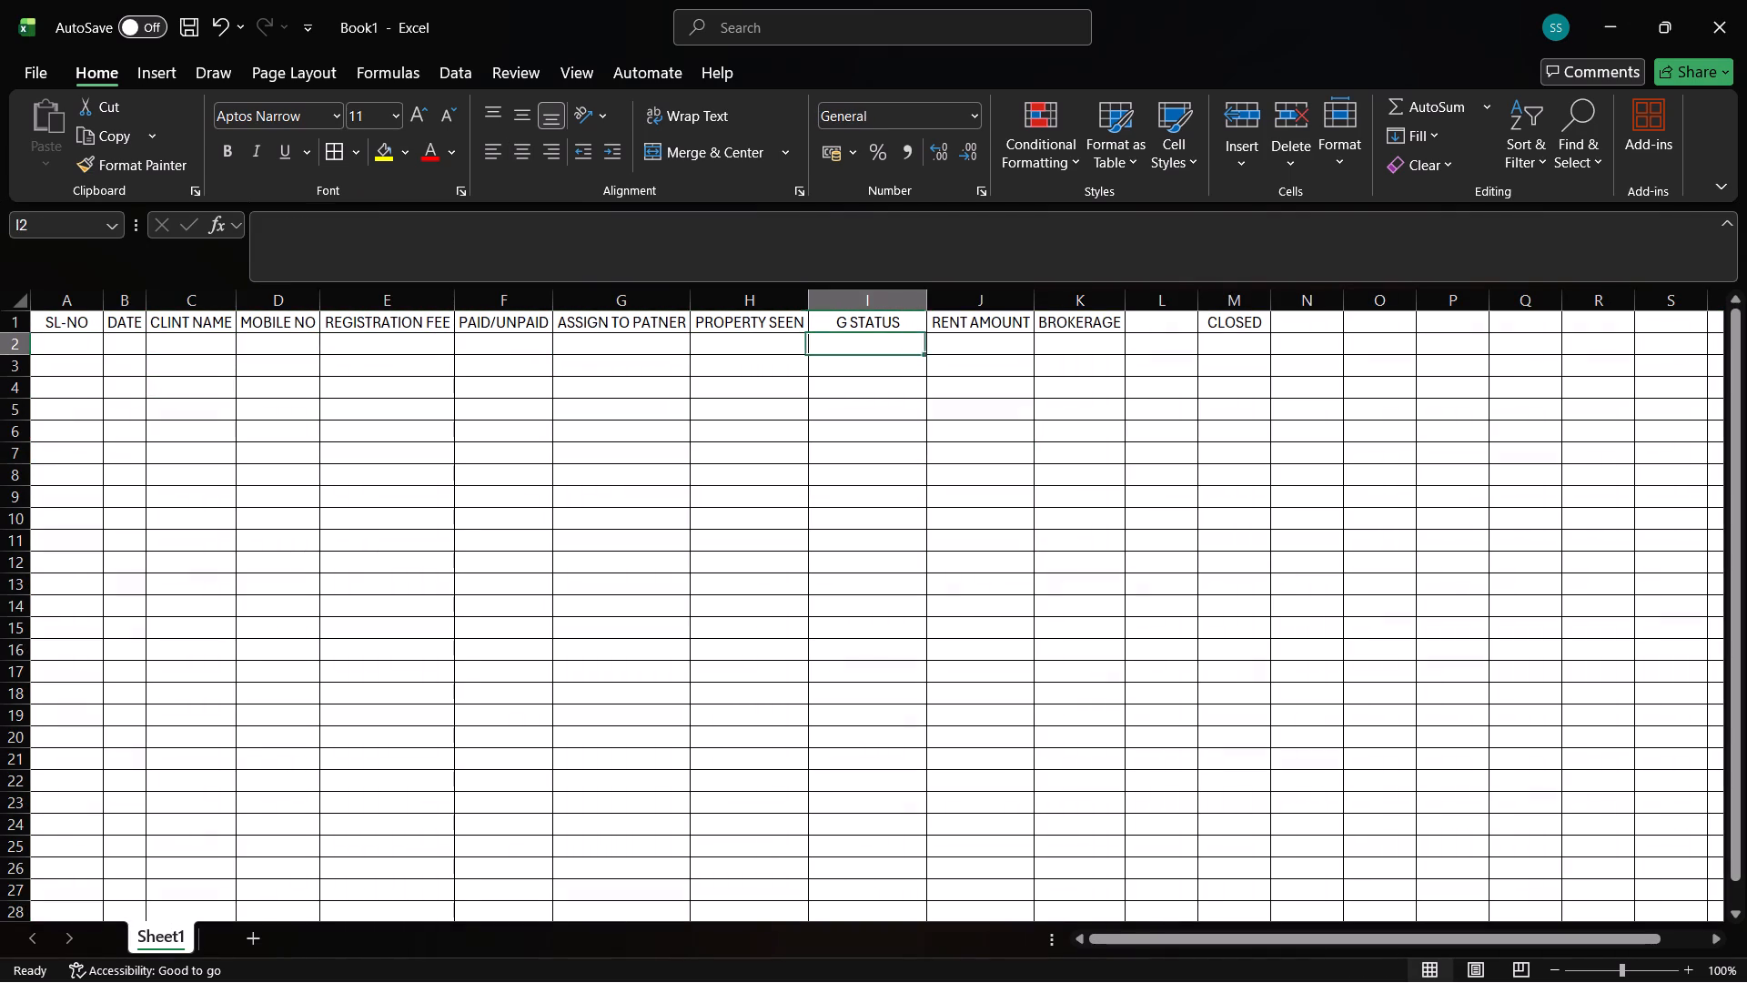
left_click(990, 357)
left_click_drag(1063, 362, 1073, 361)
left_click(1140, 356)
Enter the serial number 1 in A2 under SL-NO.
left_click(66, 347)
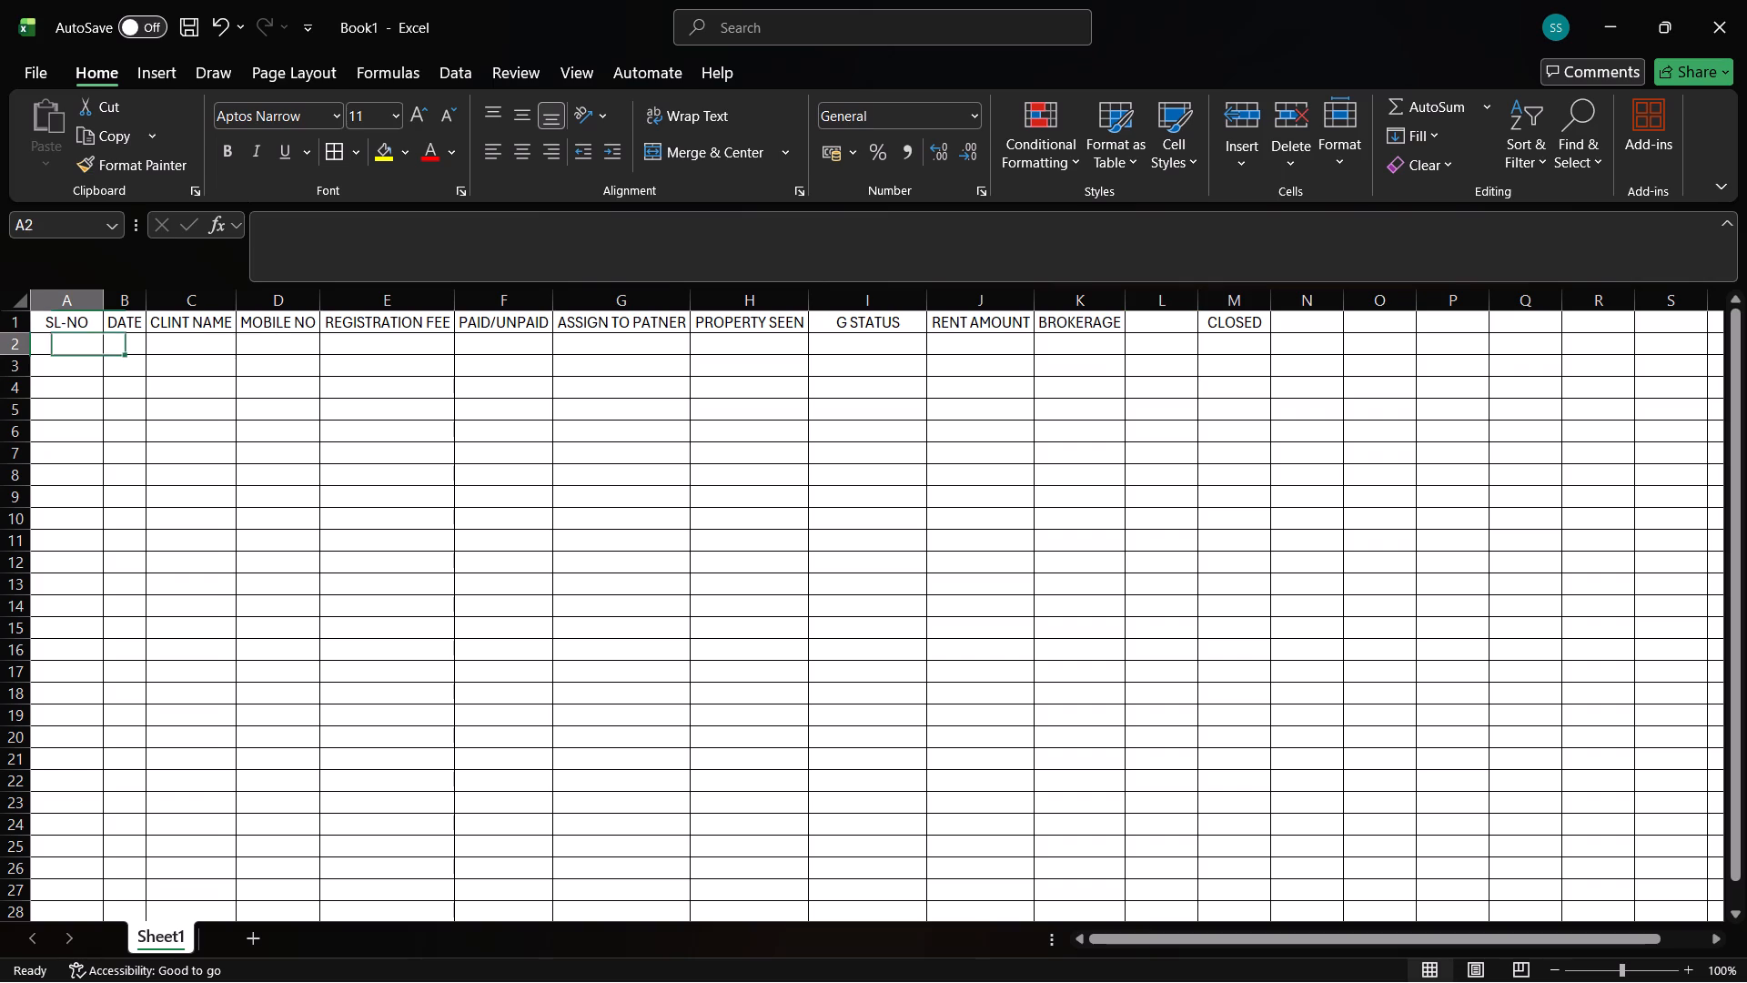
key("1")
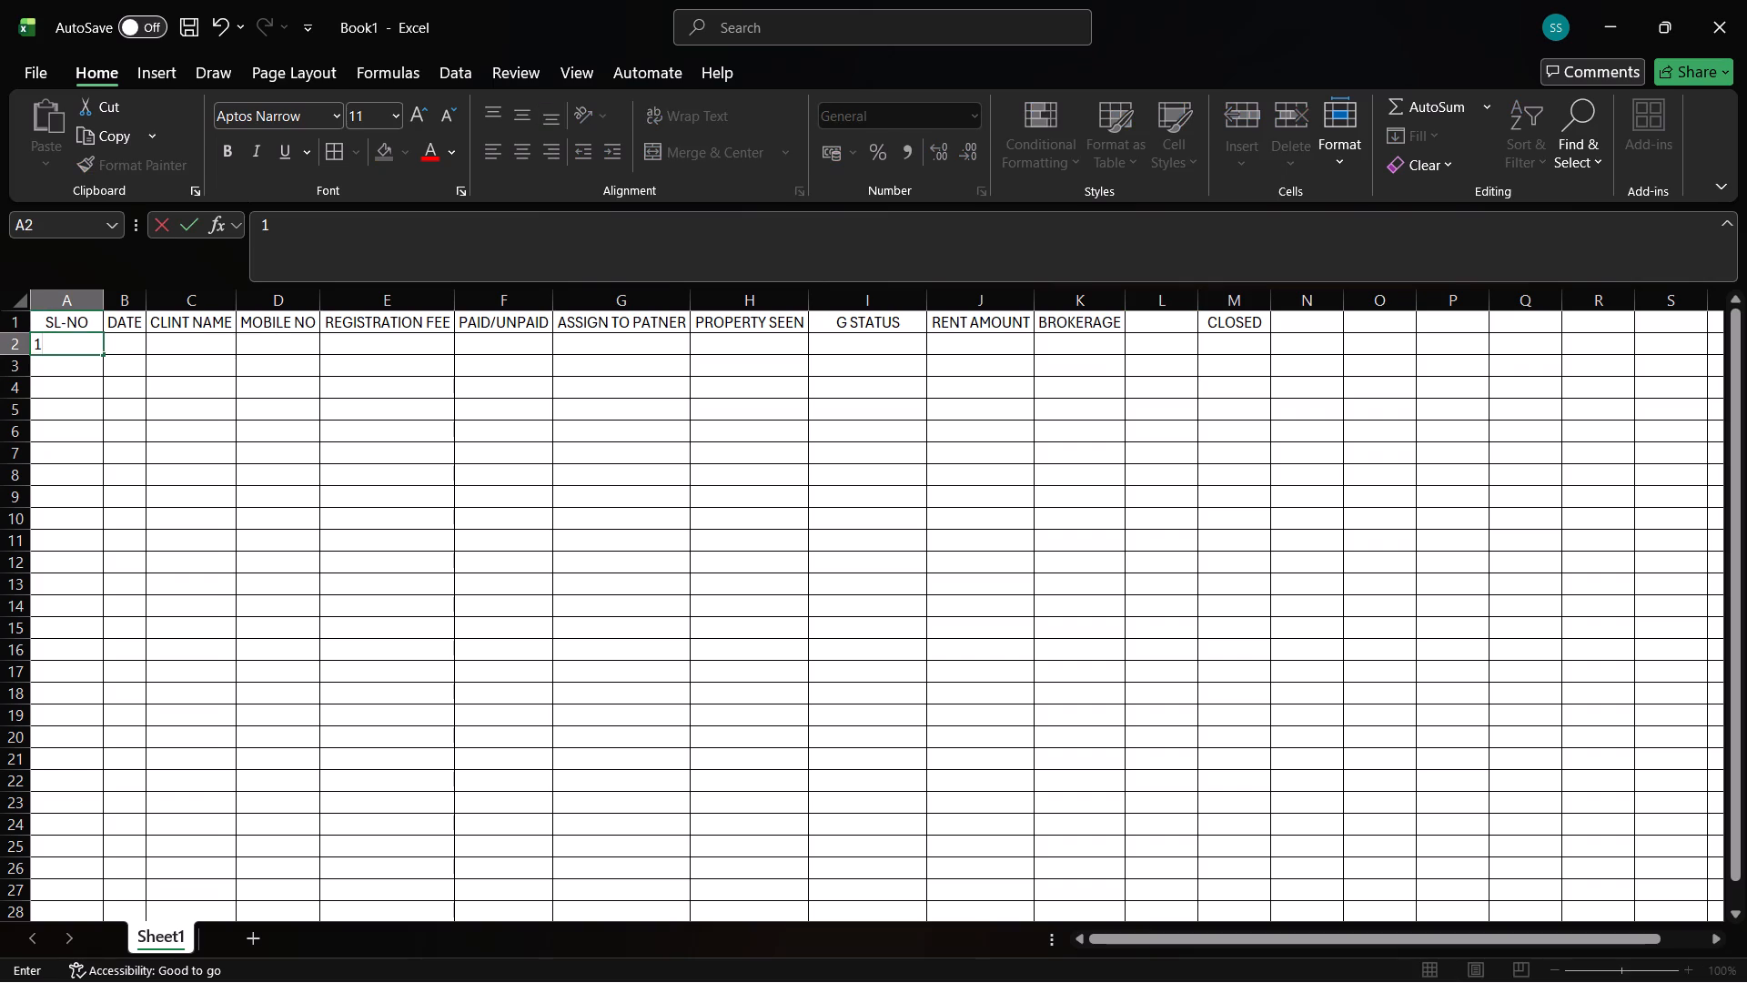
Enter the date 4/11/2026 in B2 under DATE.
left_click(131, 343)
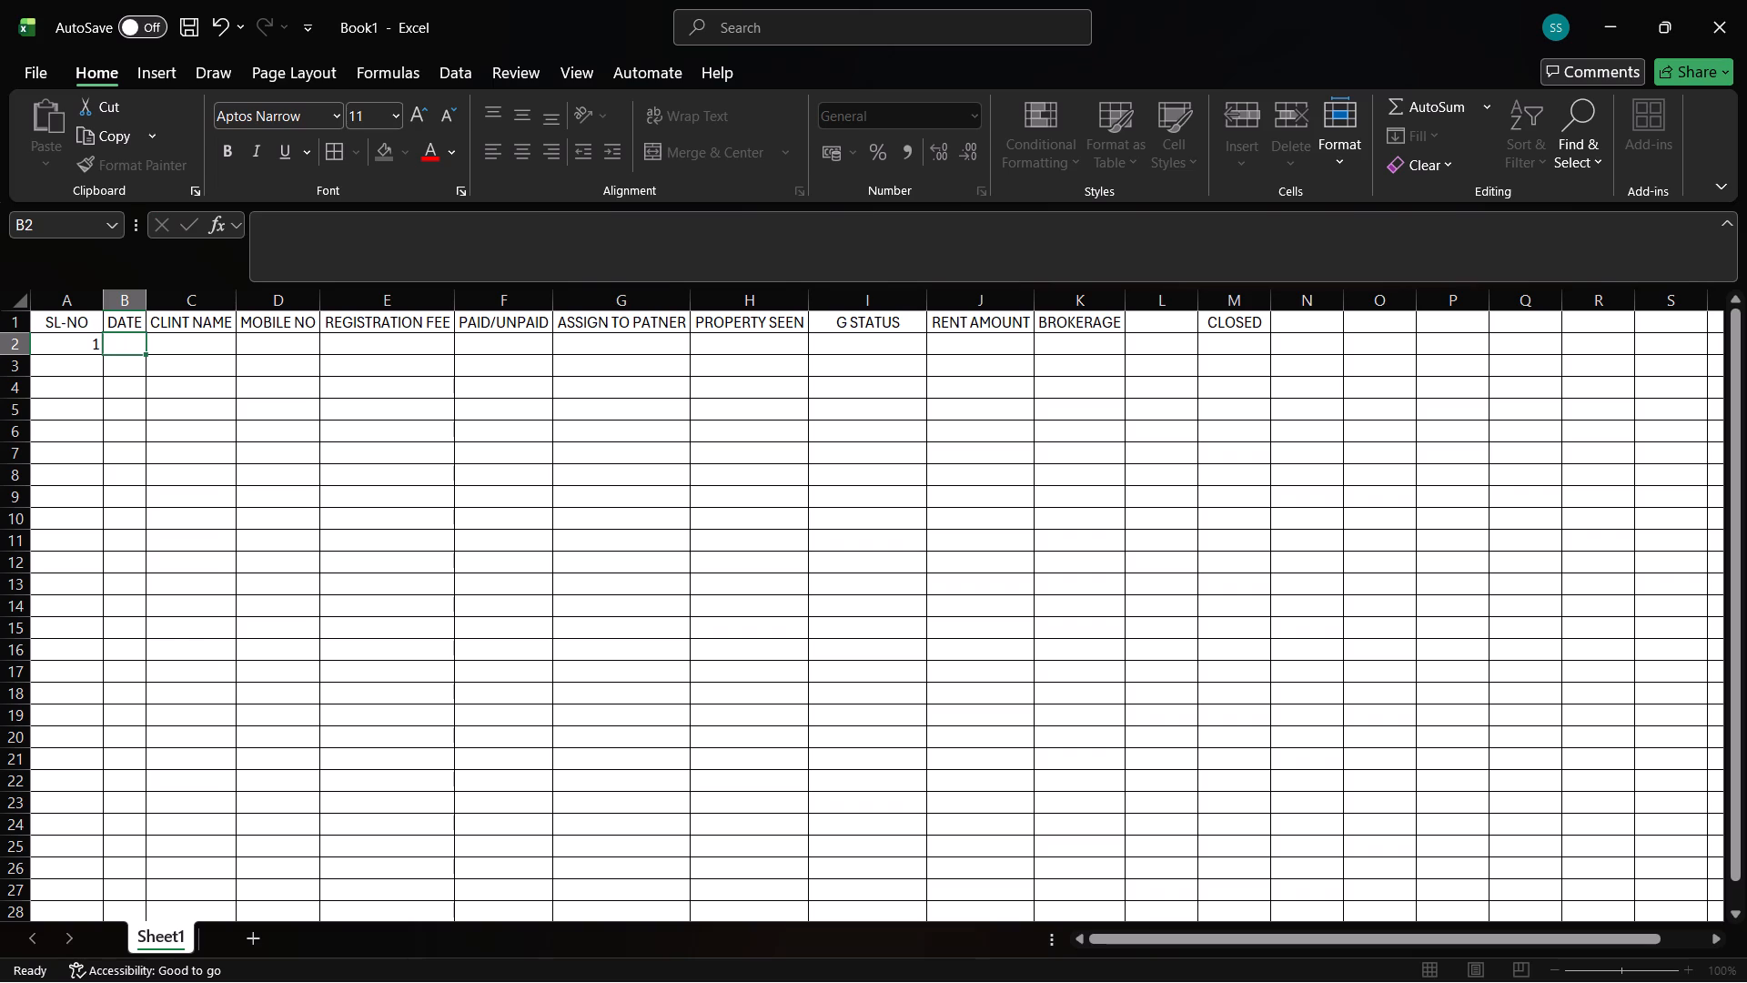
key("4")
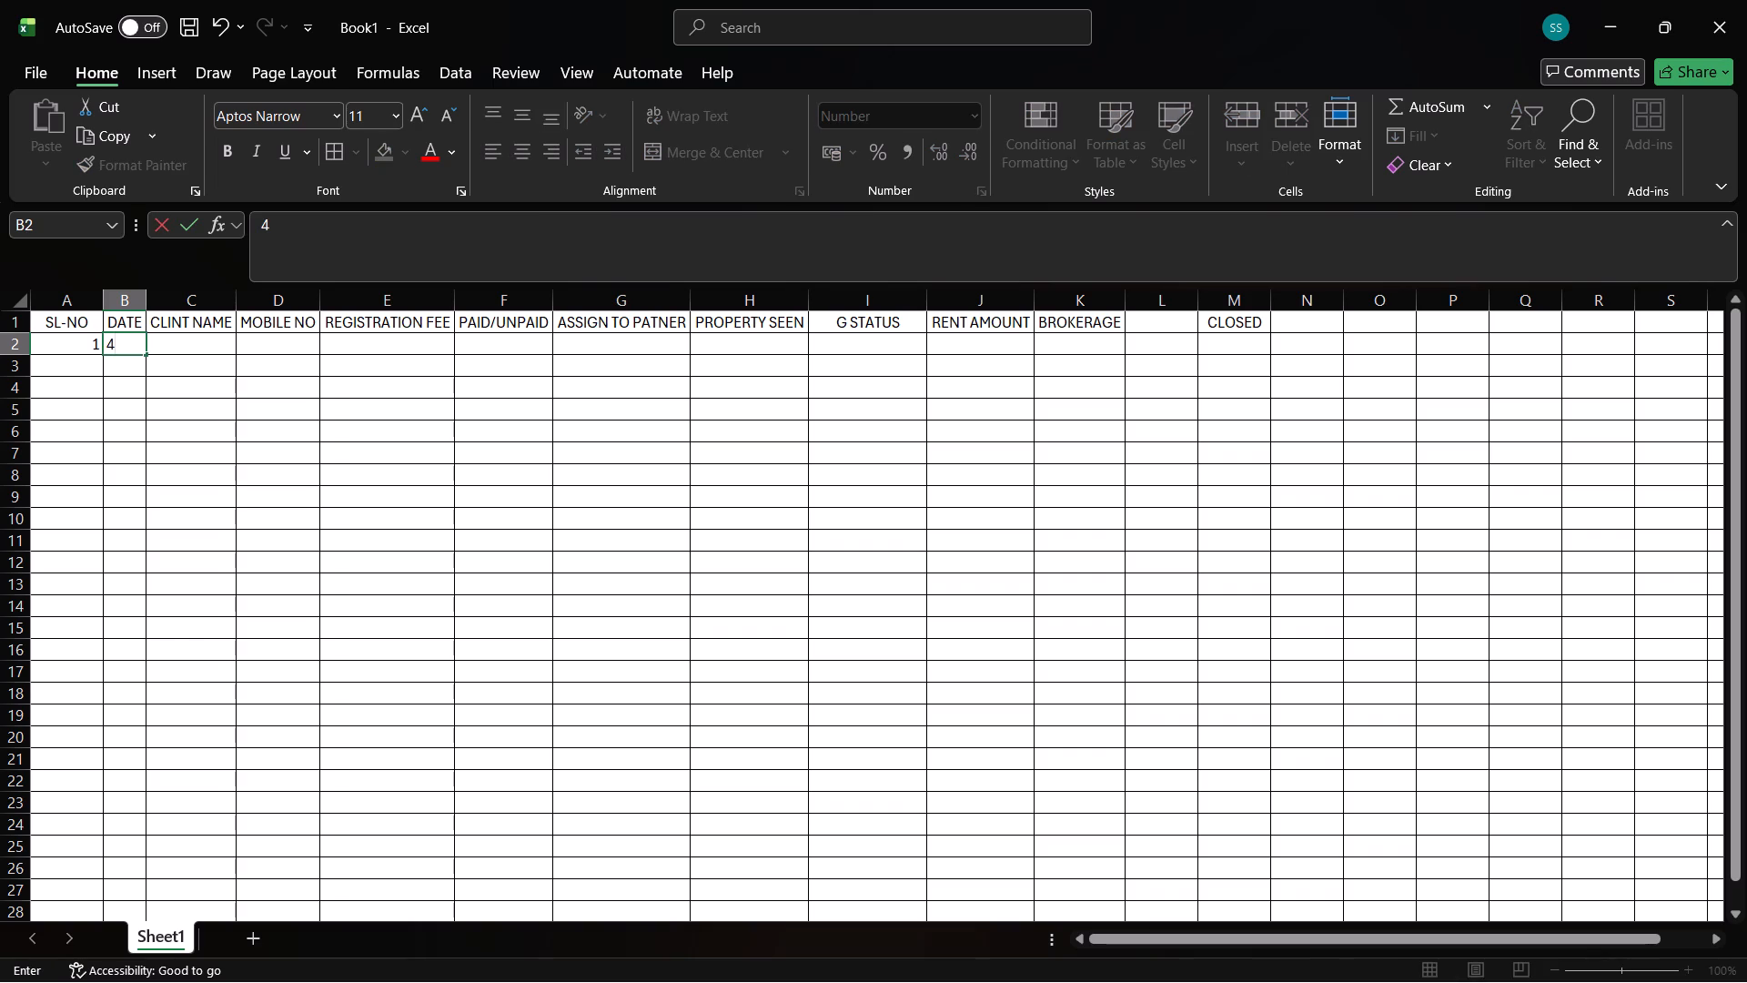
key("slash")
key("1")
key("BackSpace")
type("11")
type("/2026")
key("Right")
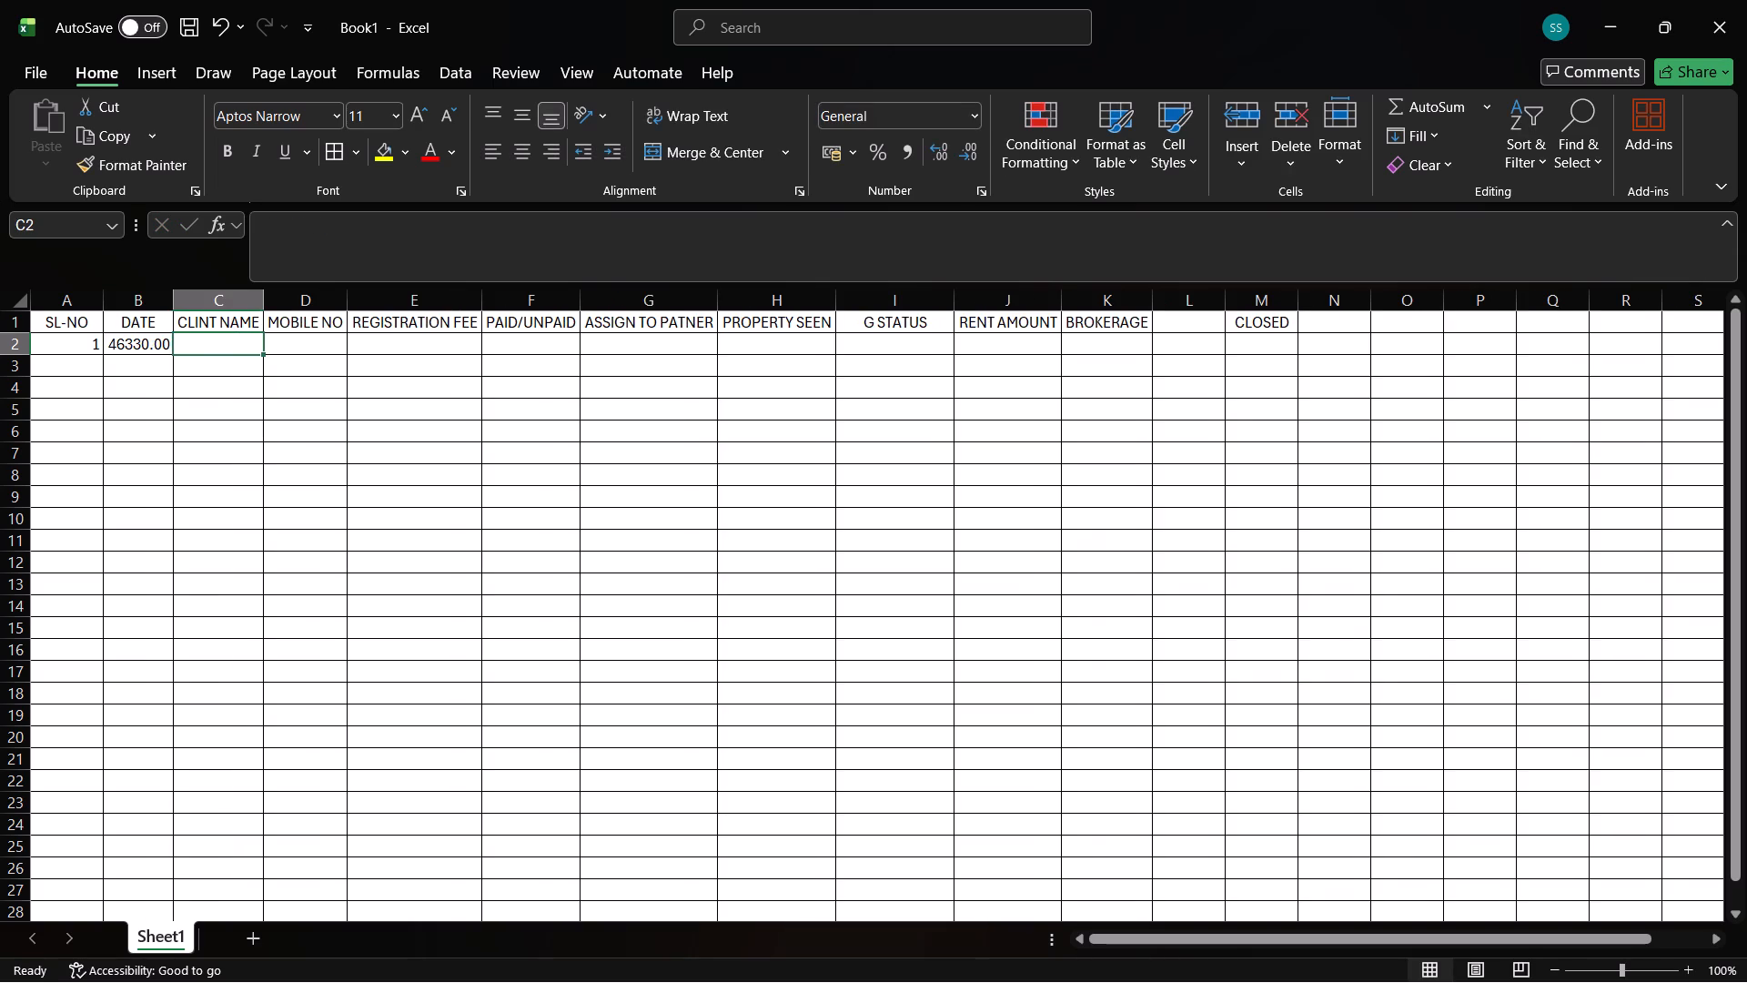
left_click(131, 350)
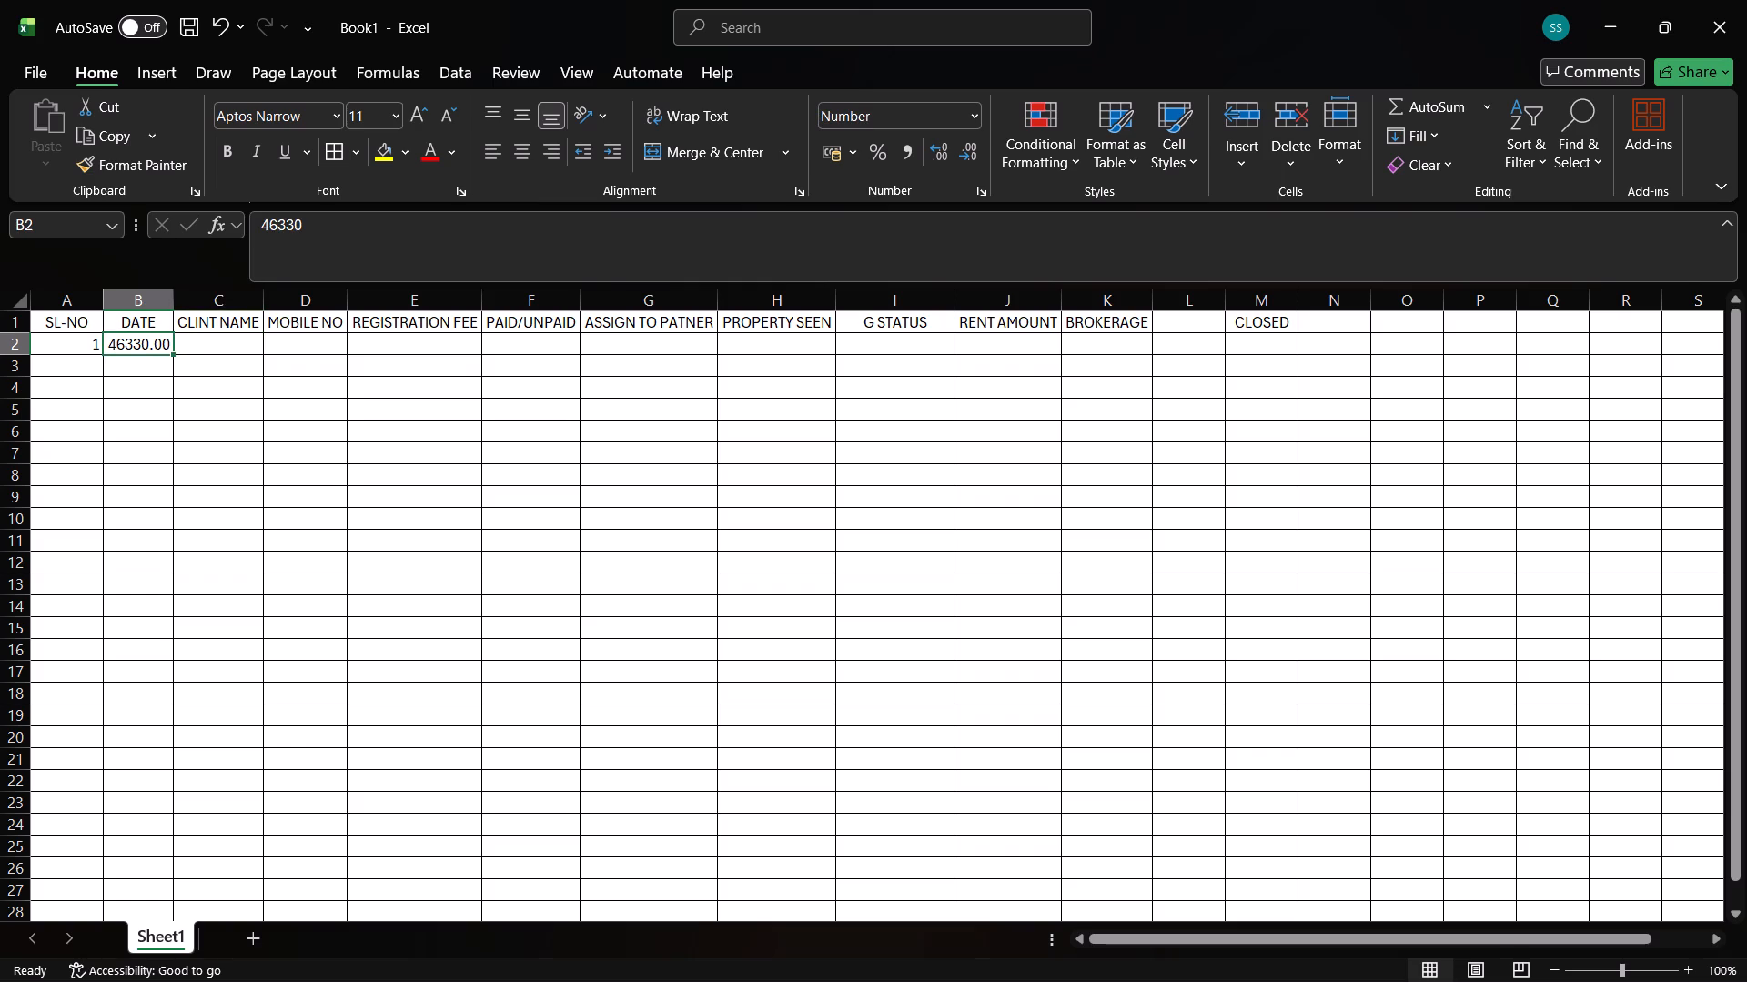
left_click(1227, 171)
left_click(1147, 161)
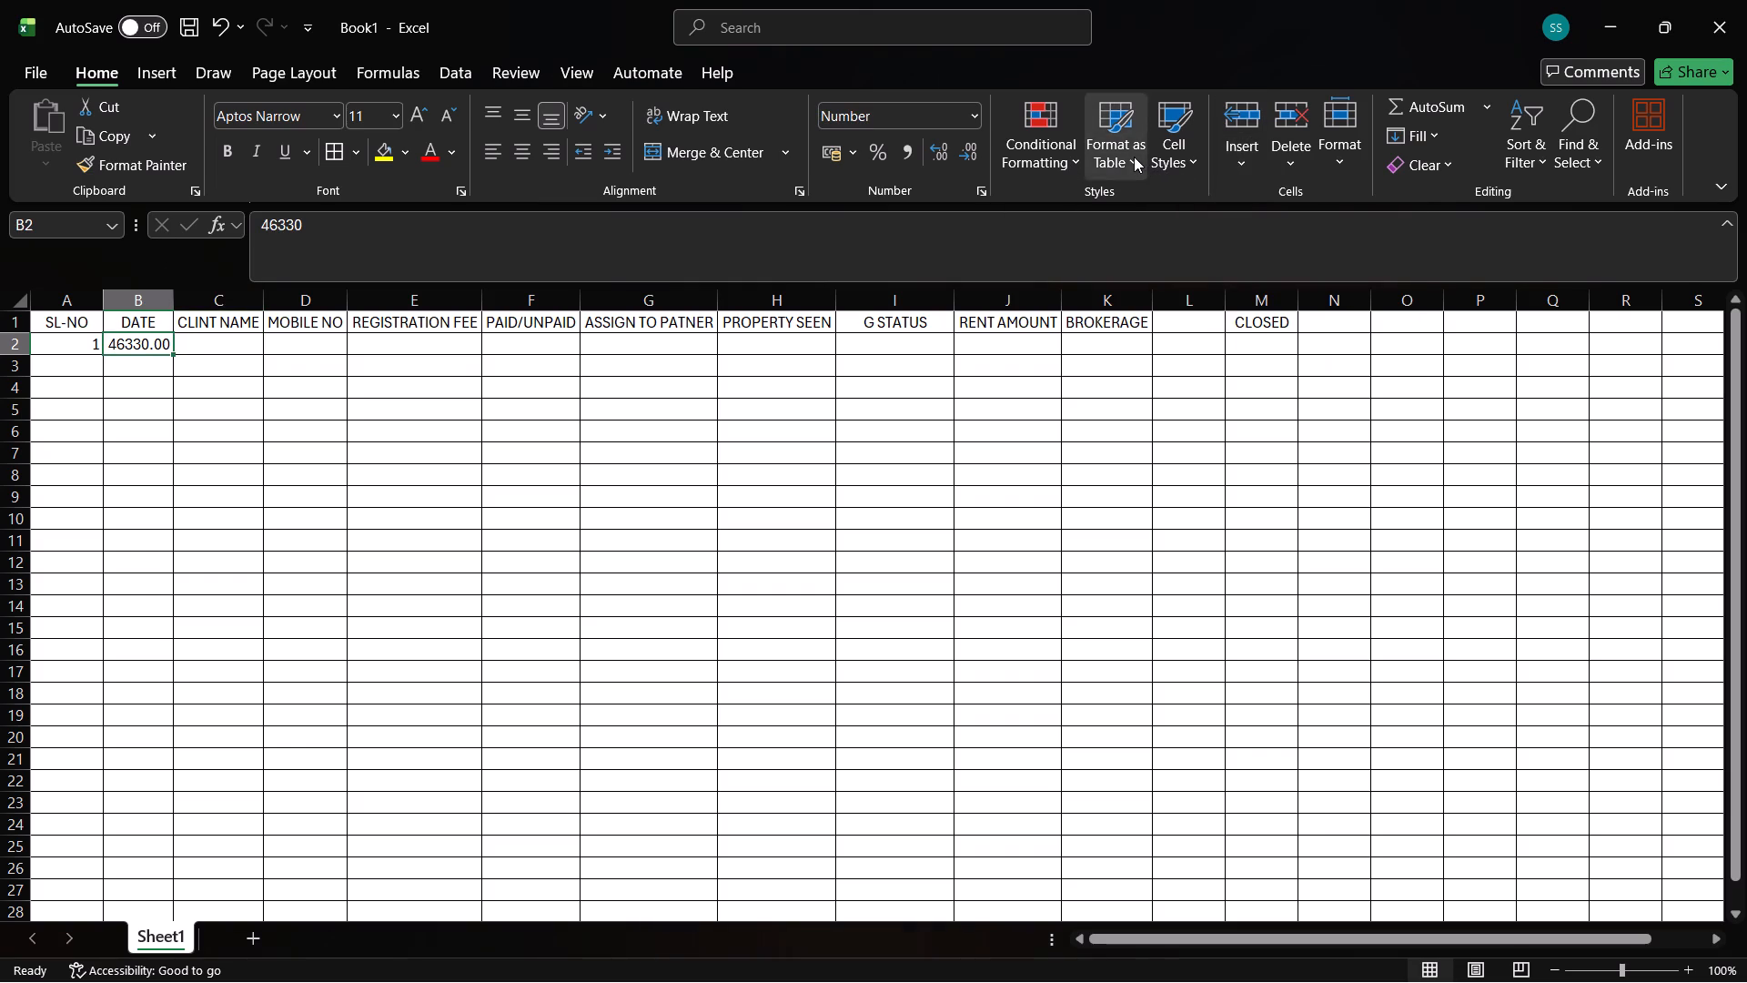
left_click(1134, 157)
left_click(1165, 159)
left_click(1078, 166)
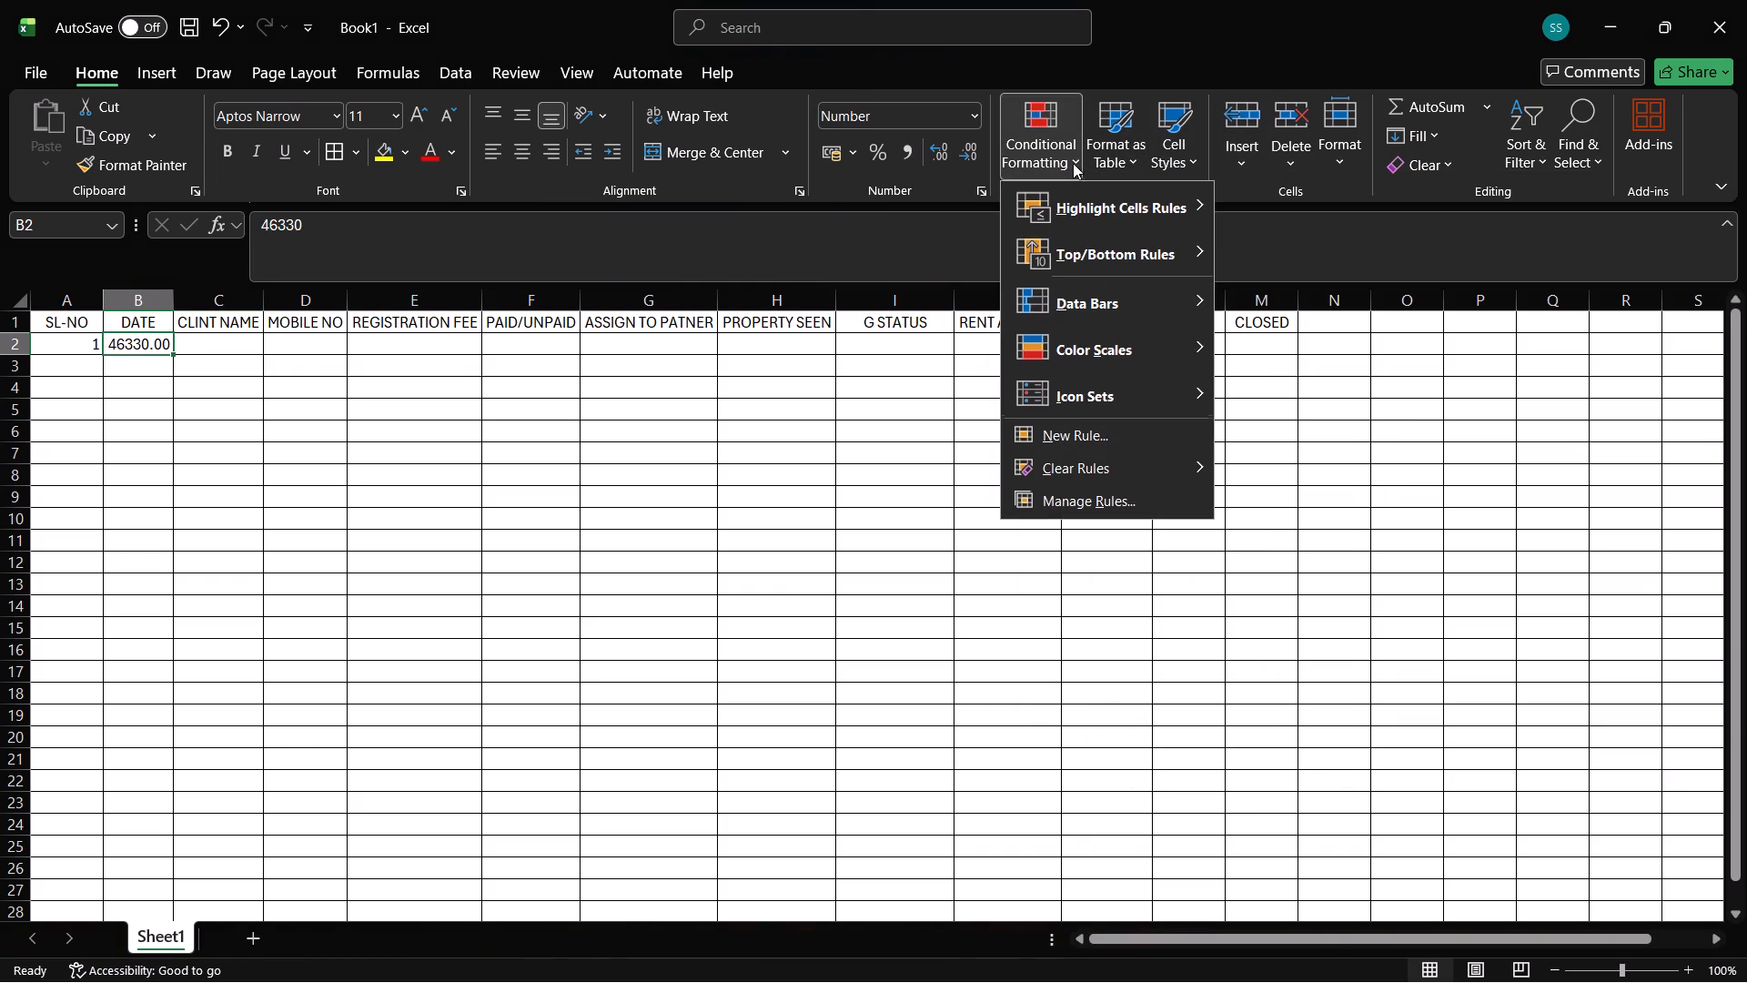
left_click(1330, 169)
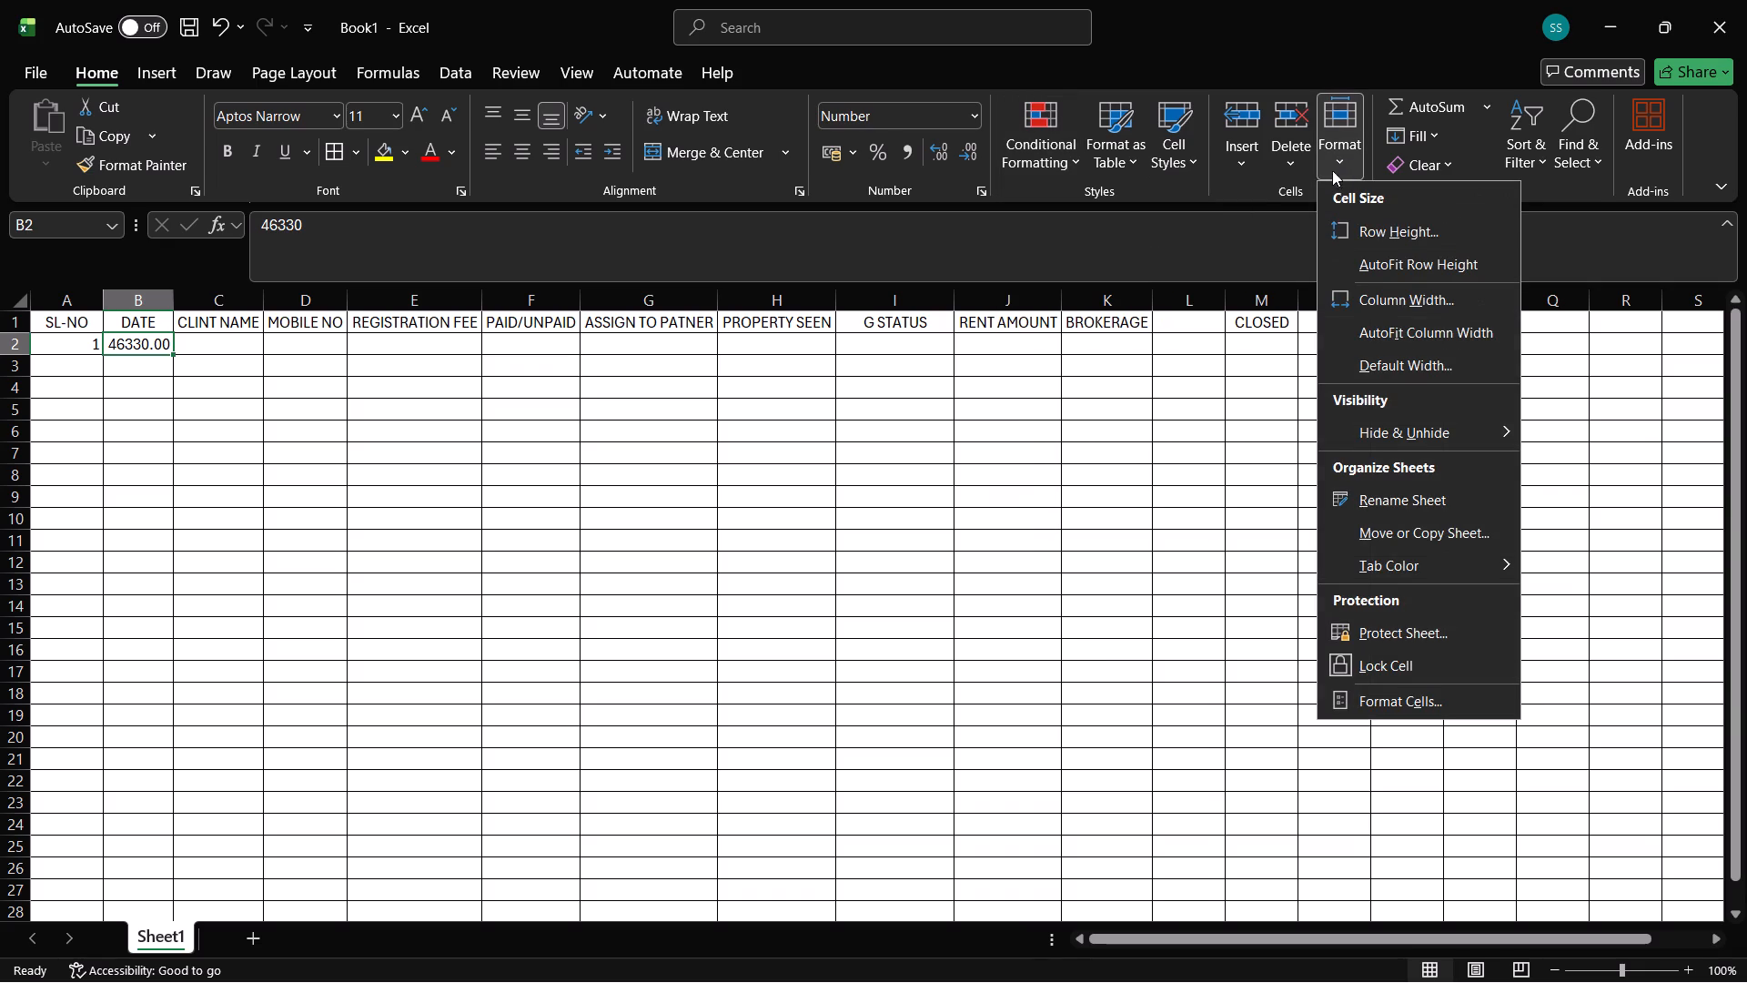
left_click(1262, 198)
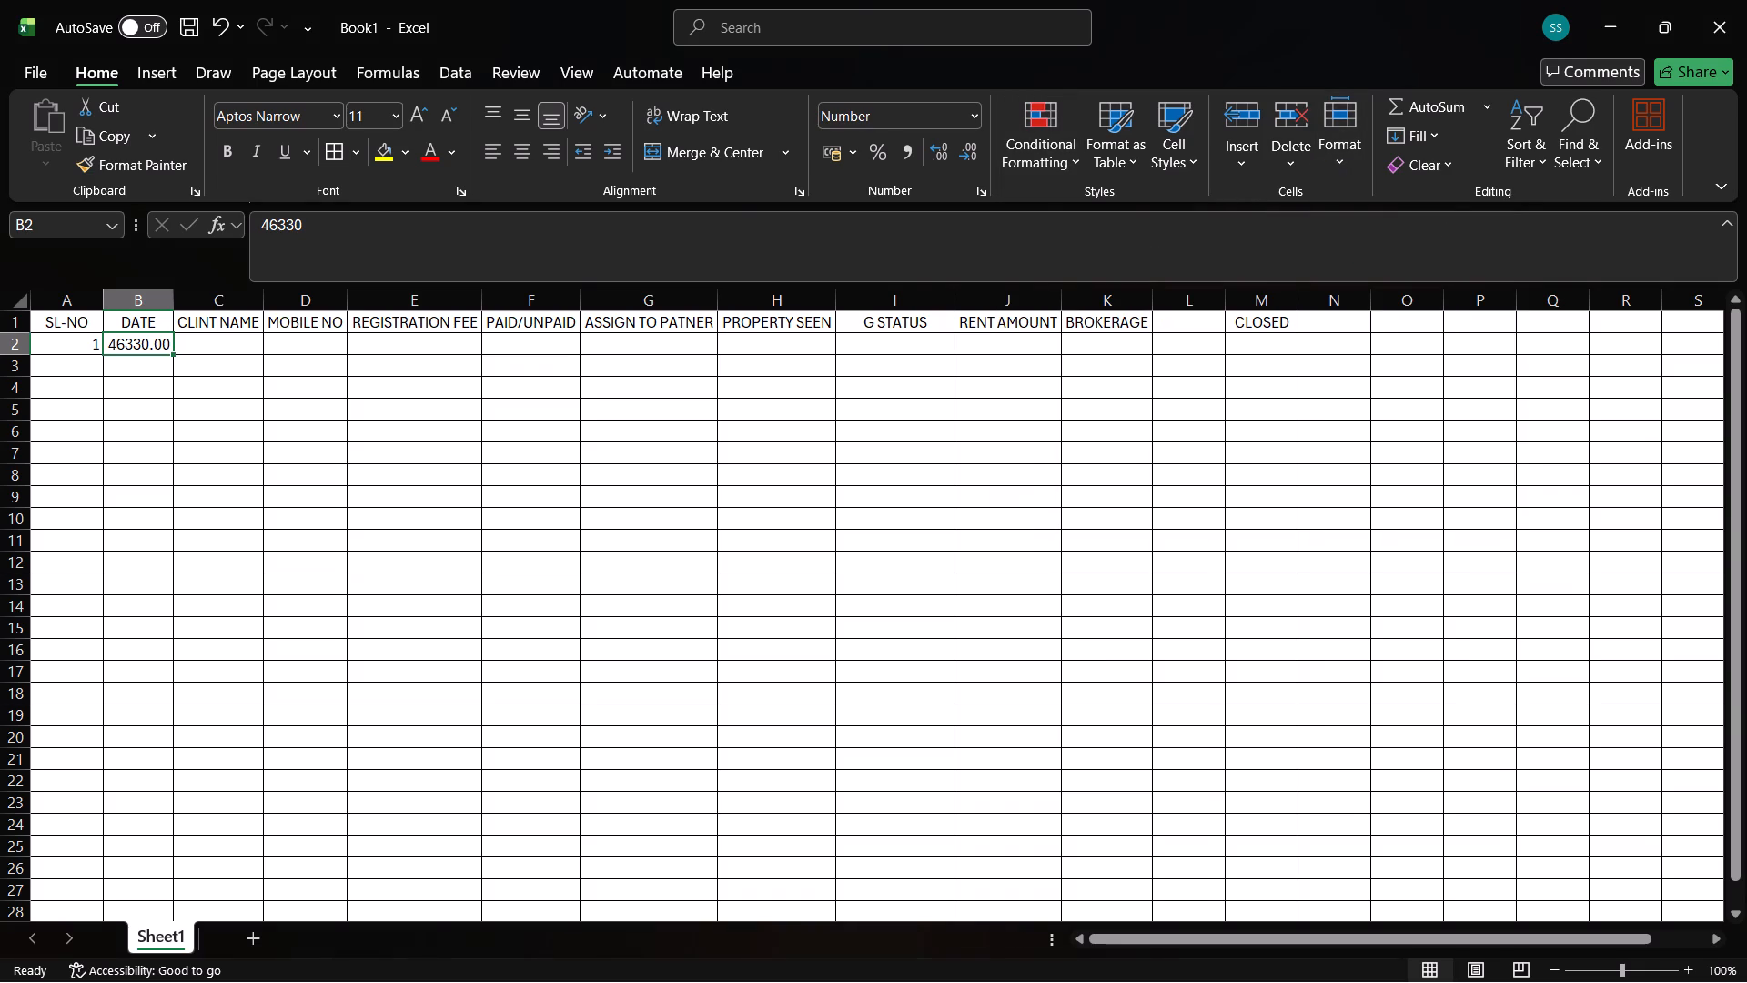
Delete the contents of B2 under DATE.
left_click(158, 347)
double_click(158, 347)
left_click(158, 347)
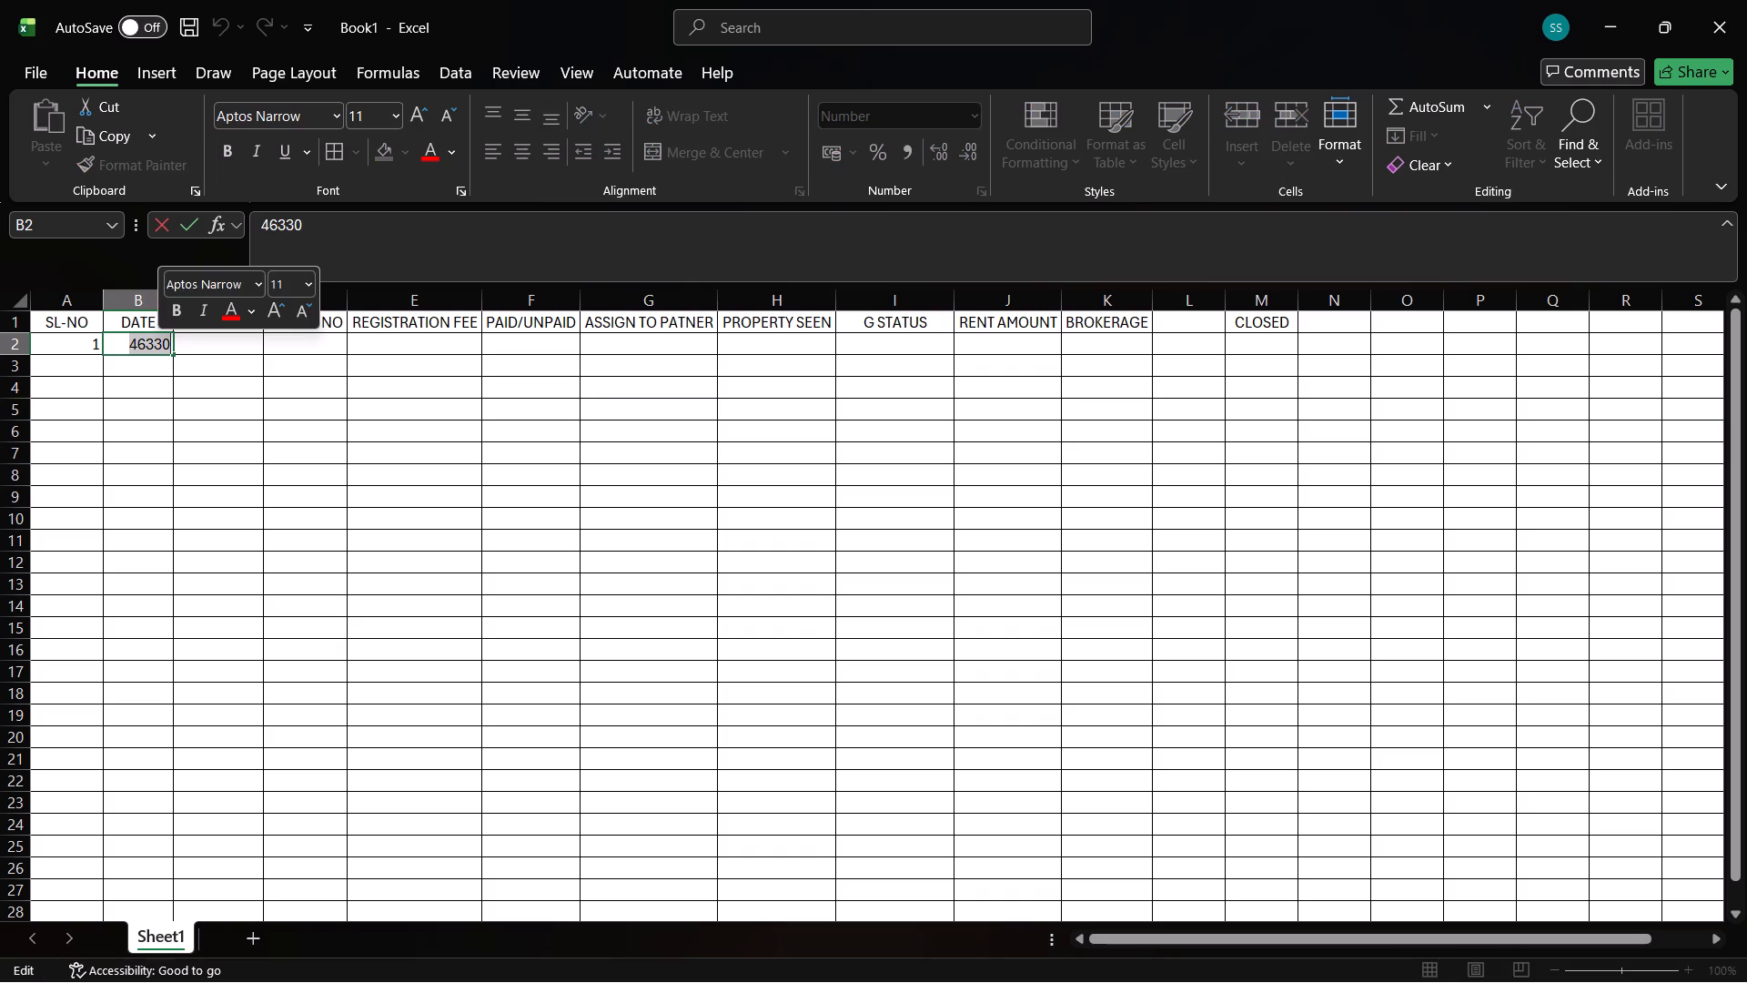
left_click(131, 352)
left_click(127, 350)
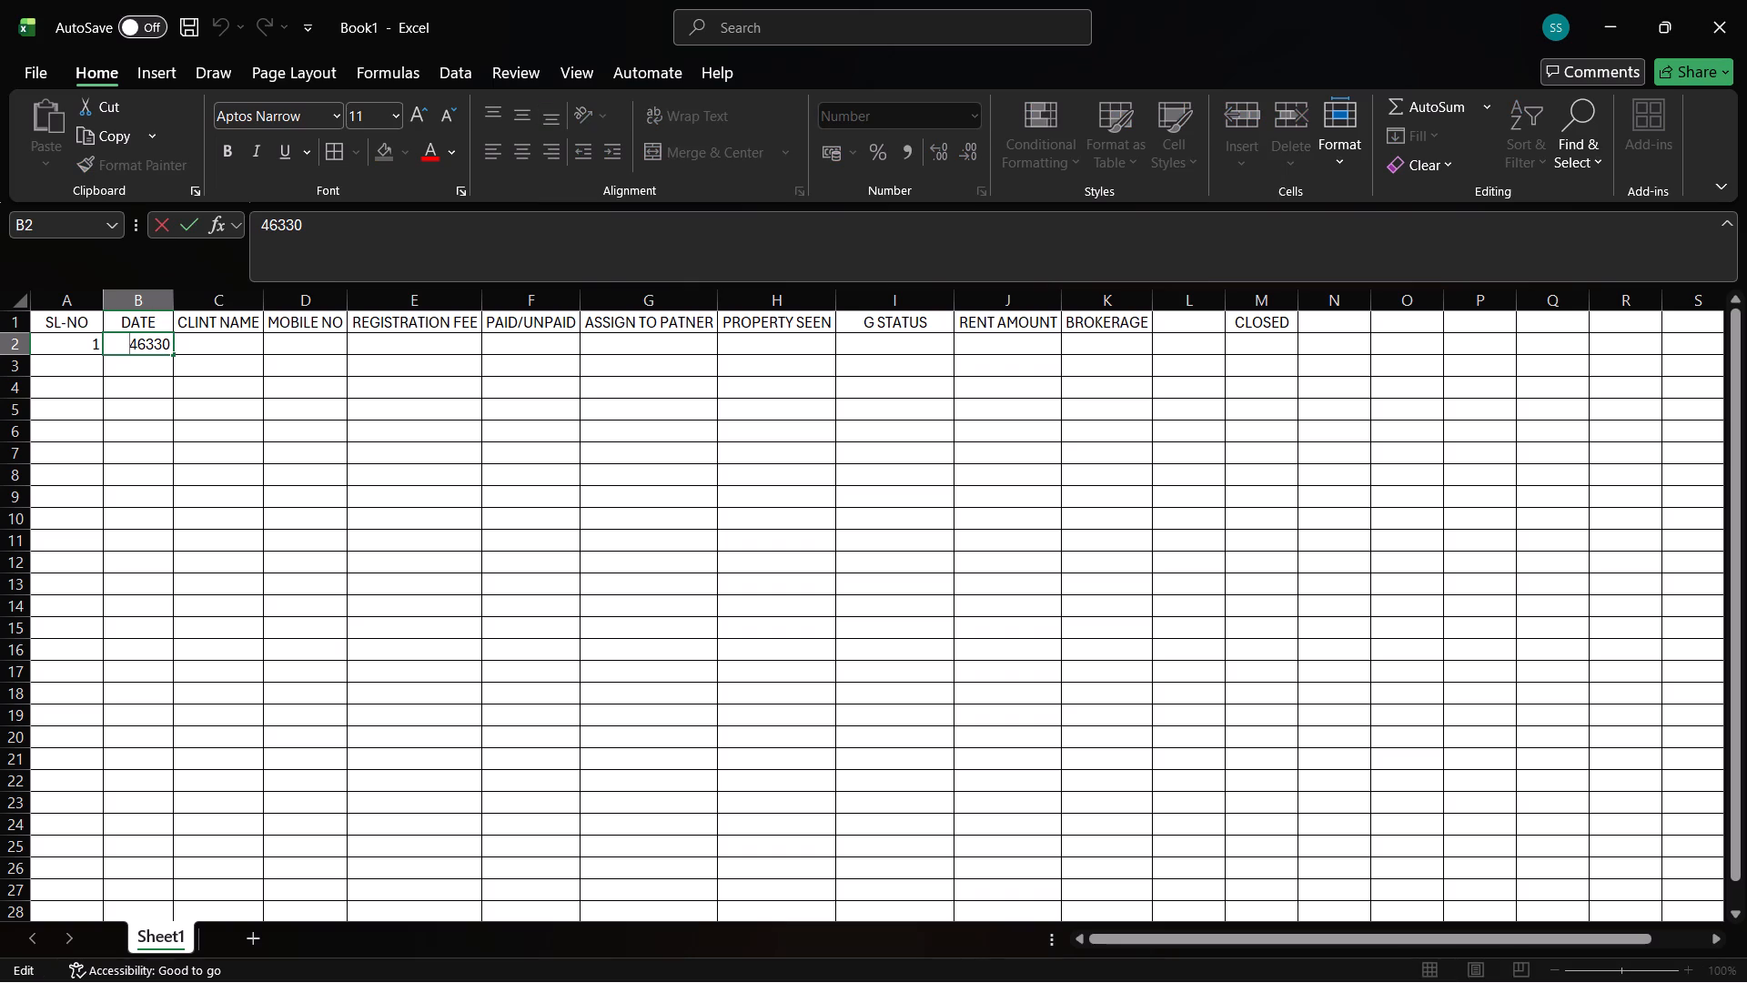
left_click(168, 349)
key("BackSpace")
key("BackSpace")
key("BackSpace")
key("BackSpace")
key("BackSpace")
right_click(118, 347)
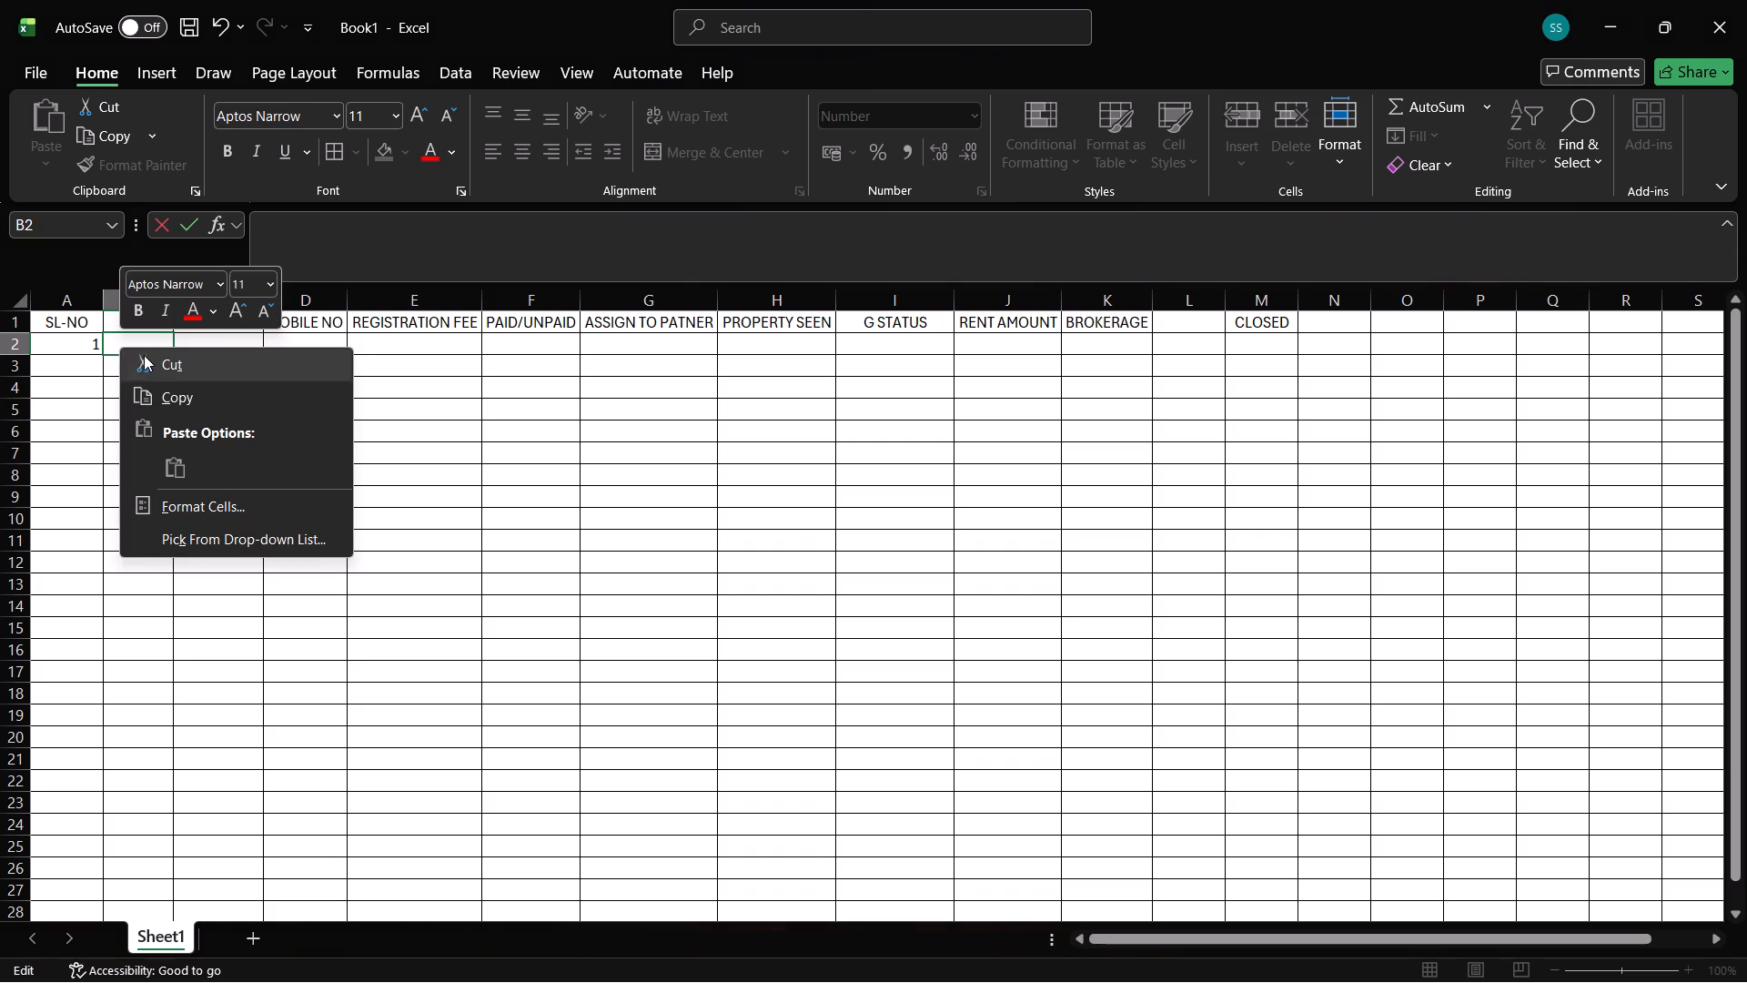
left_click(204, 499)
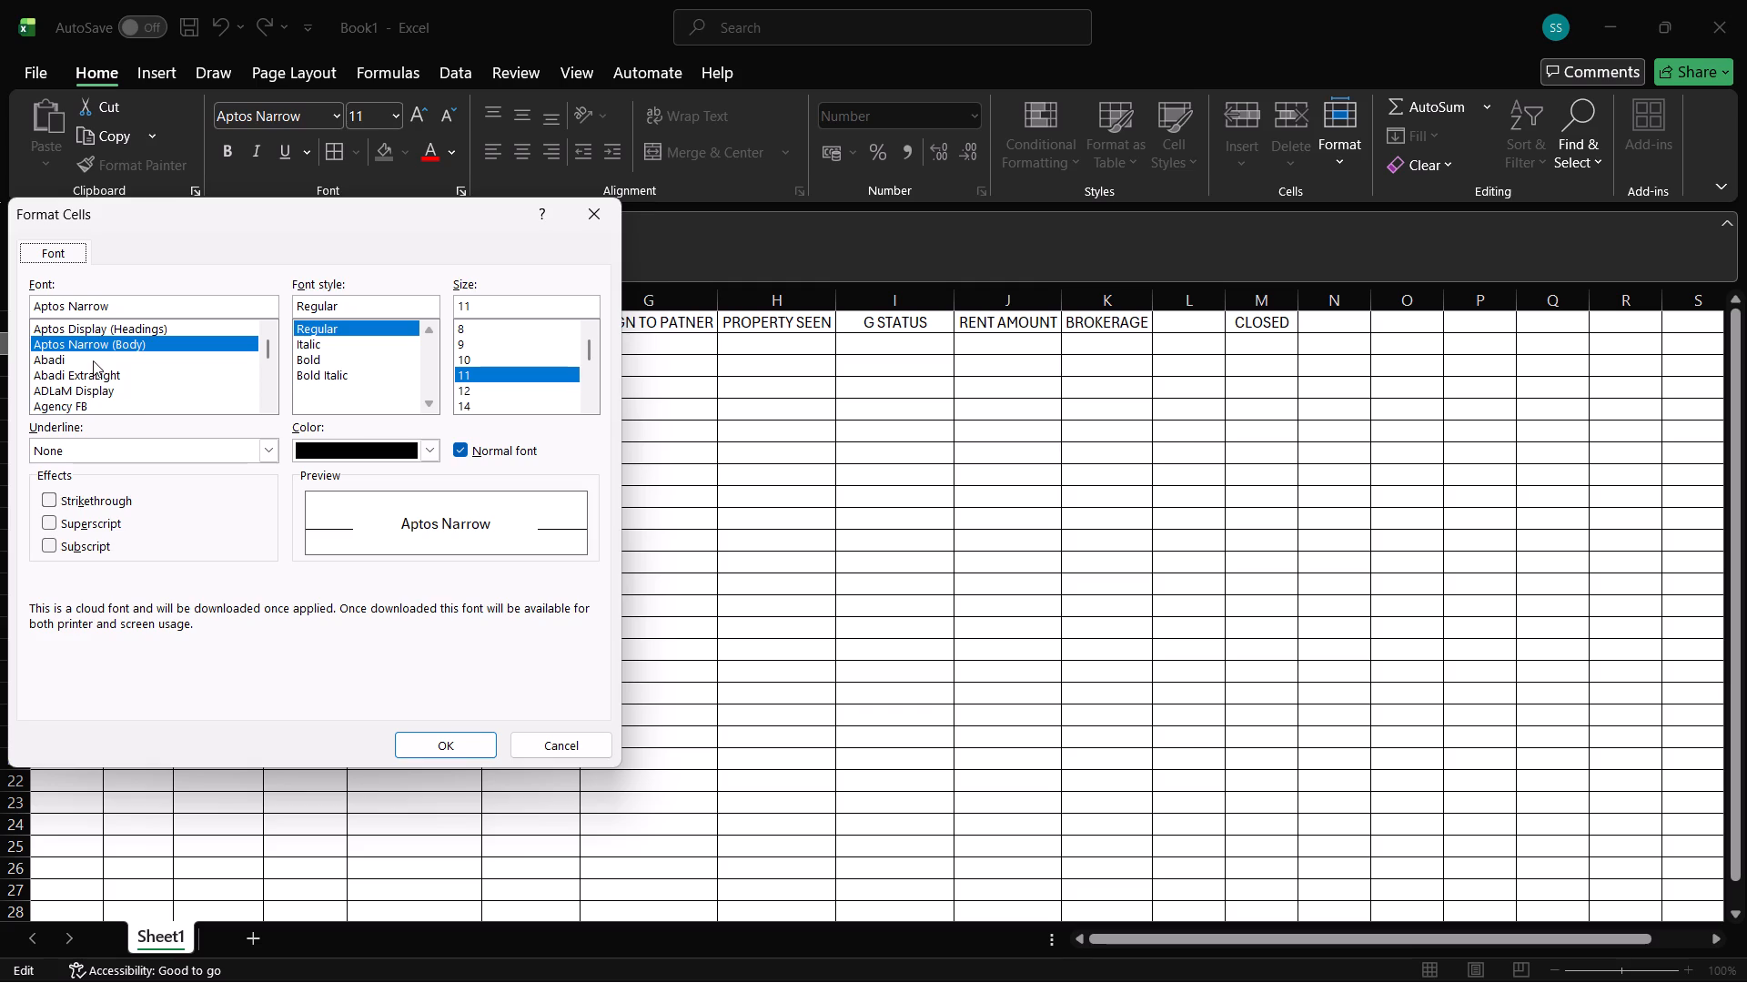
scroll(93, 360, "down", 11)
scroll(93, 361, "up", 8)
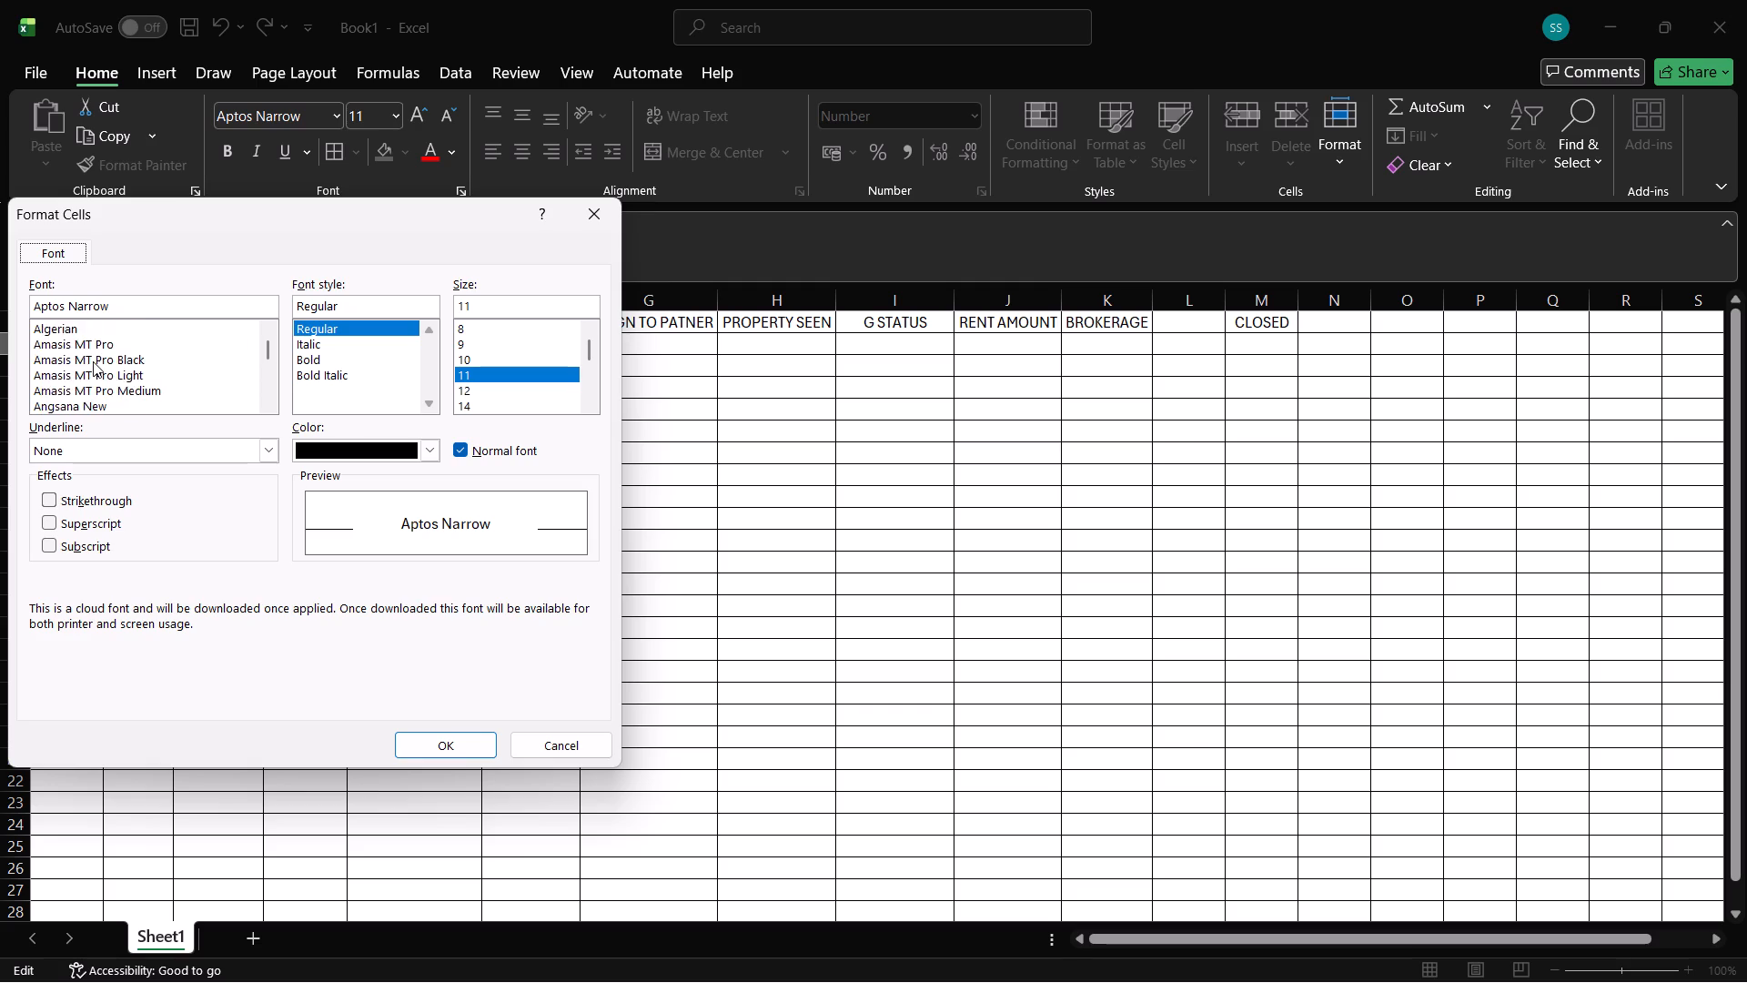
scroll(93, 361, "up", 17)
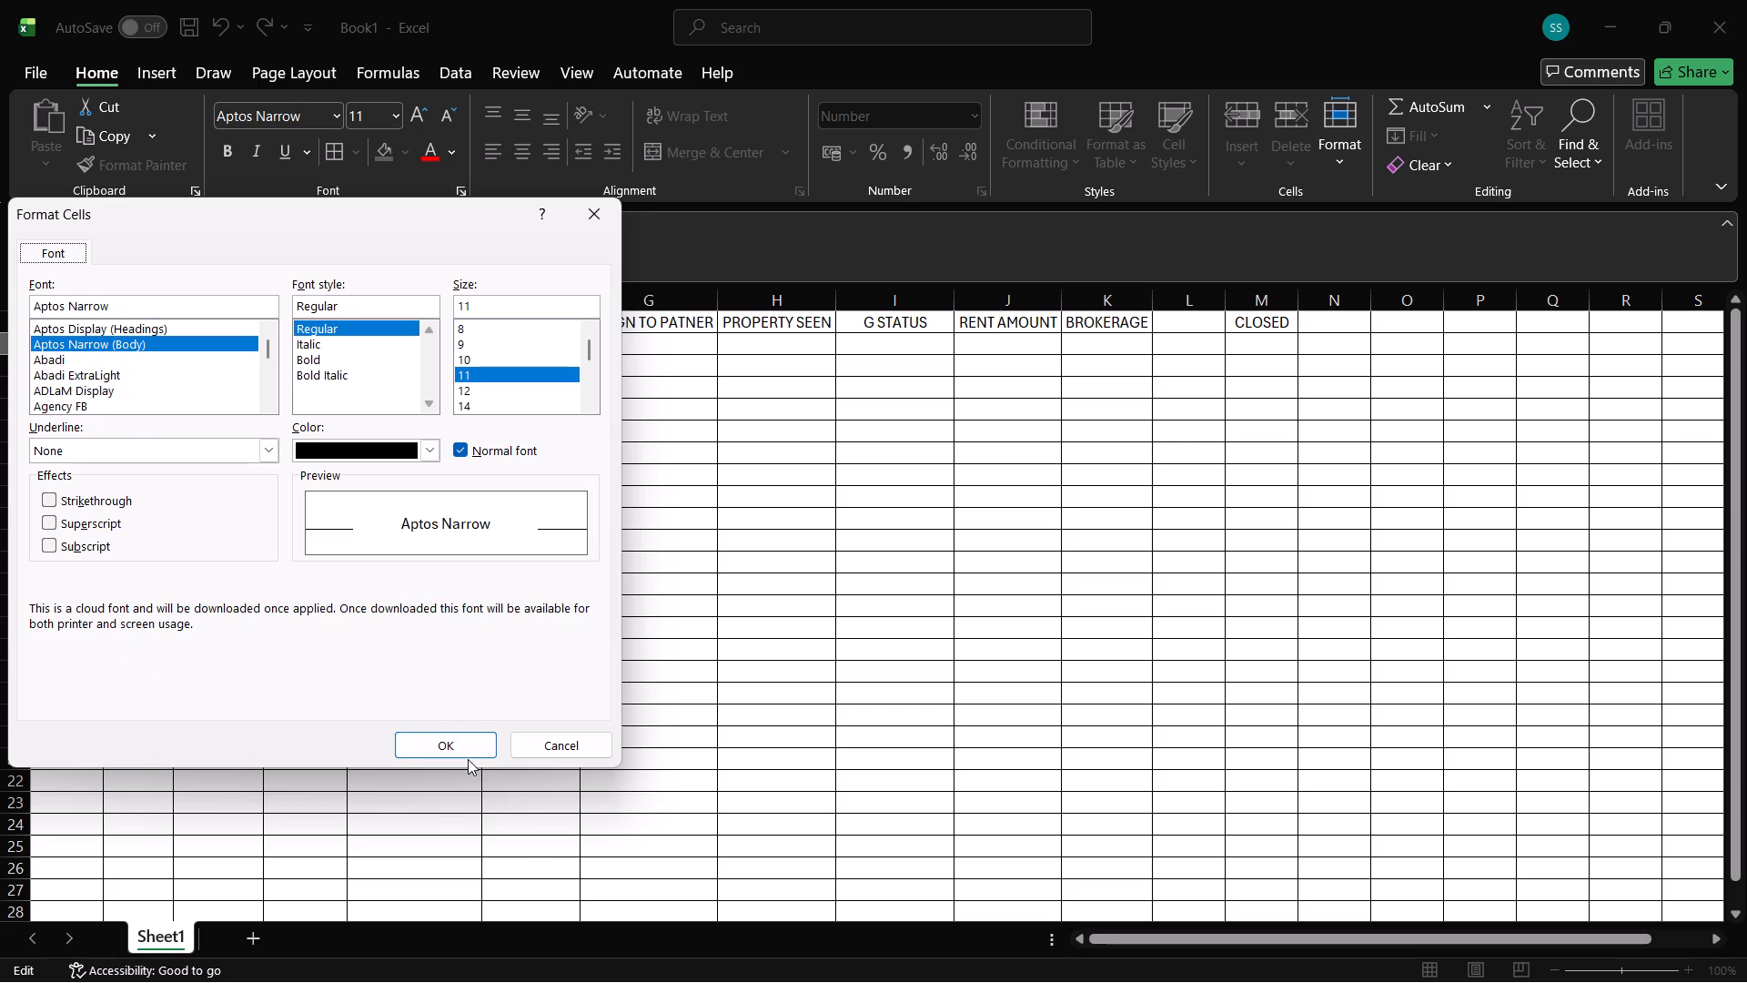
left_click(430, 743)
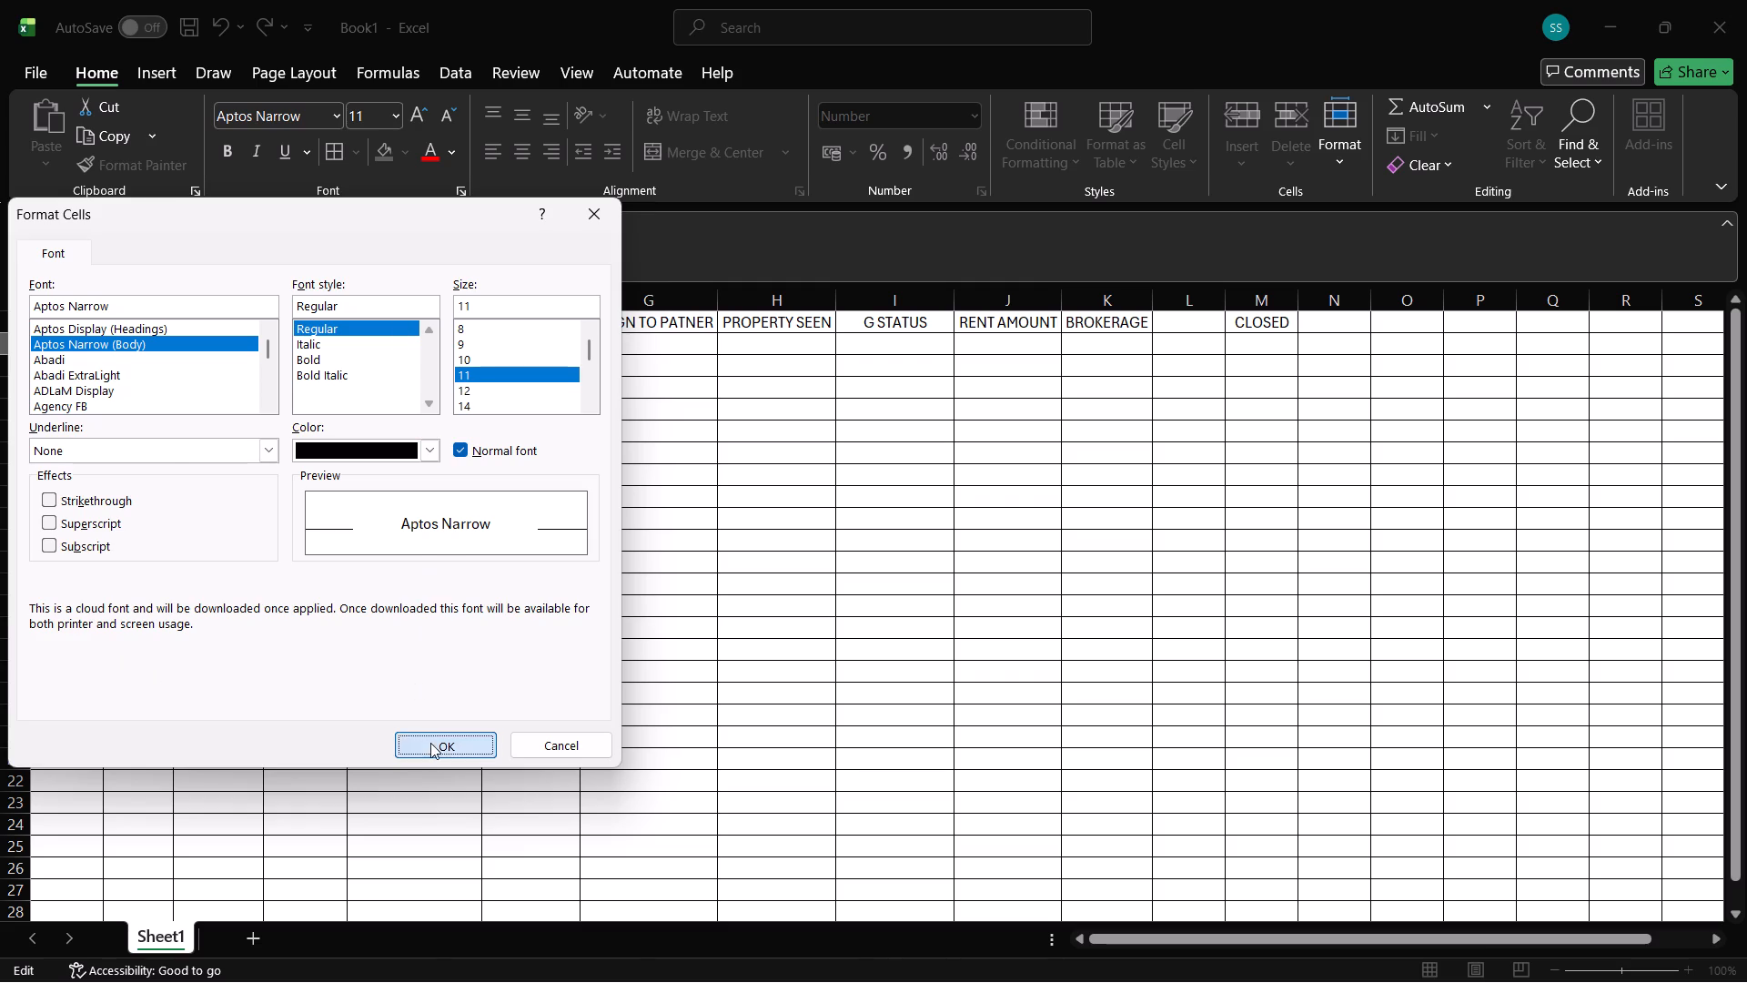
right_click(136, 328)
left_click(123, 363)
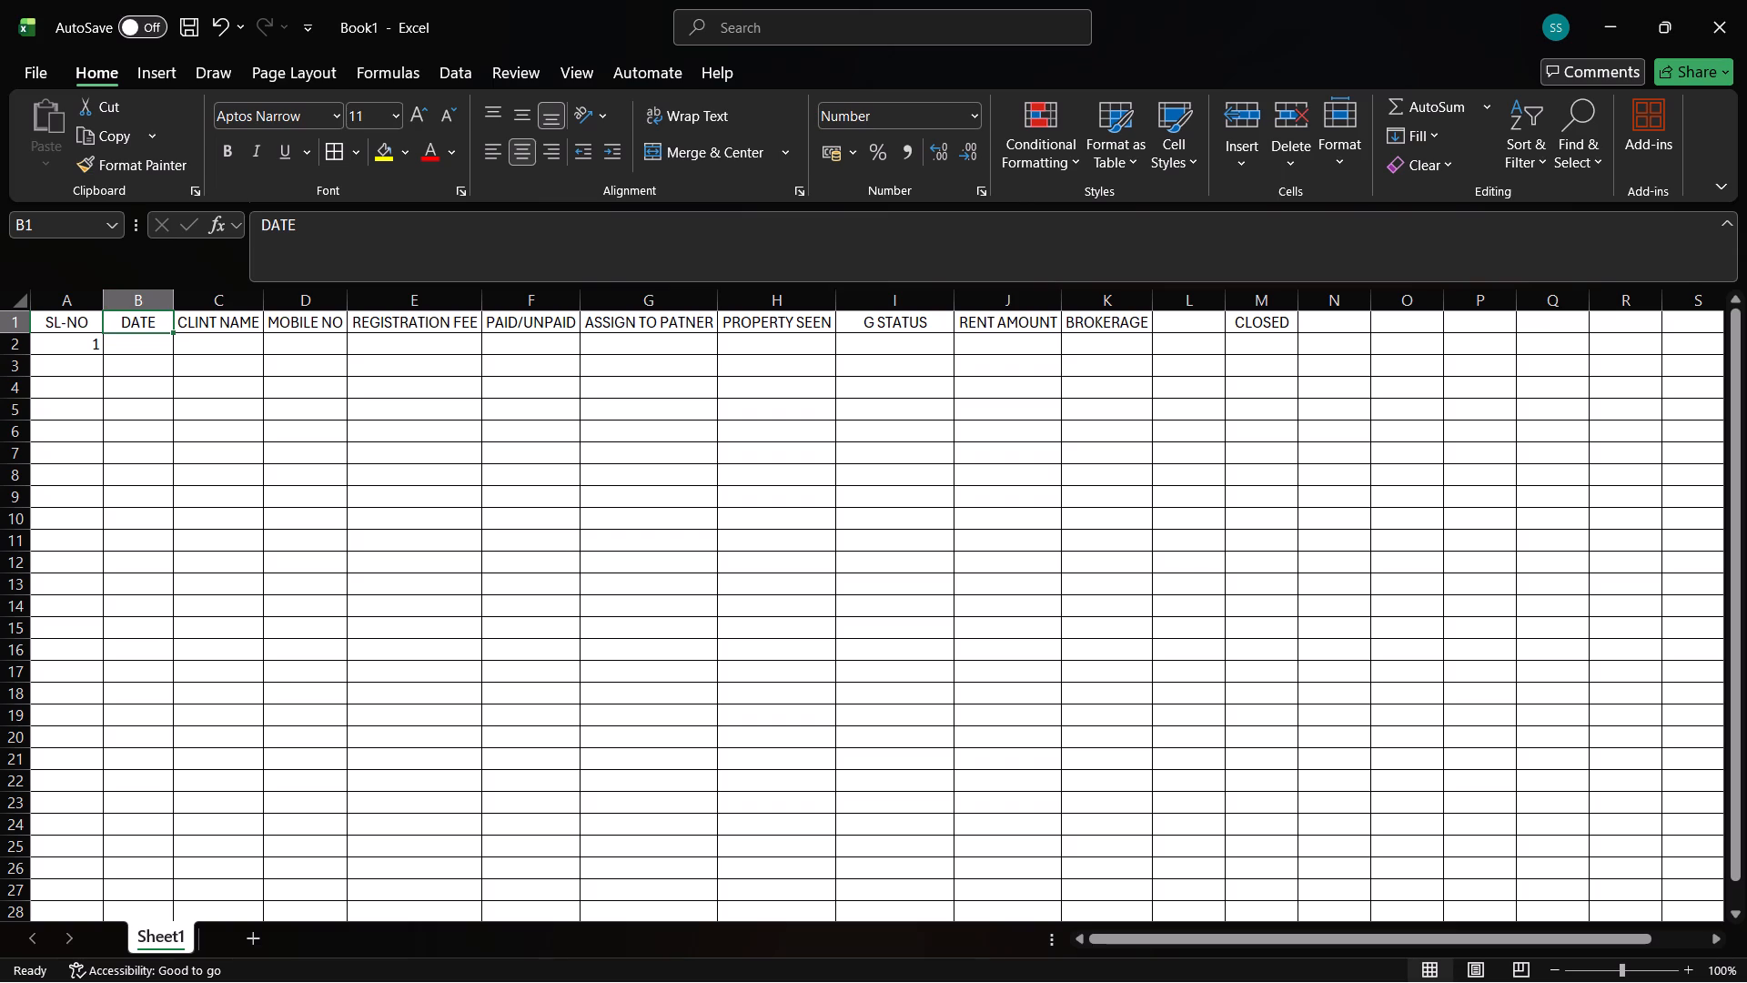
Format the whole DATE column with the Date category, type *14-03-2012, locale English (India).
right_click(150, 302)
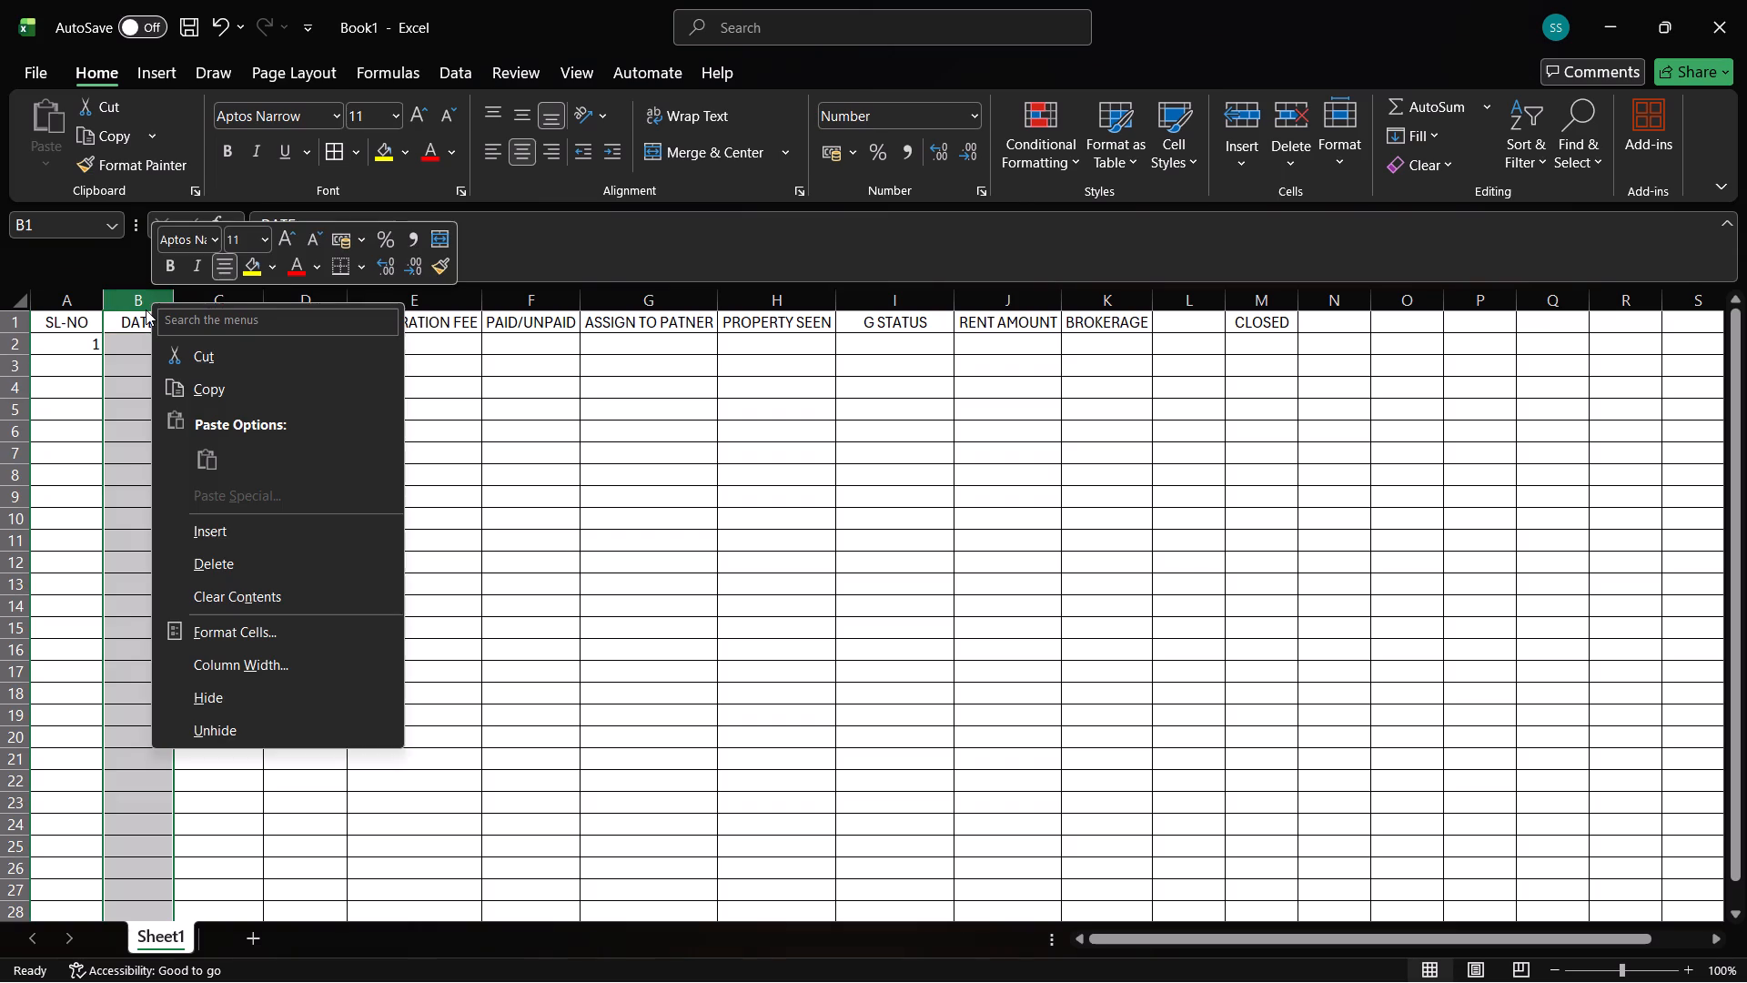
left_click(142, 290)
right_click(149, 300)
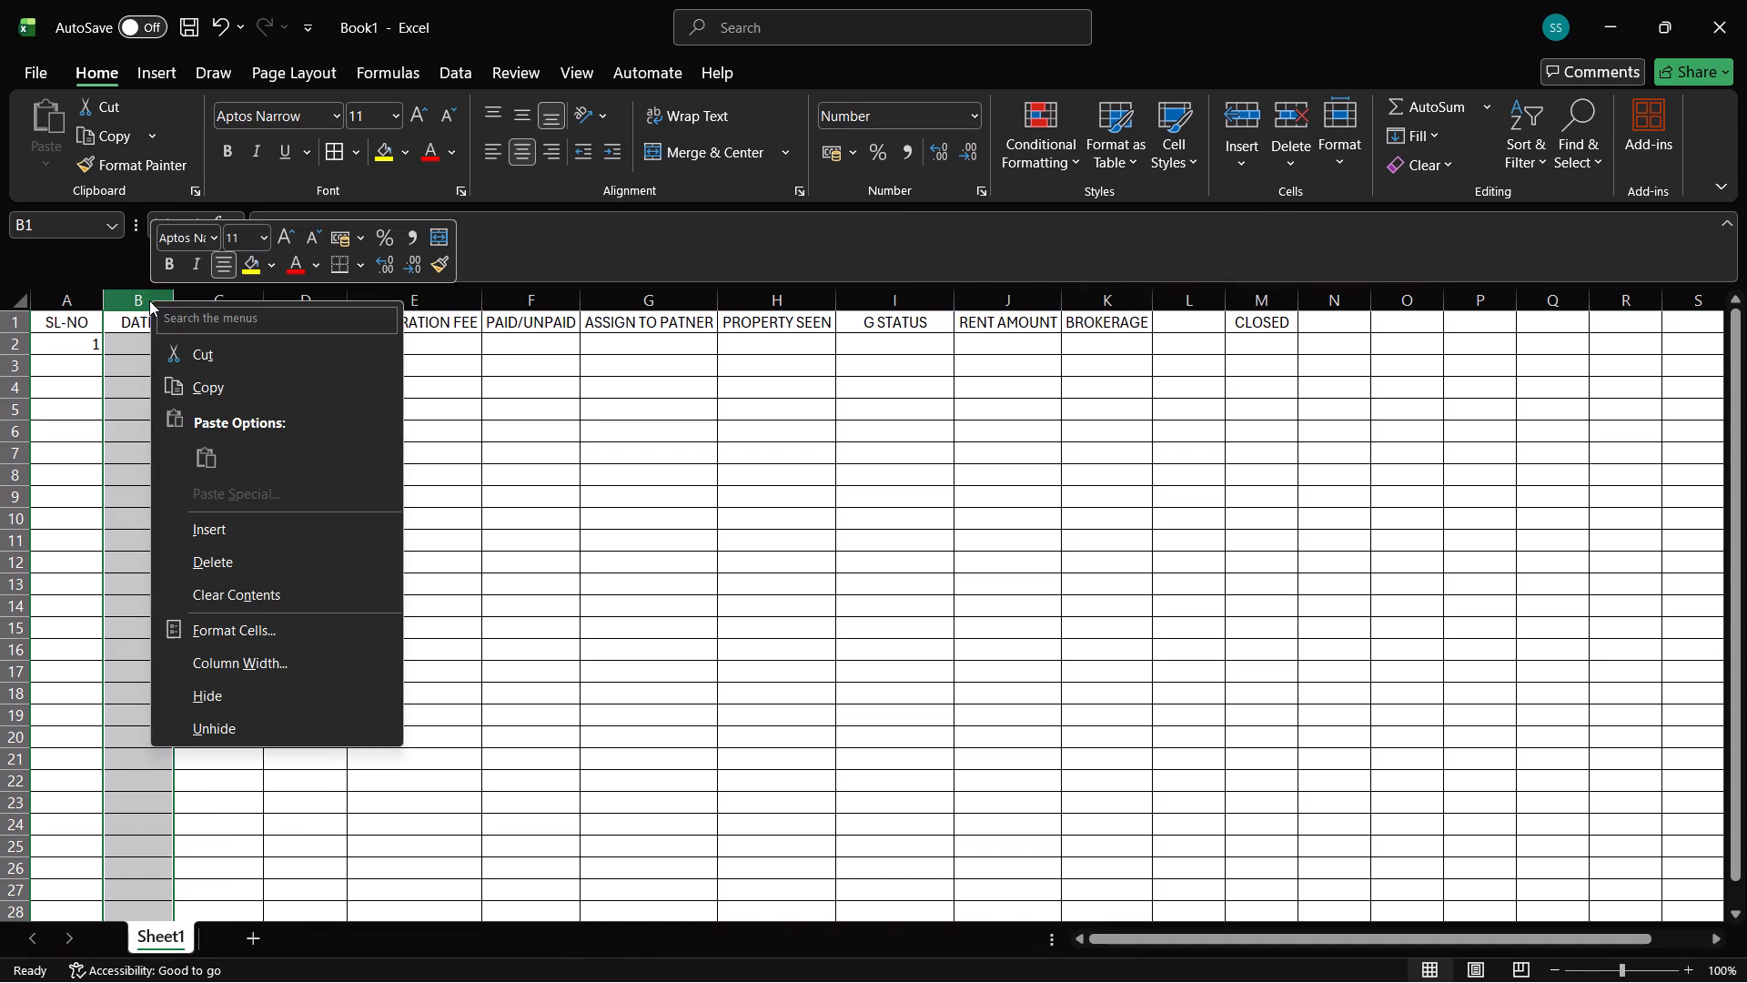
left_click(220, 622)
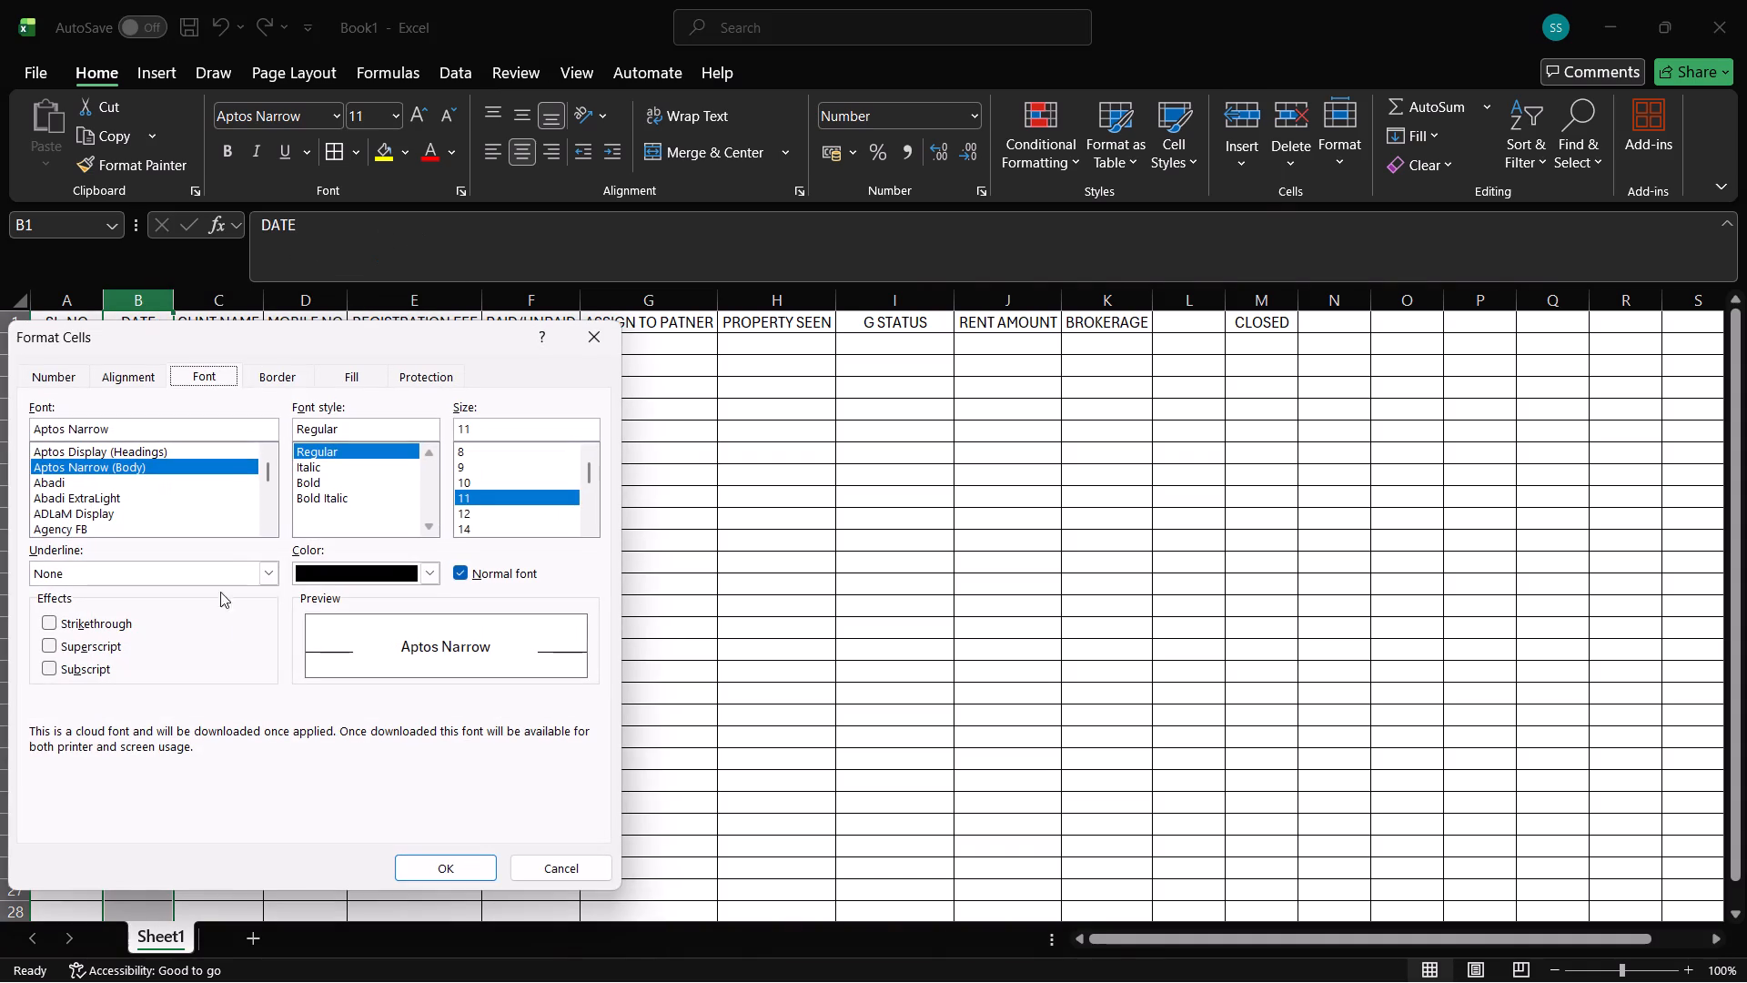
left_click(77, 378)
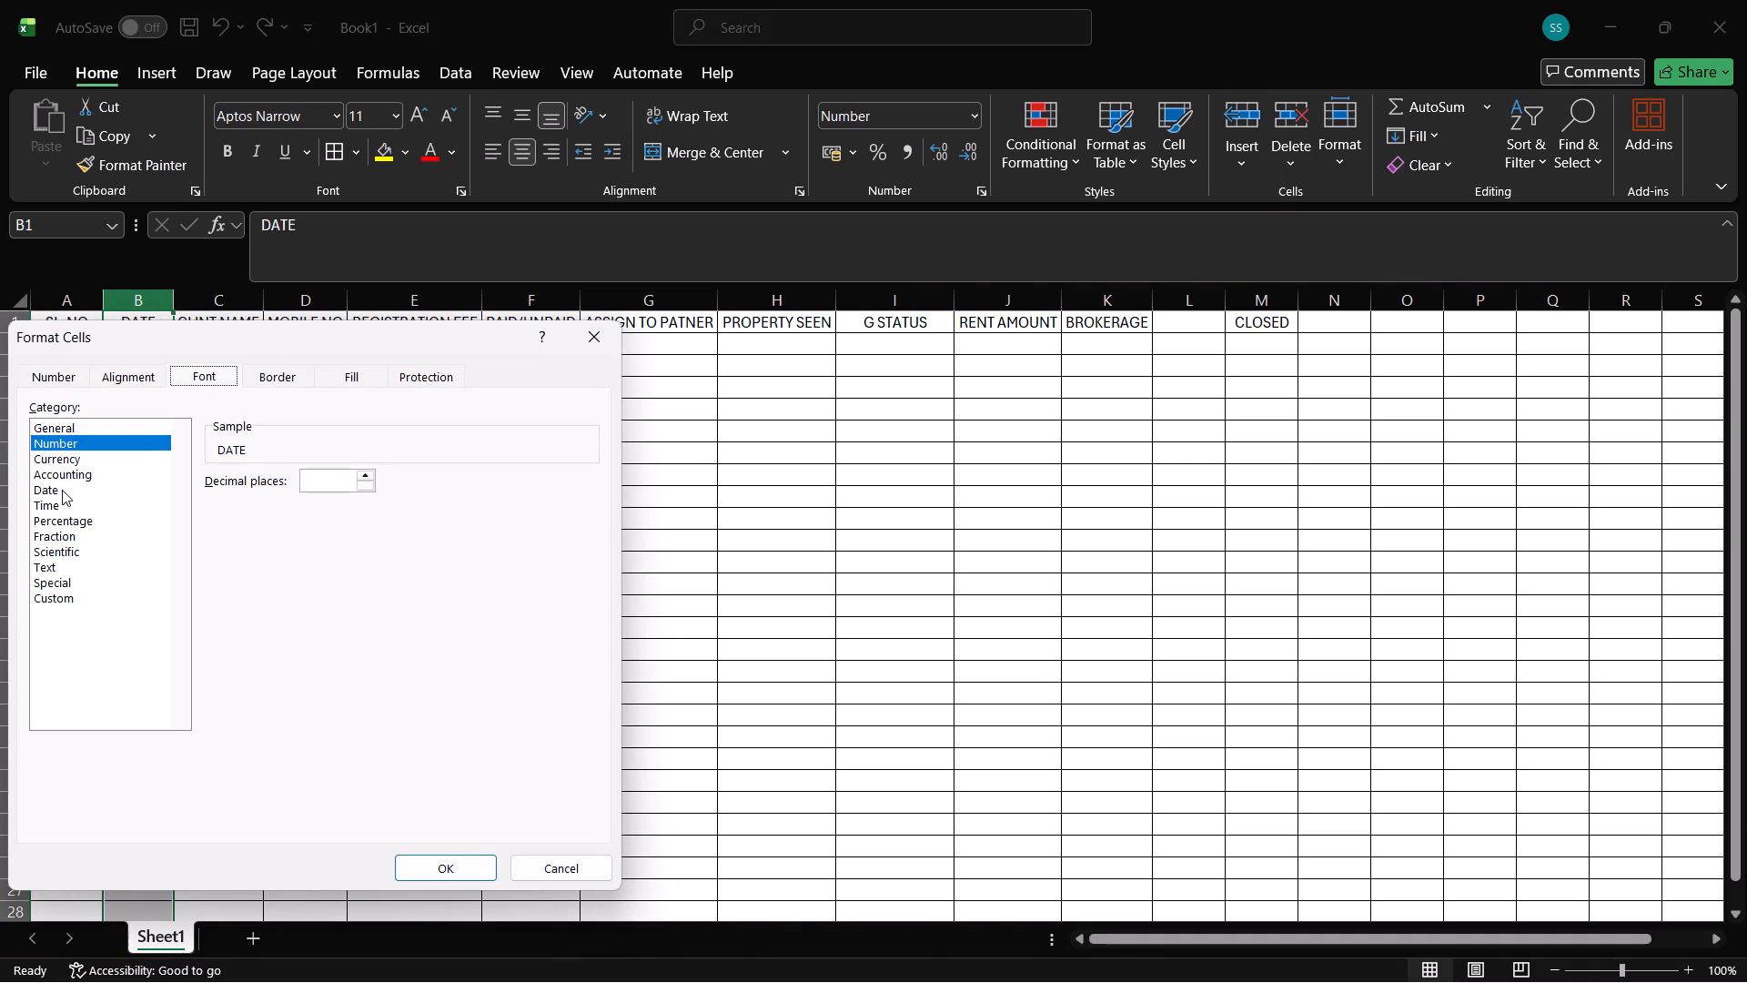
left_click(61, 484)
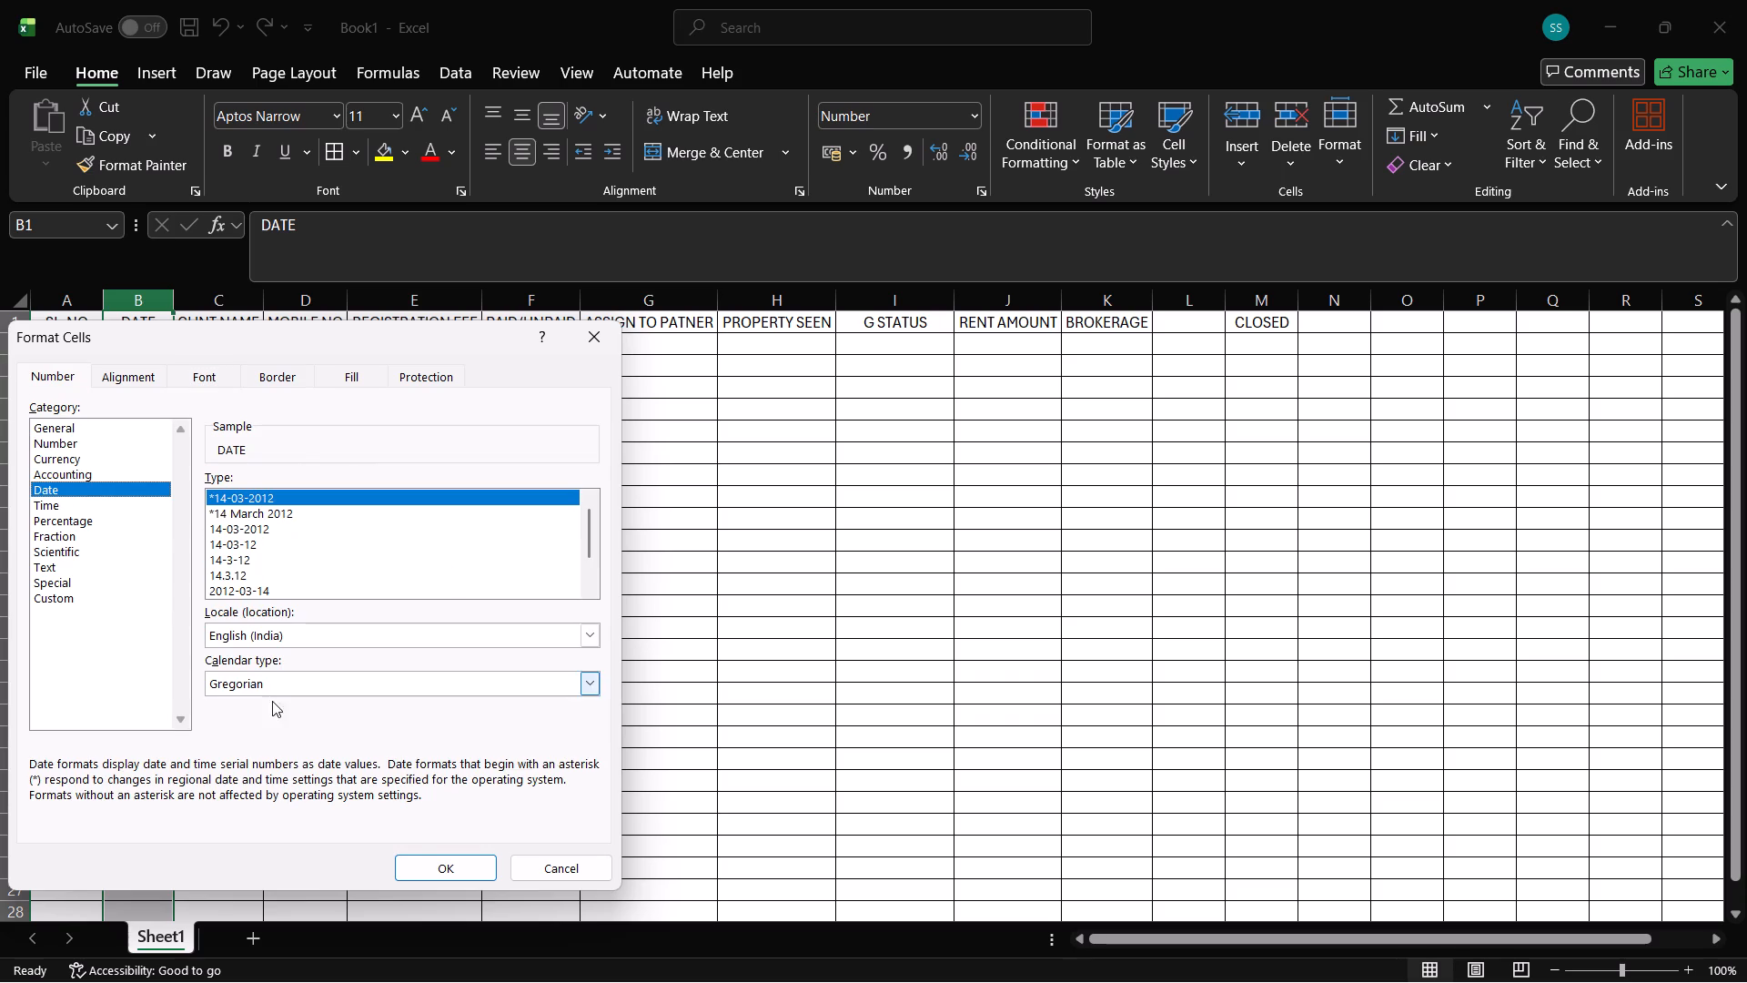
left_click(454, 867)
Enter the date 4-11-26 in B2 under DATE.
left_click(143, 346)
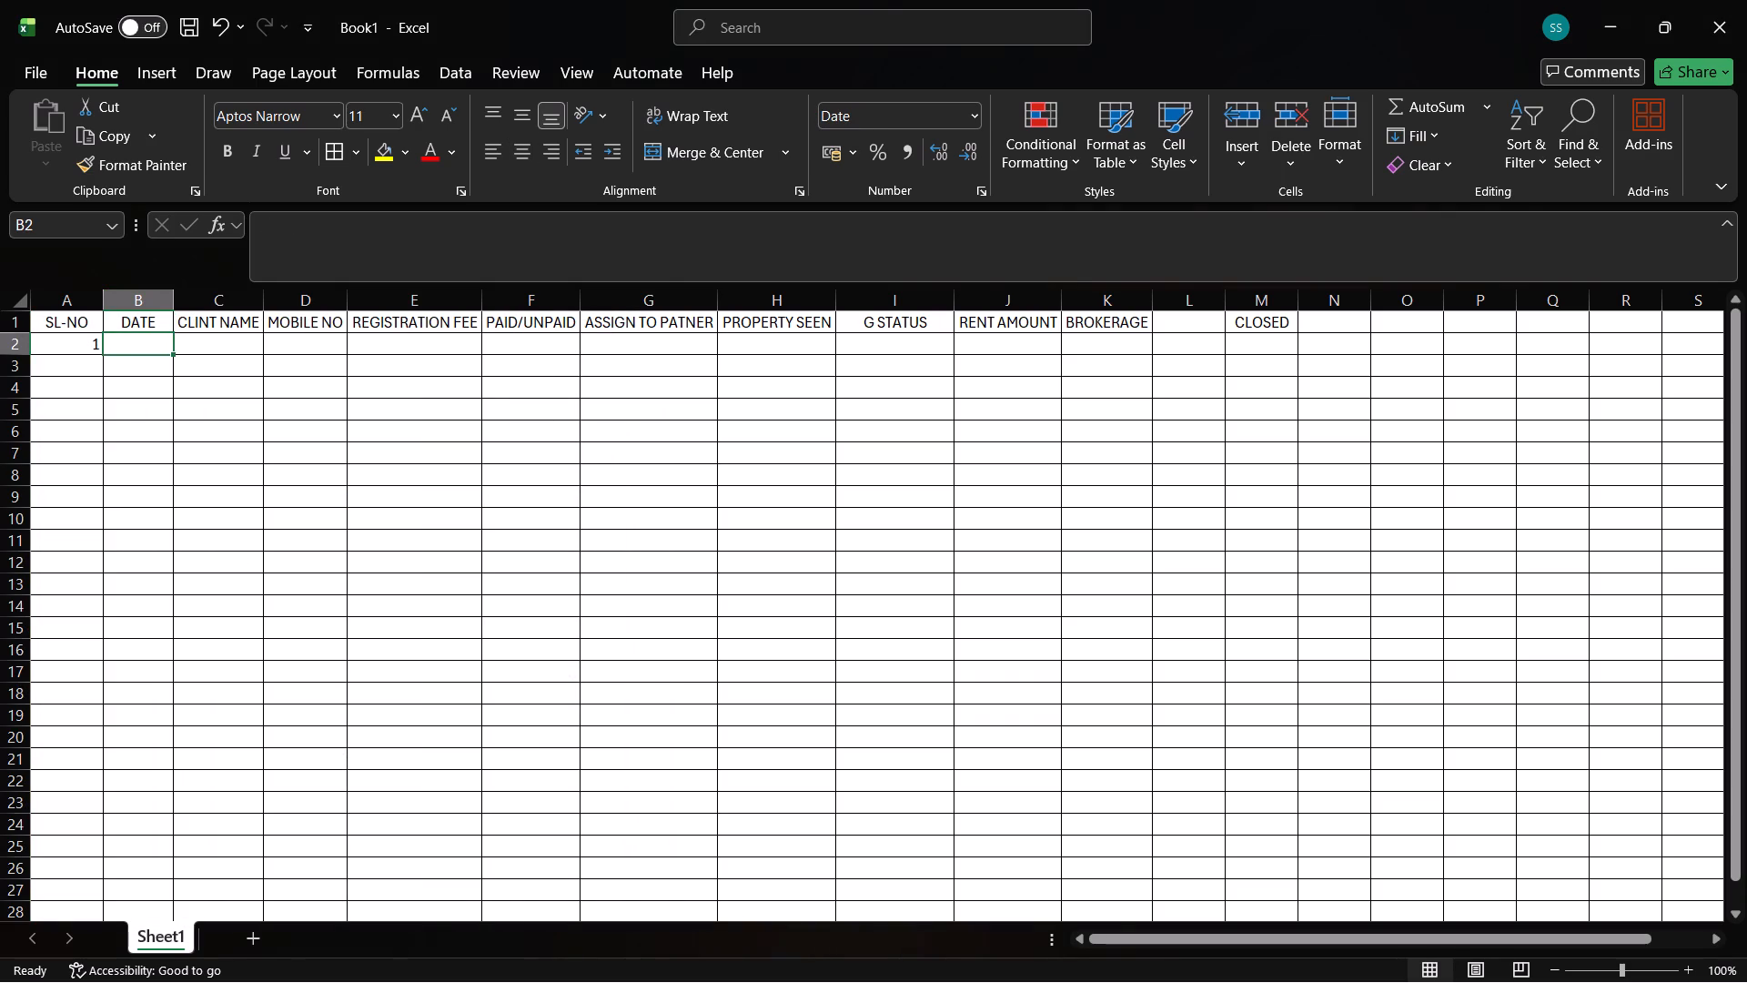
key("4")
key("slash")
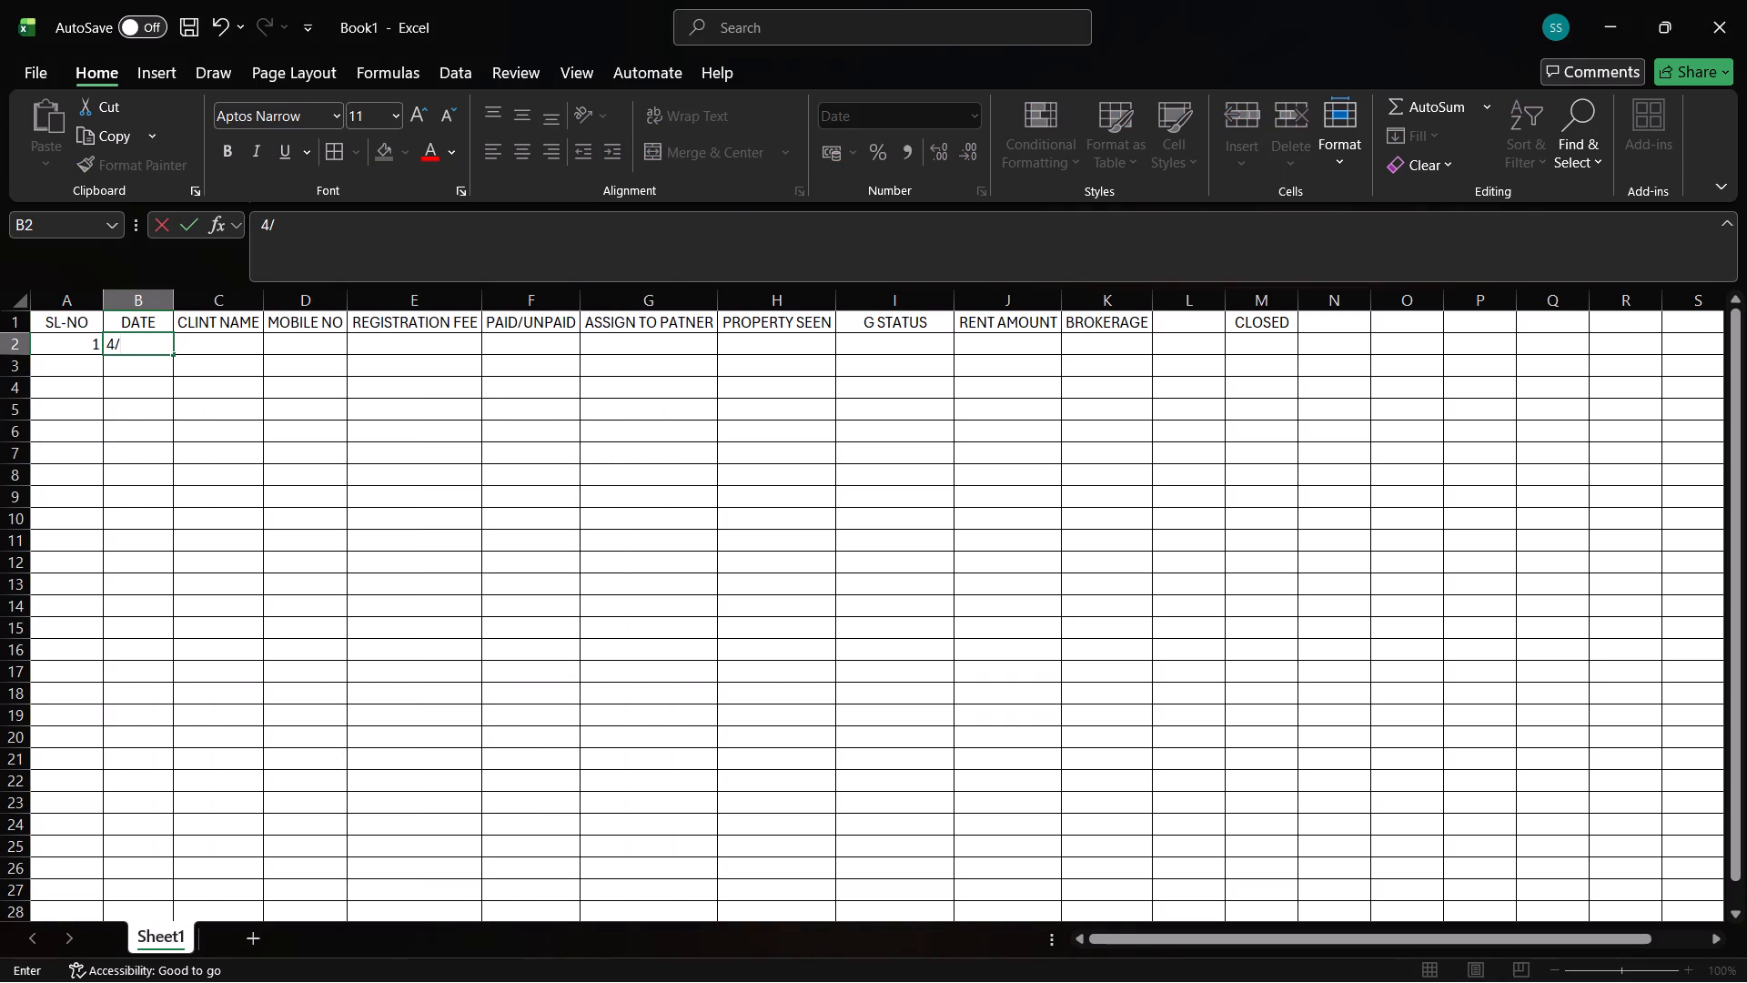
key("BackSpace")
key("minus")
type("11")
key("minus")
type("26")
left_click(226, 339)
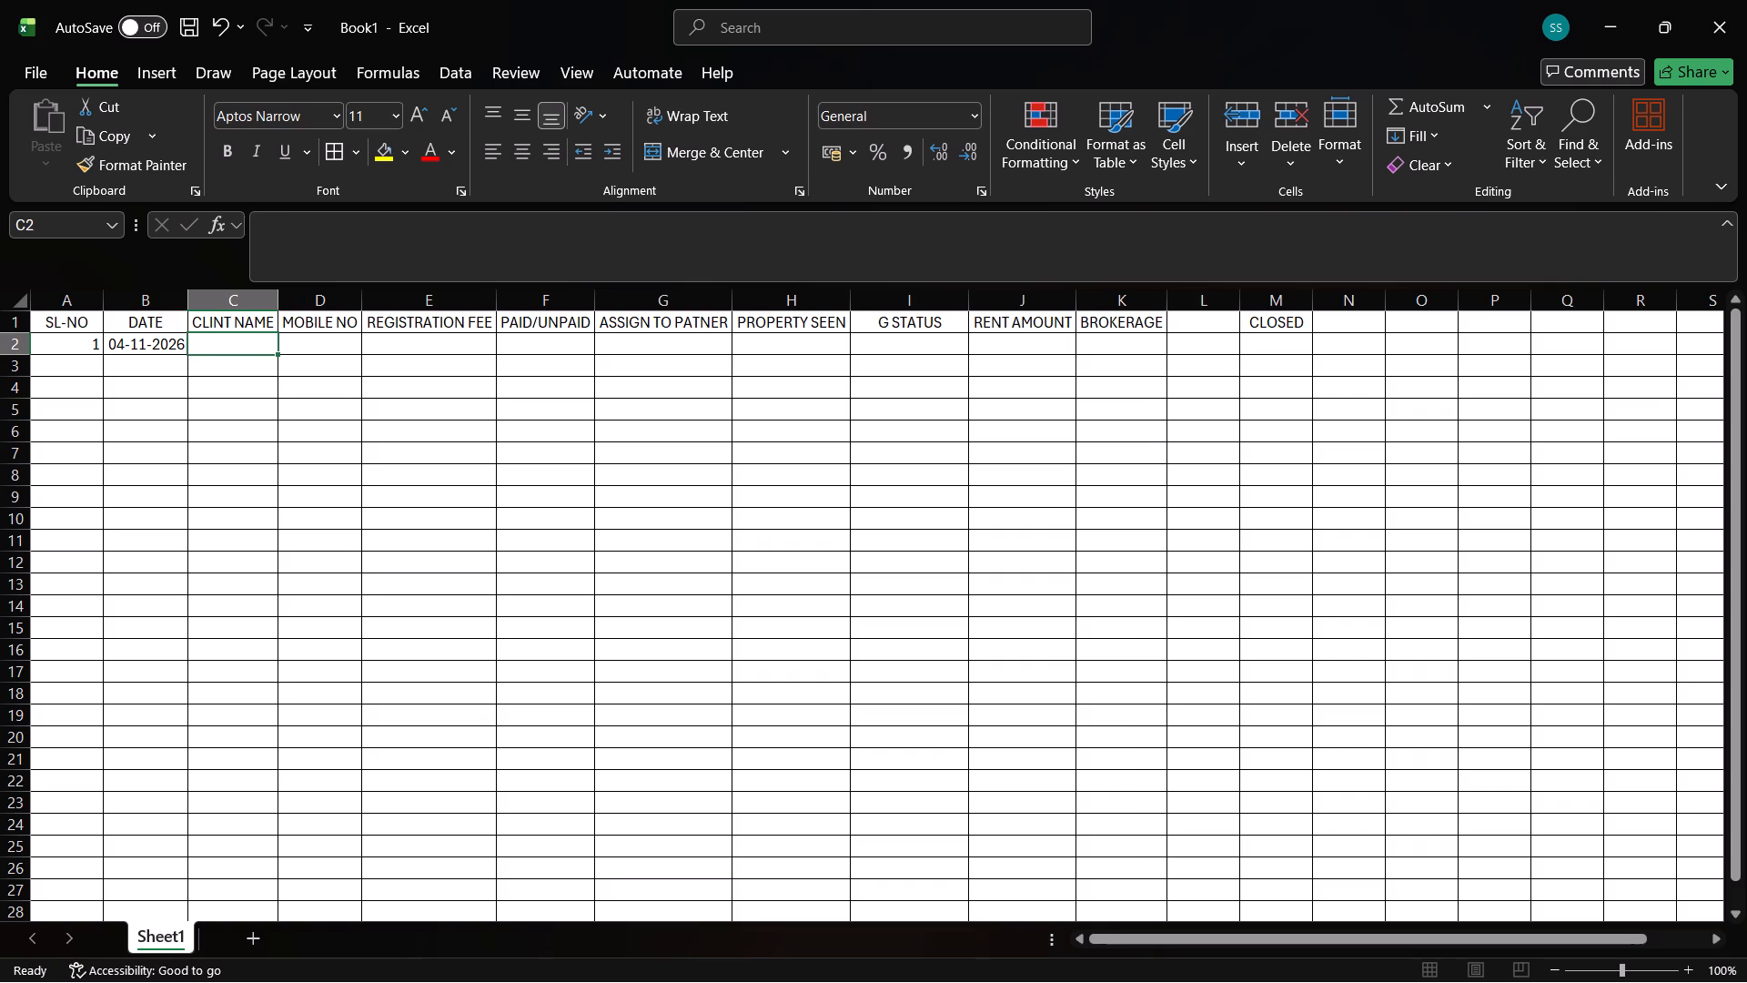
Center-align the whole SL-NO column horizontally.
left_click(86, 337)
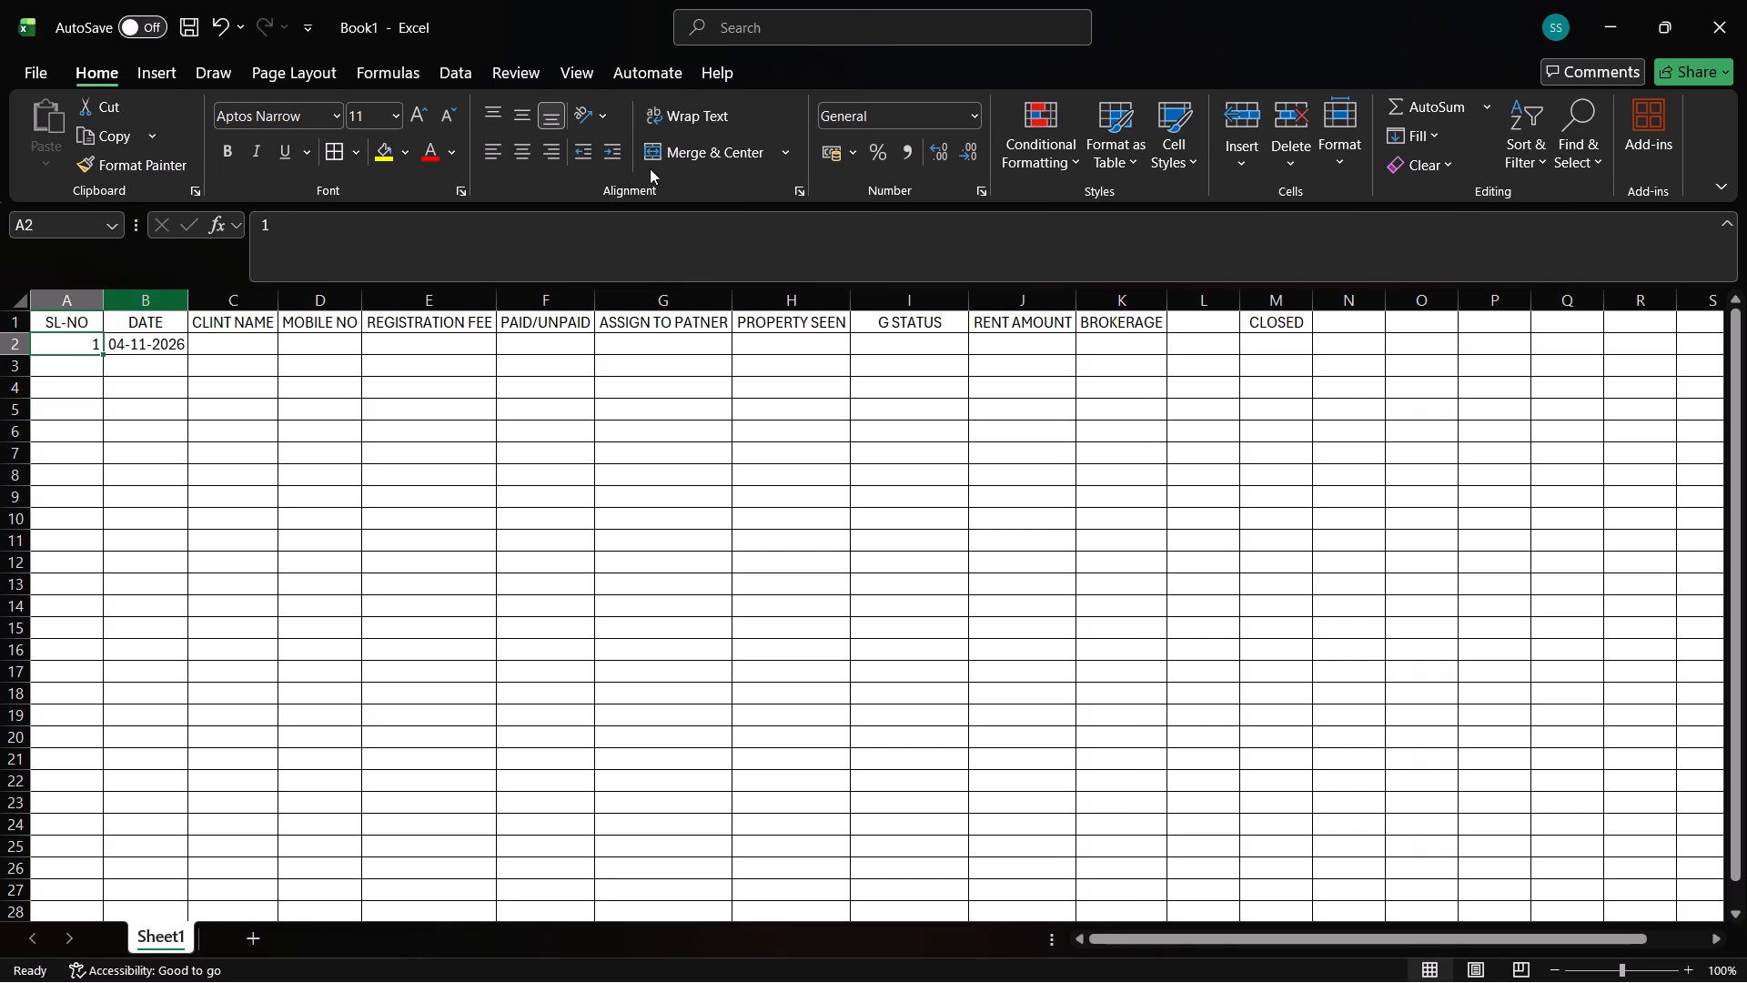
left_click(518, 160)
left_click(71, 299)
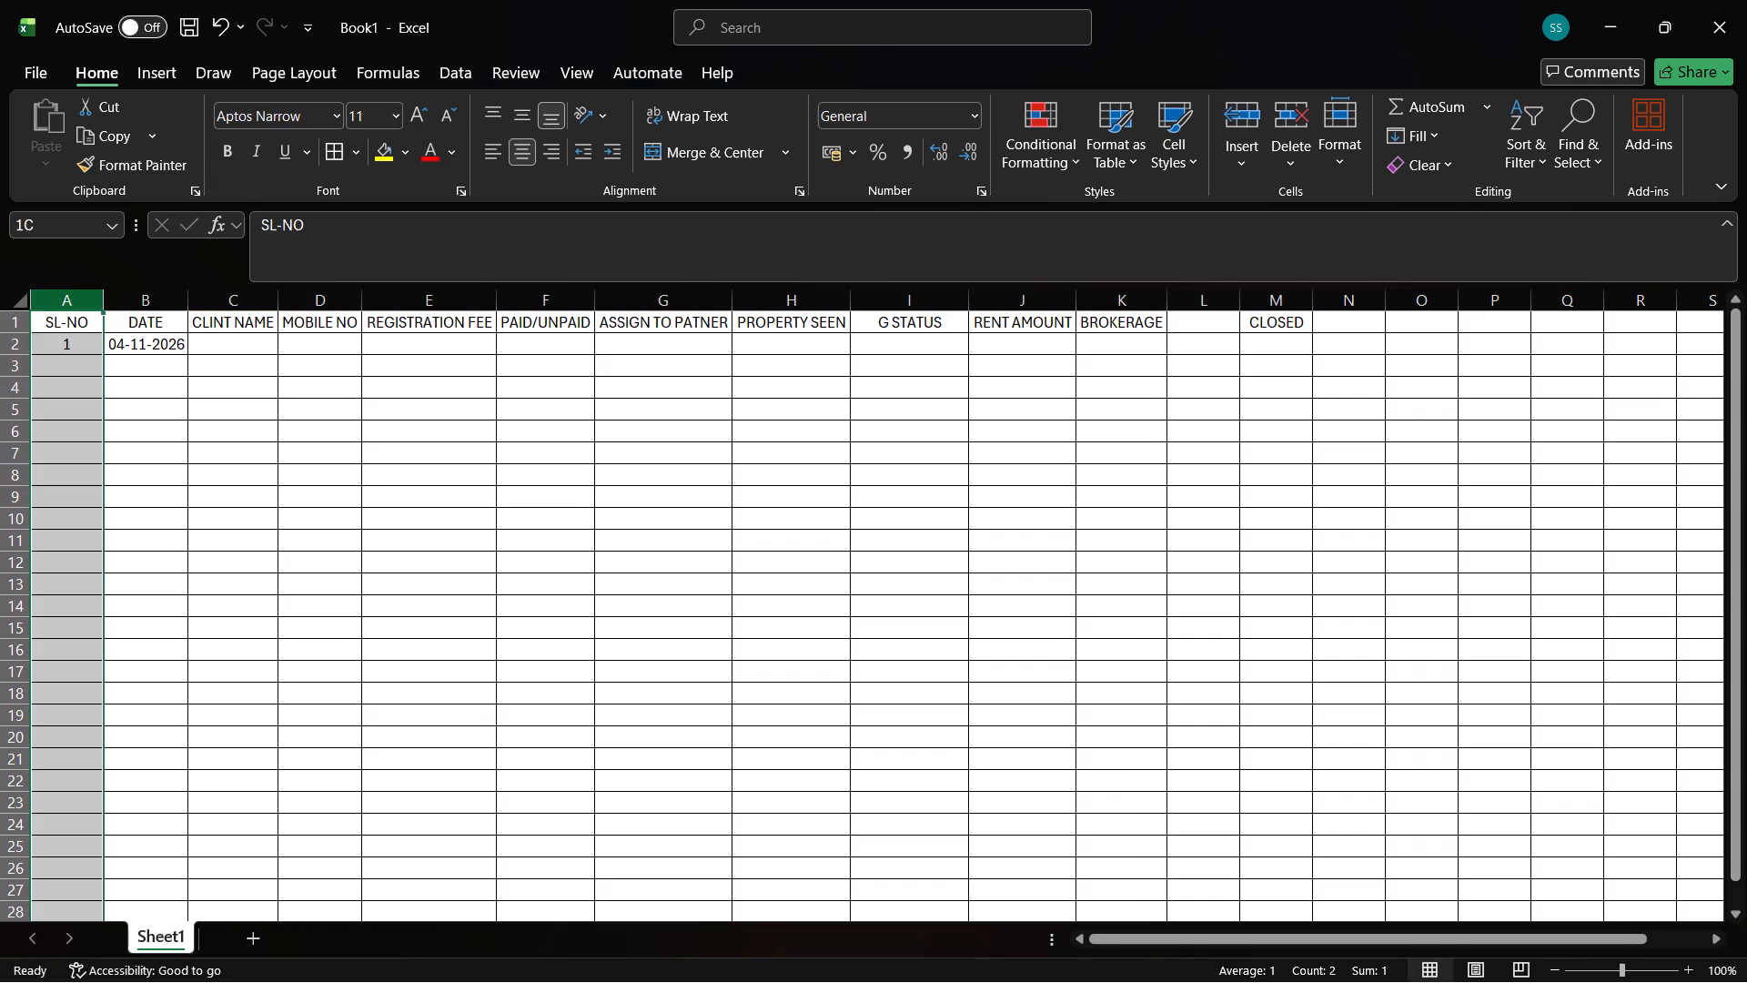
left_click(518, 148)
left_click(518, 148)
Center-align the whole DATE column horizontally.
left_click(158, 307)
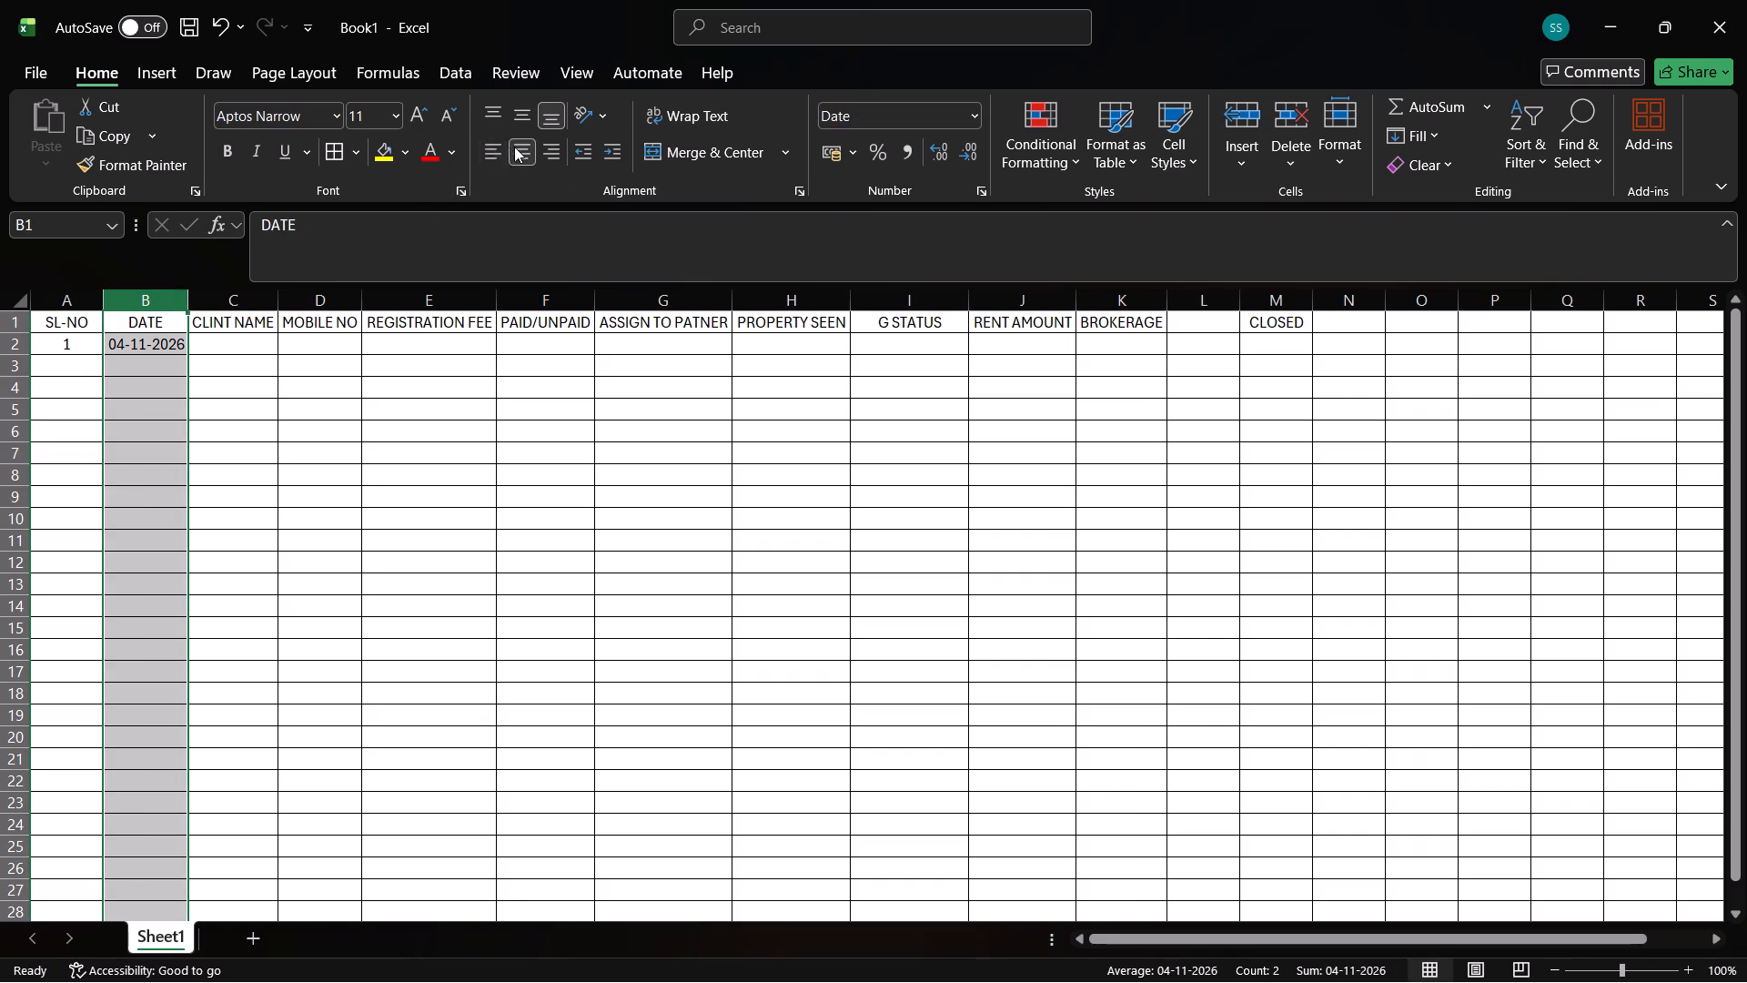
left_click(520, 146)
left_click(520, 146)
left_click(522, 146)
left_click(522, 146)
left_click(522, 181)
Enter the client name ROBERTs in C2 under CLINT NAME.
left_click(252, 415)
left_click(249, 348)
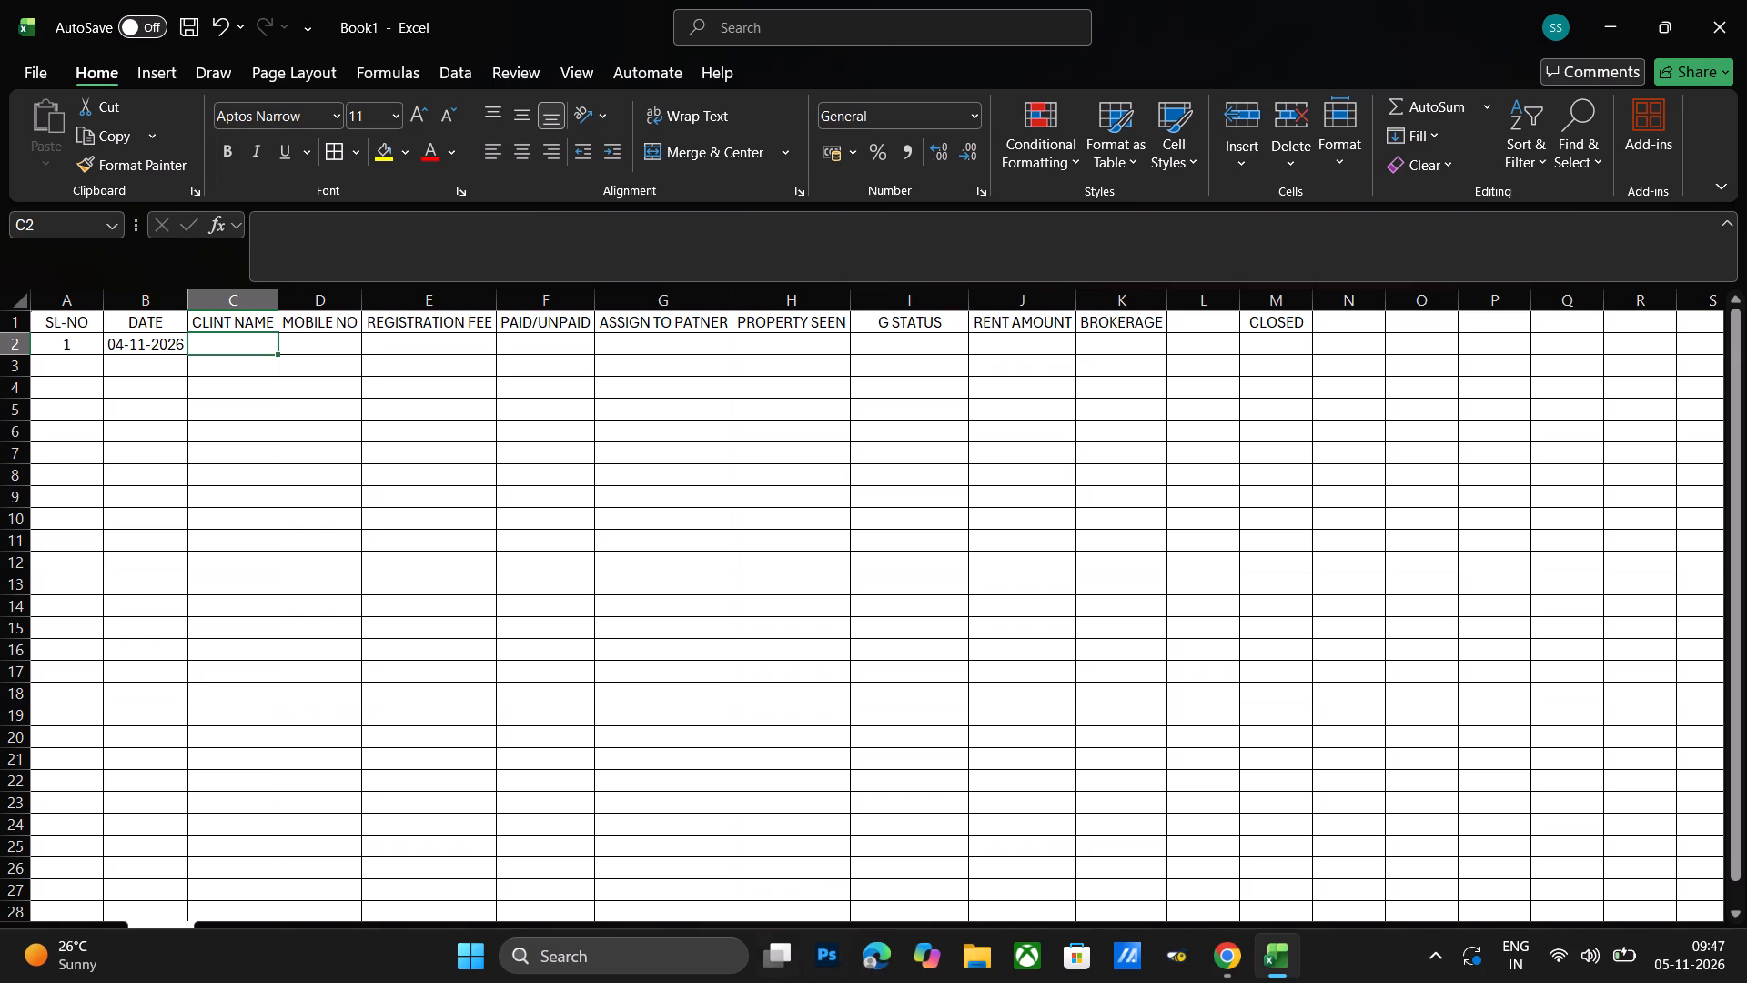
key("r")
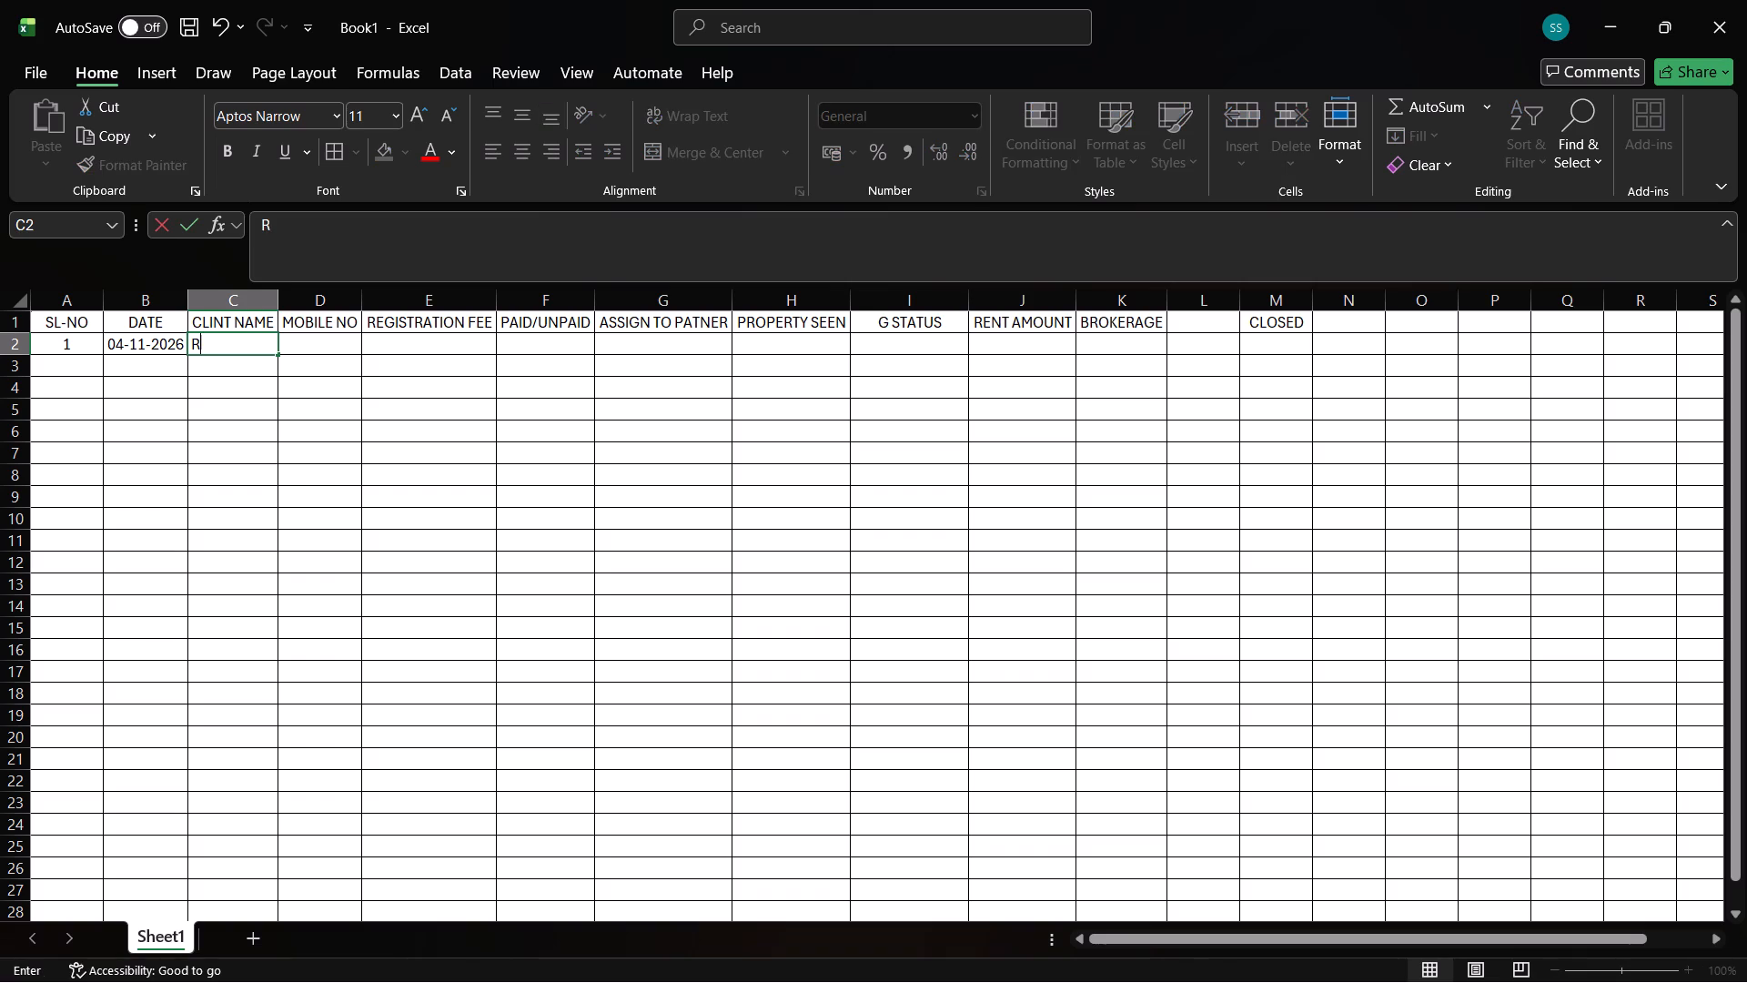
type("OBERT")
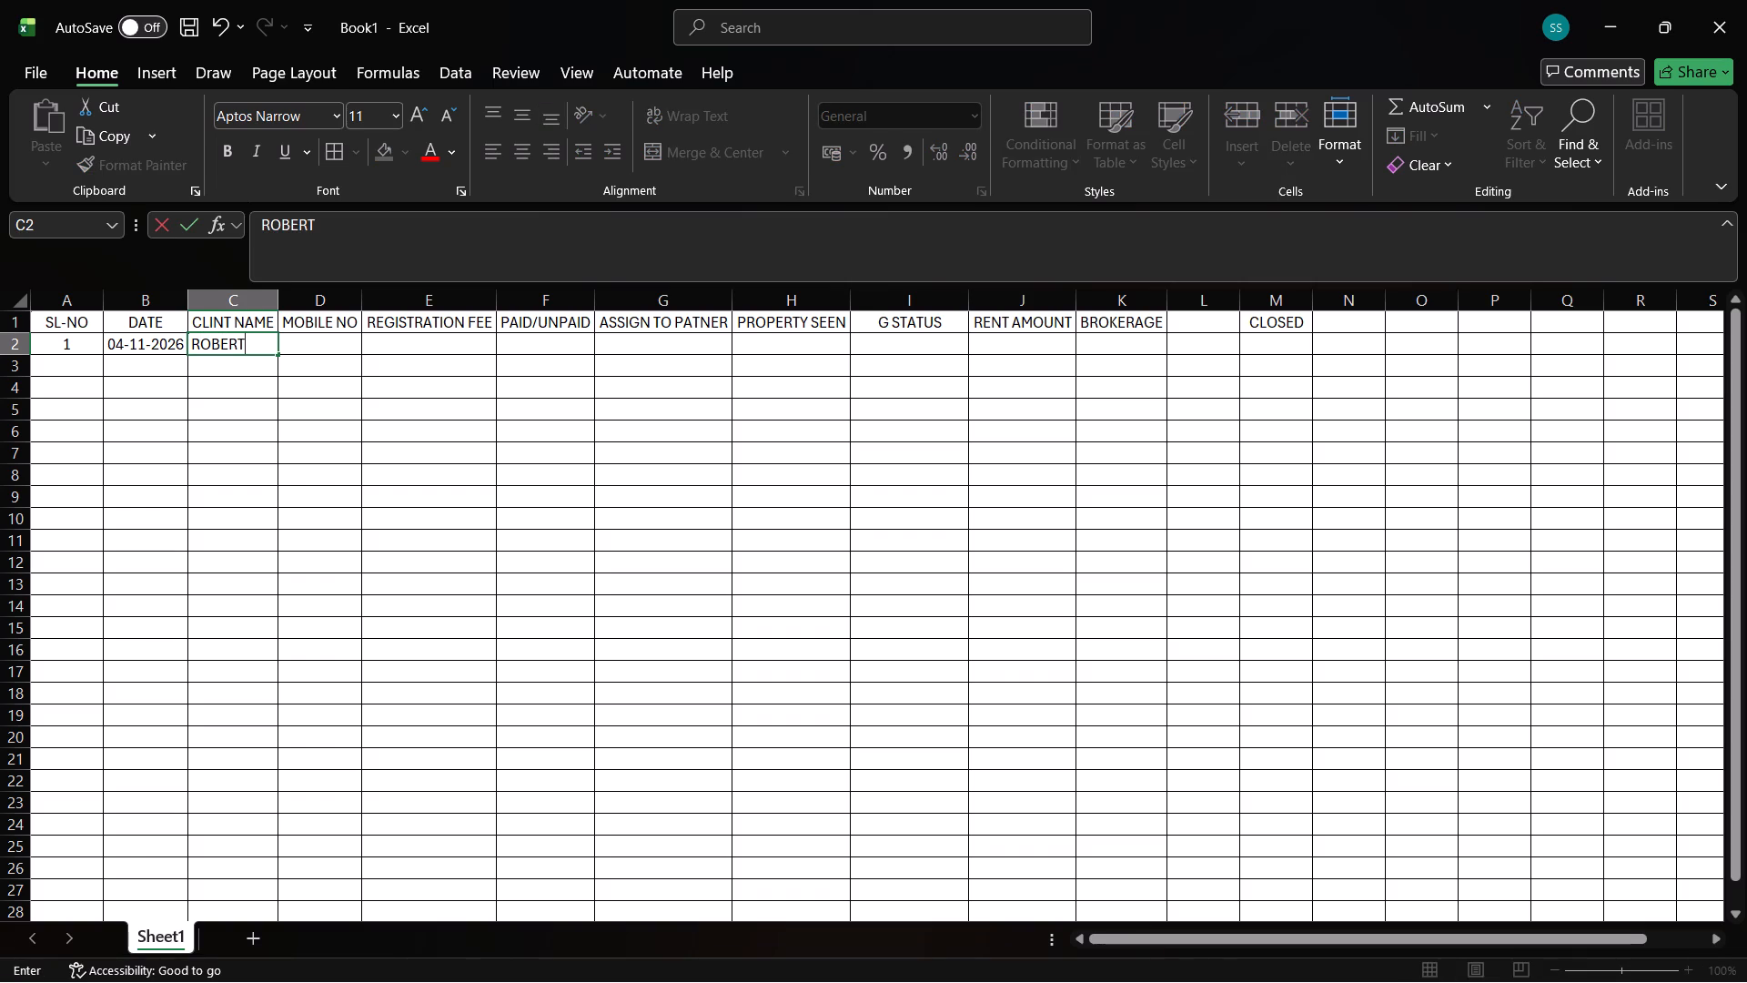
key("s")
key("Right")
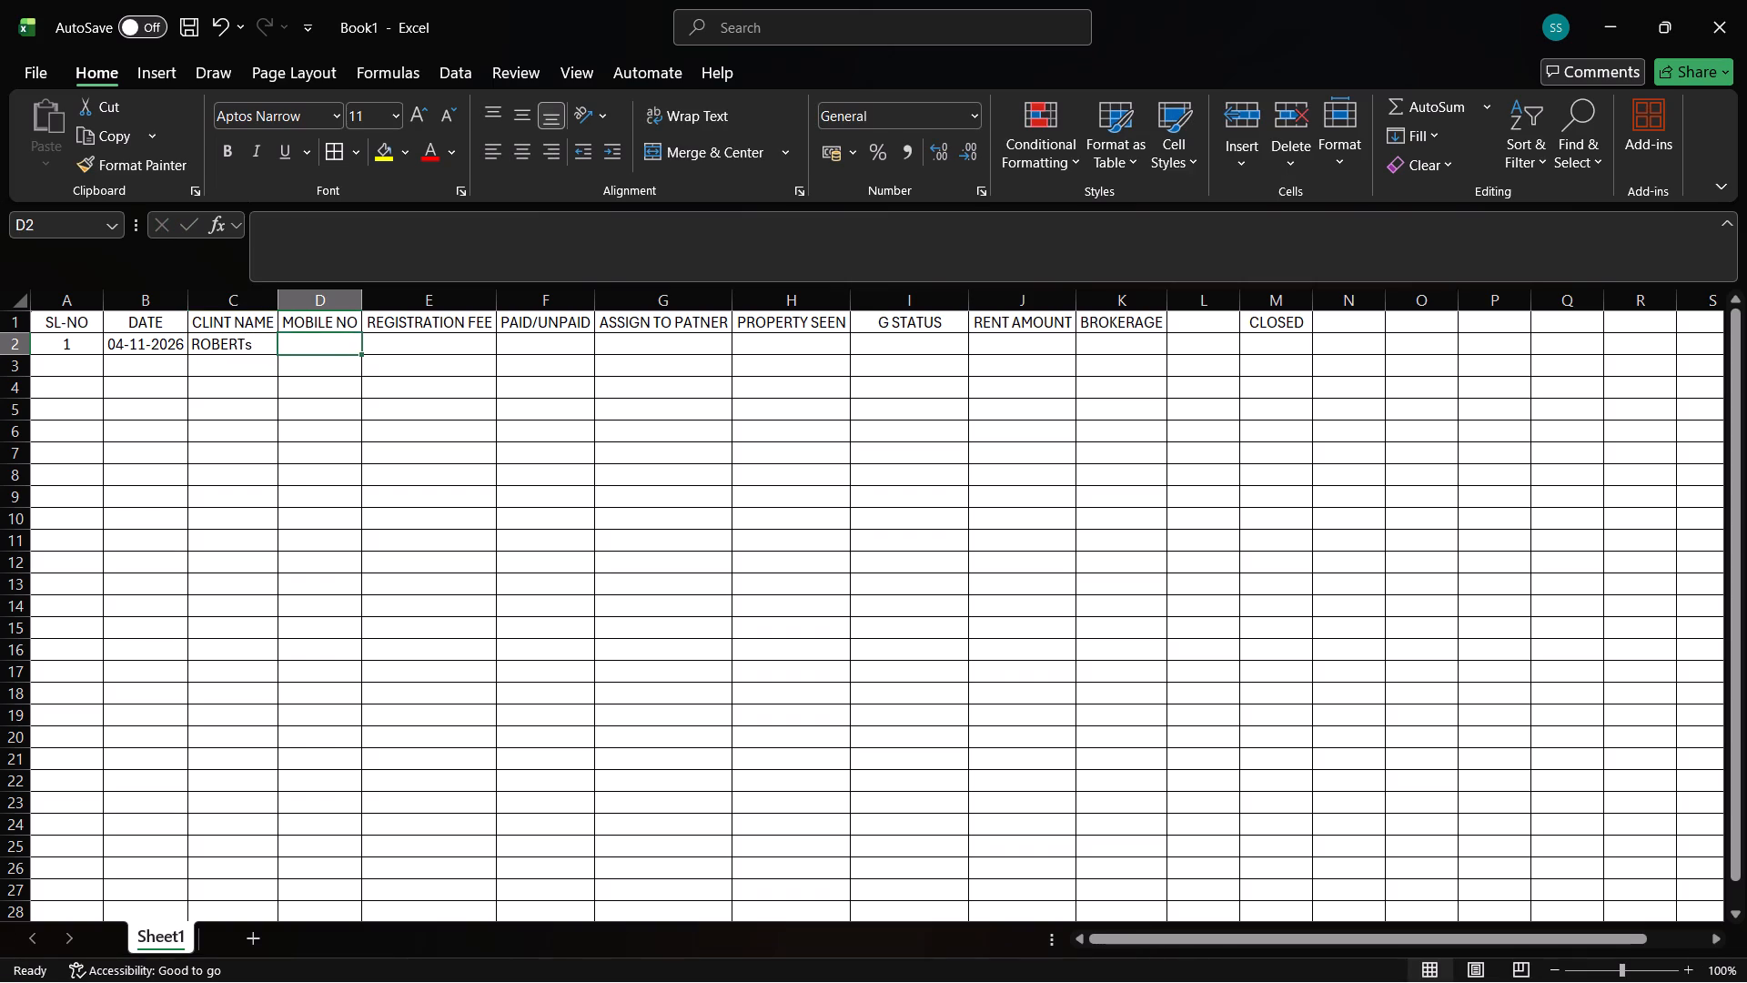
Enter the client's mobile number in D2 under MOBILE NO.
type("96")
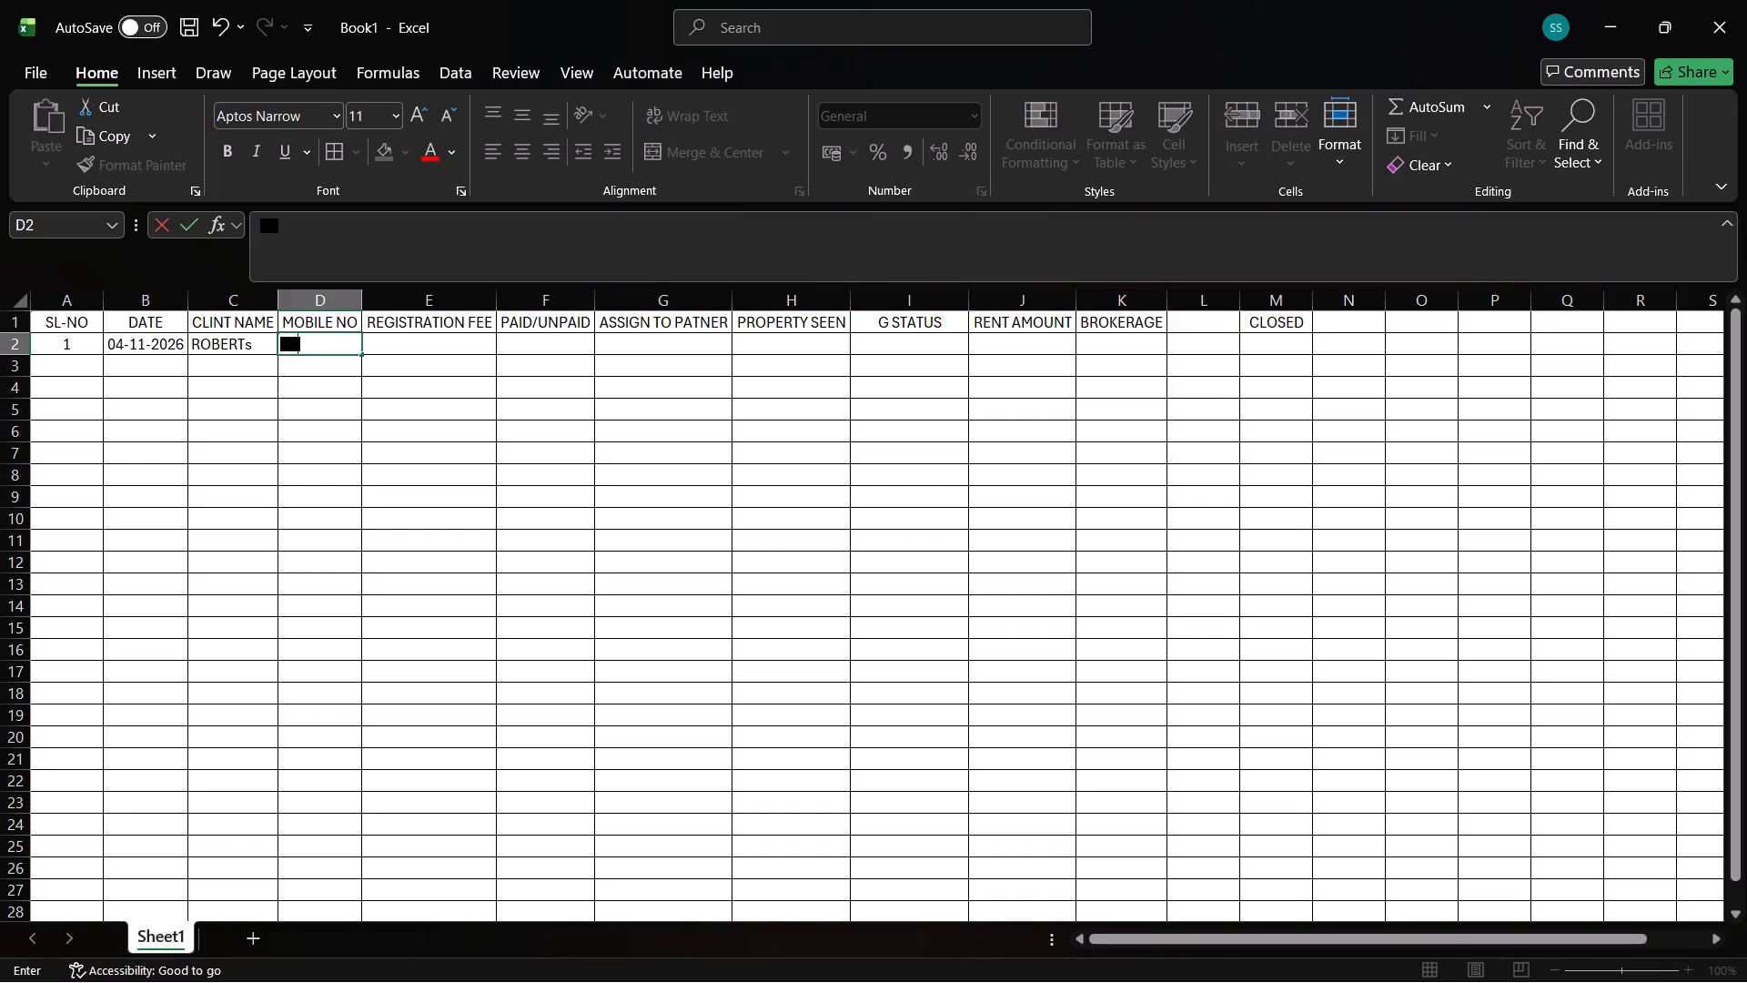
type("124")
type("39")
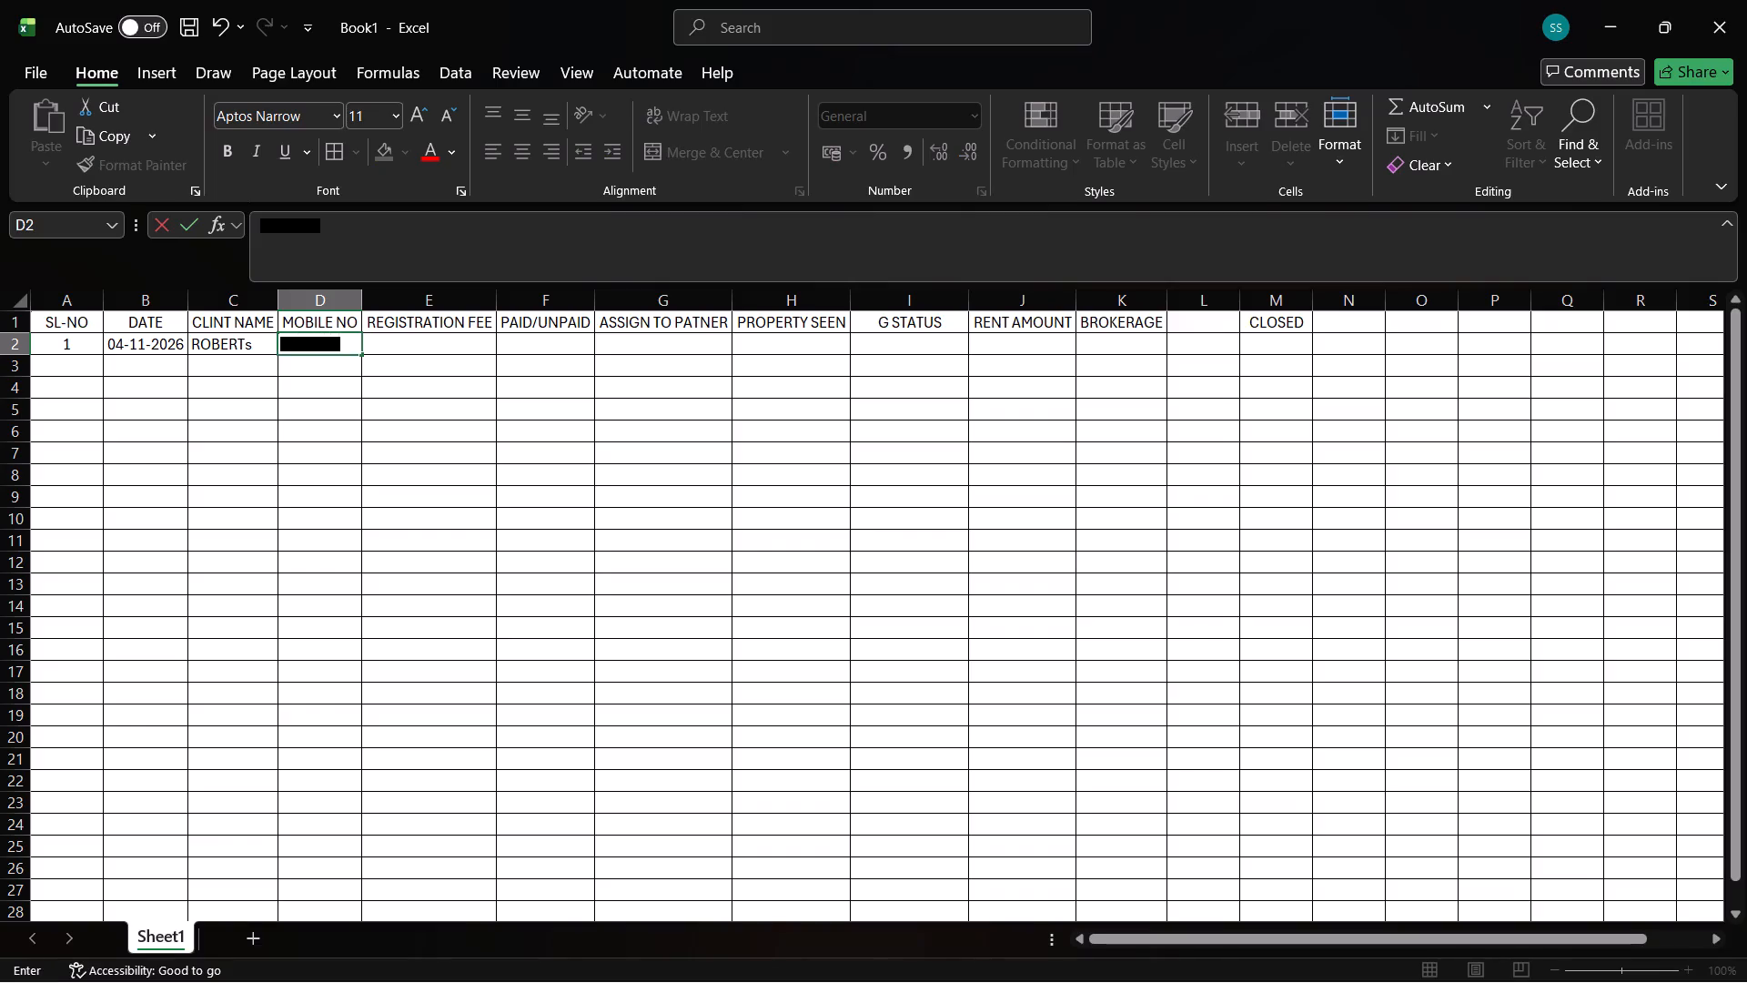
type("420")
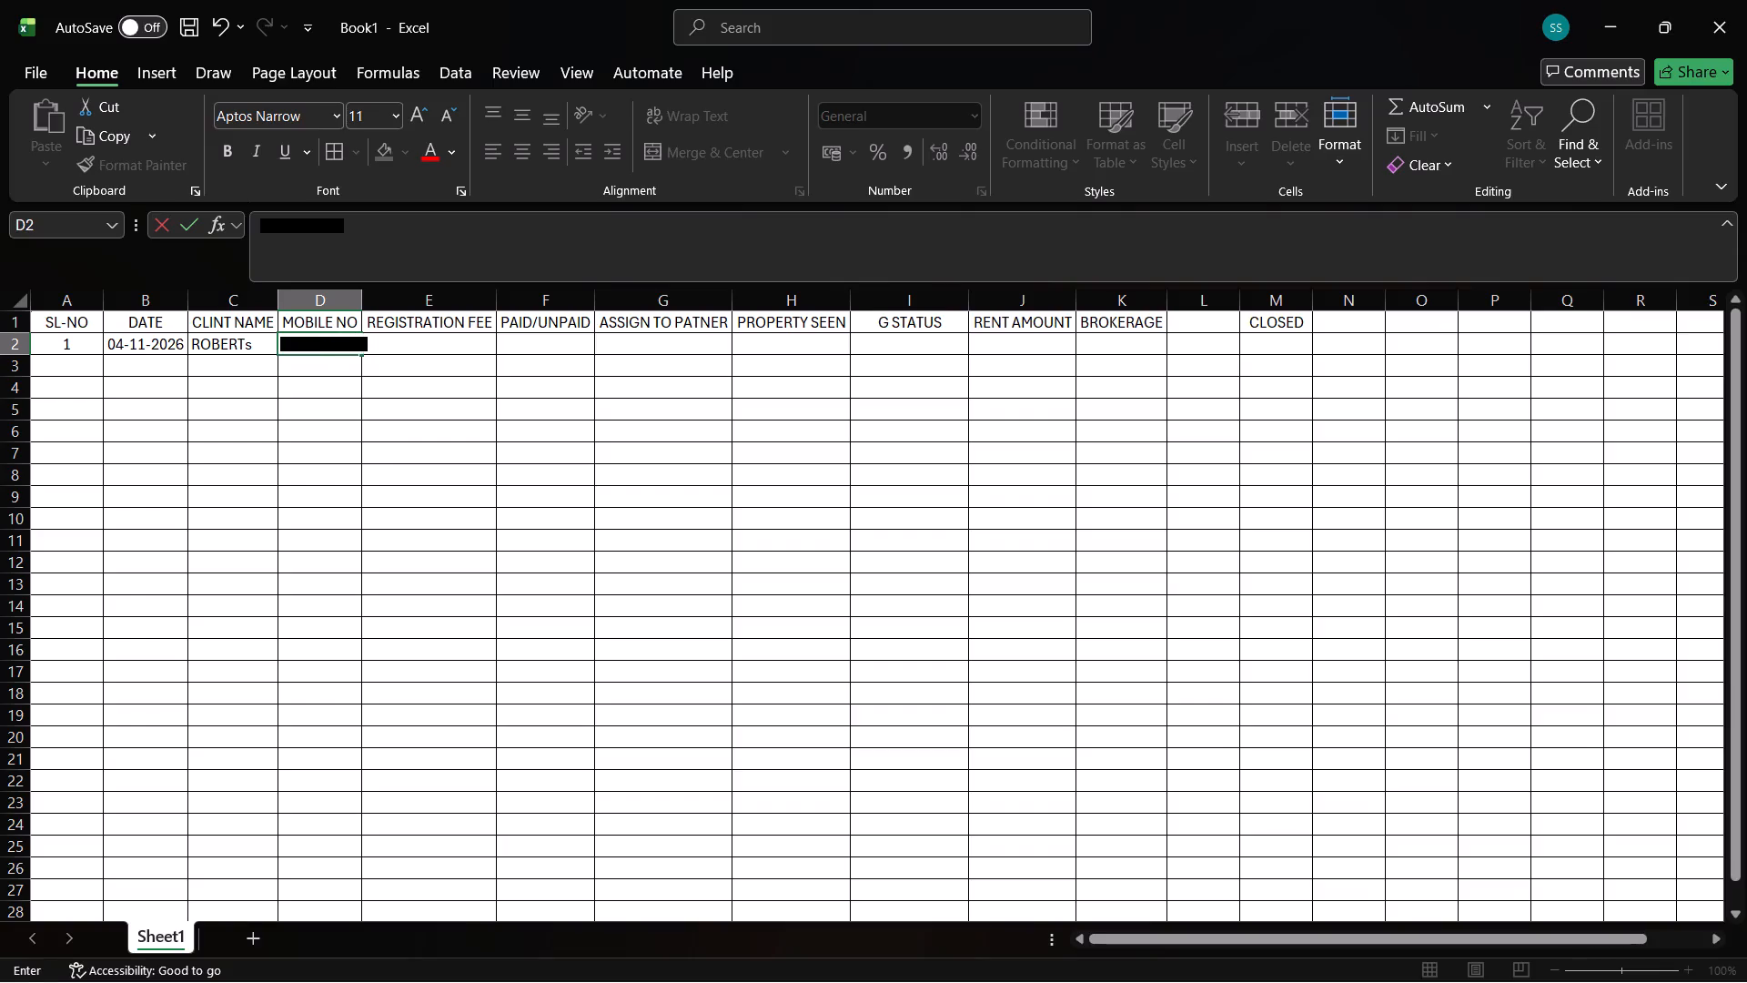
left_click(431, 345)
left_click(472, 329)
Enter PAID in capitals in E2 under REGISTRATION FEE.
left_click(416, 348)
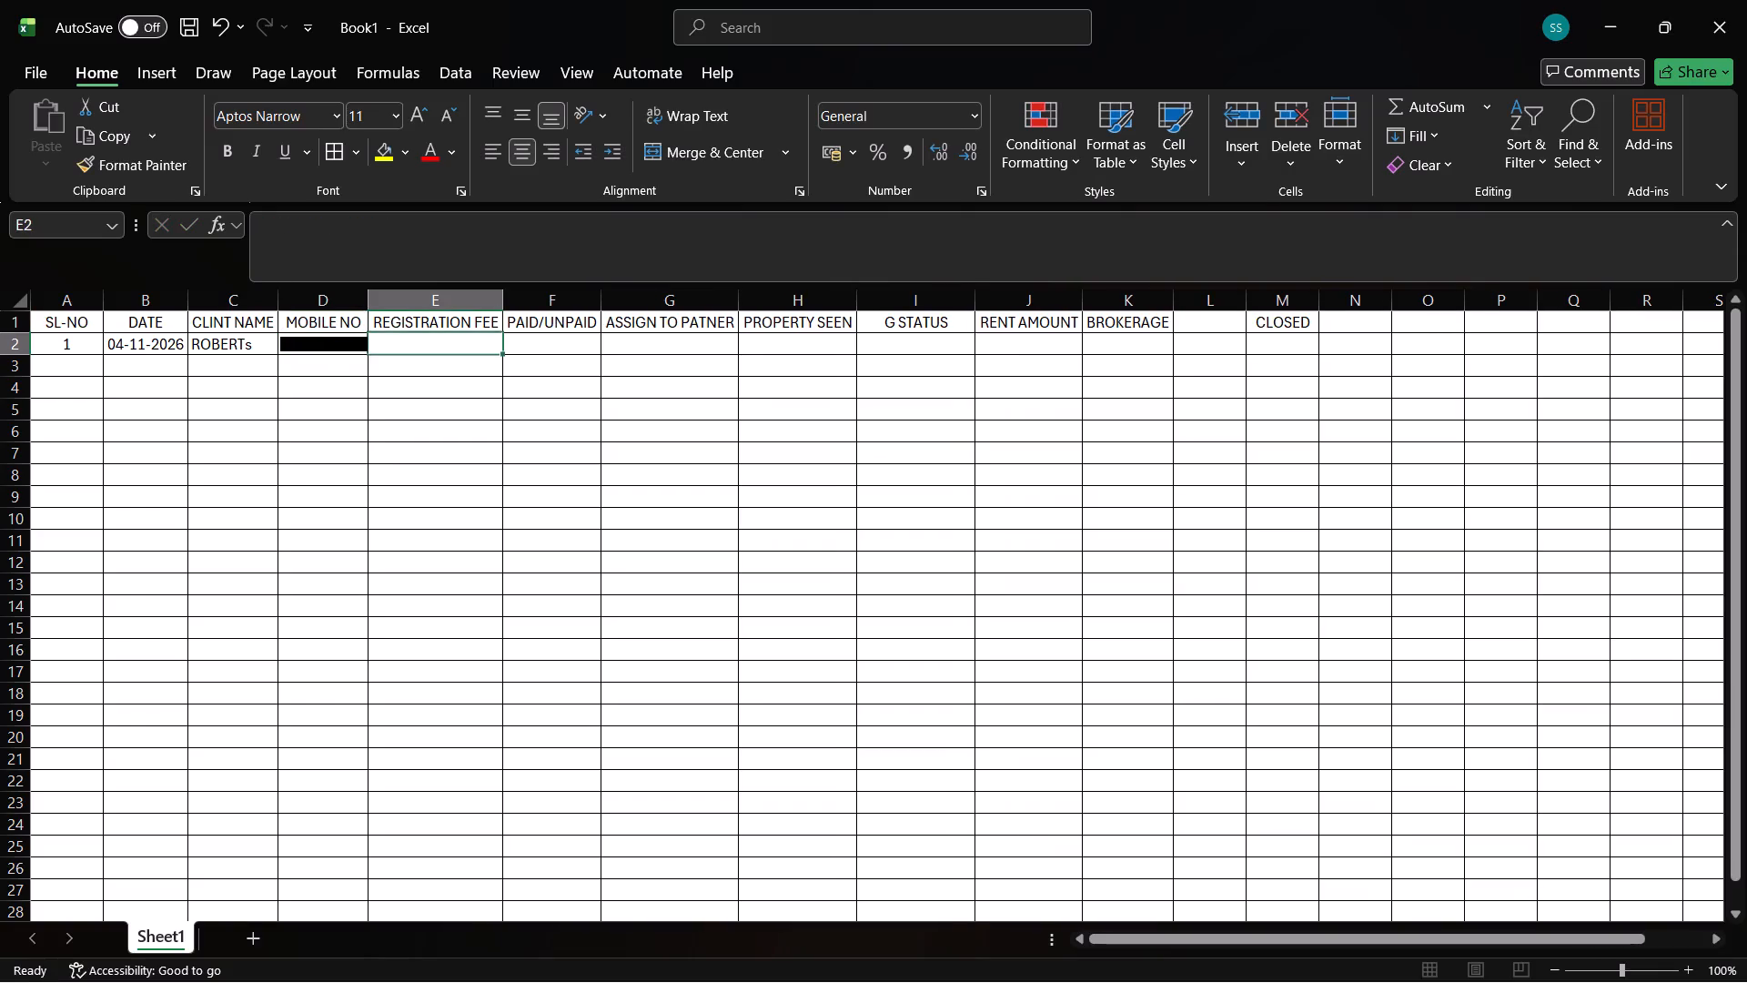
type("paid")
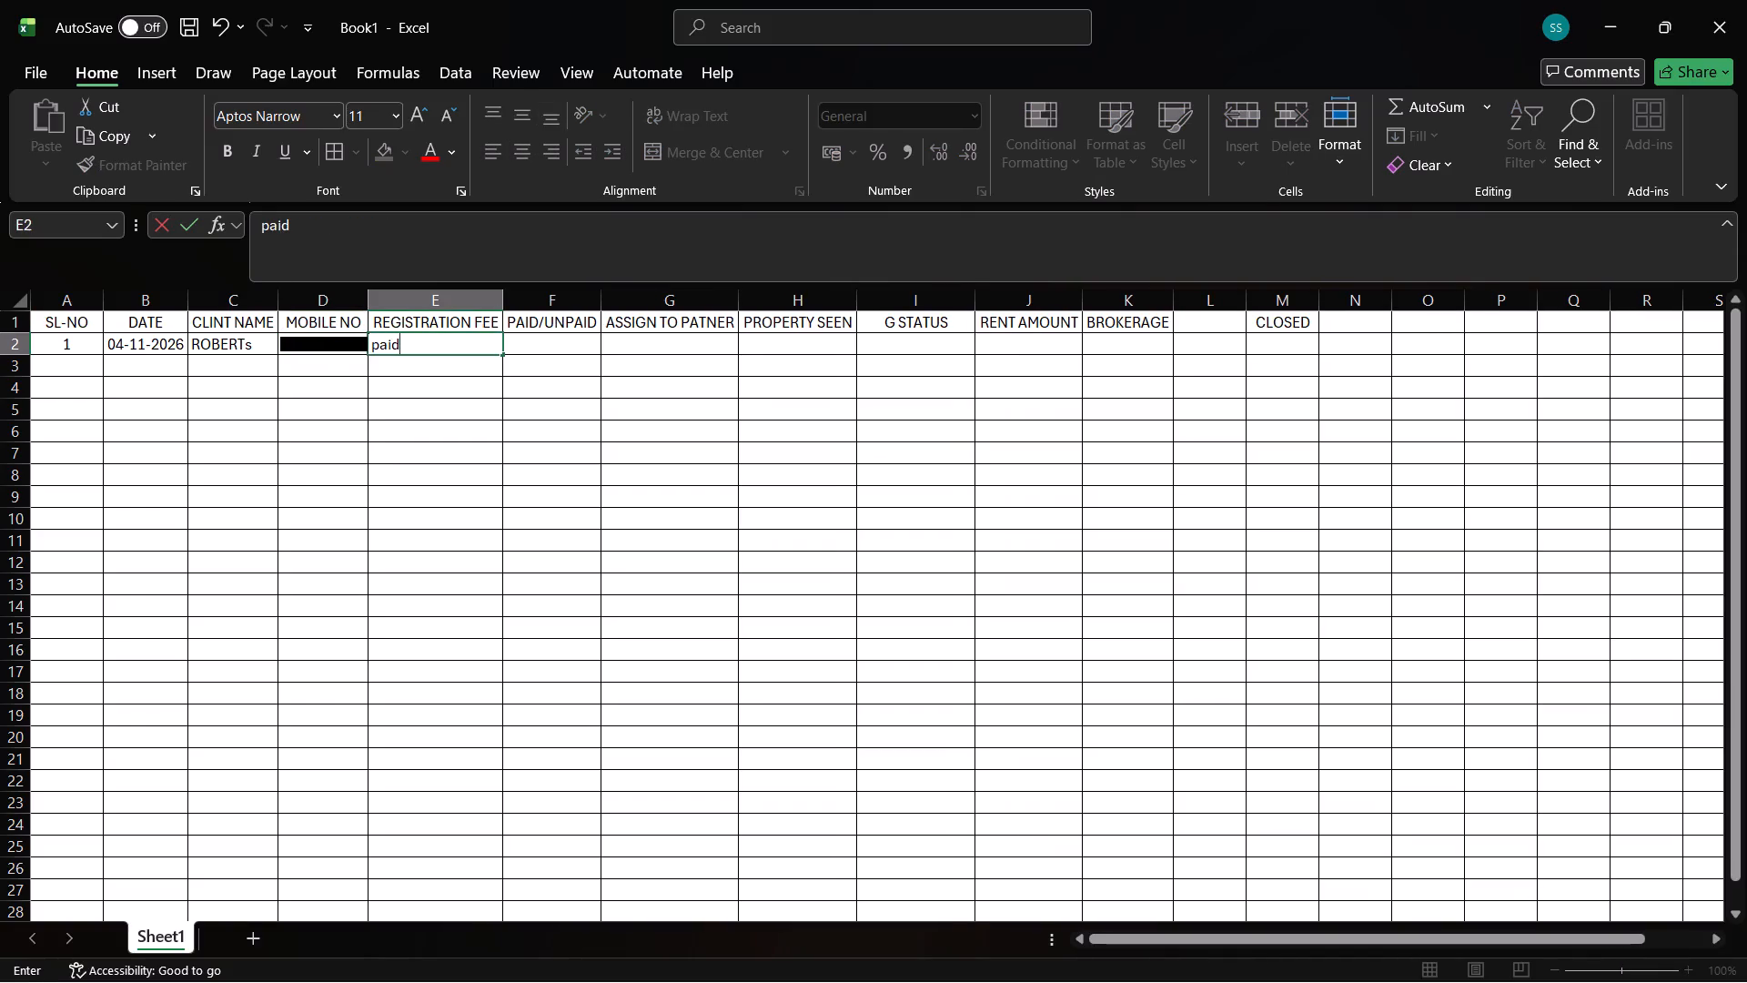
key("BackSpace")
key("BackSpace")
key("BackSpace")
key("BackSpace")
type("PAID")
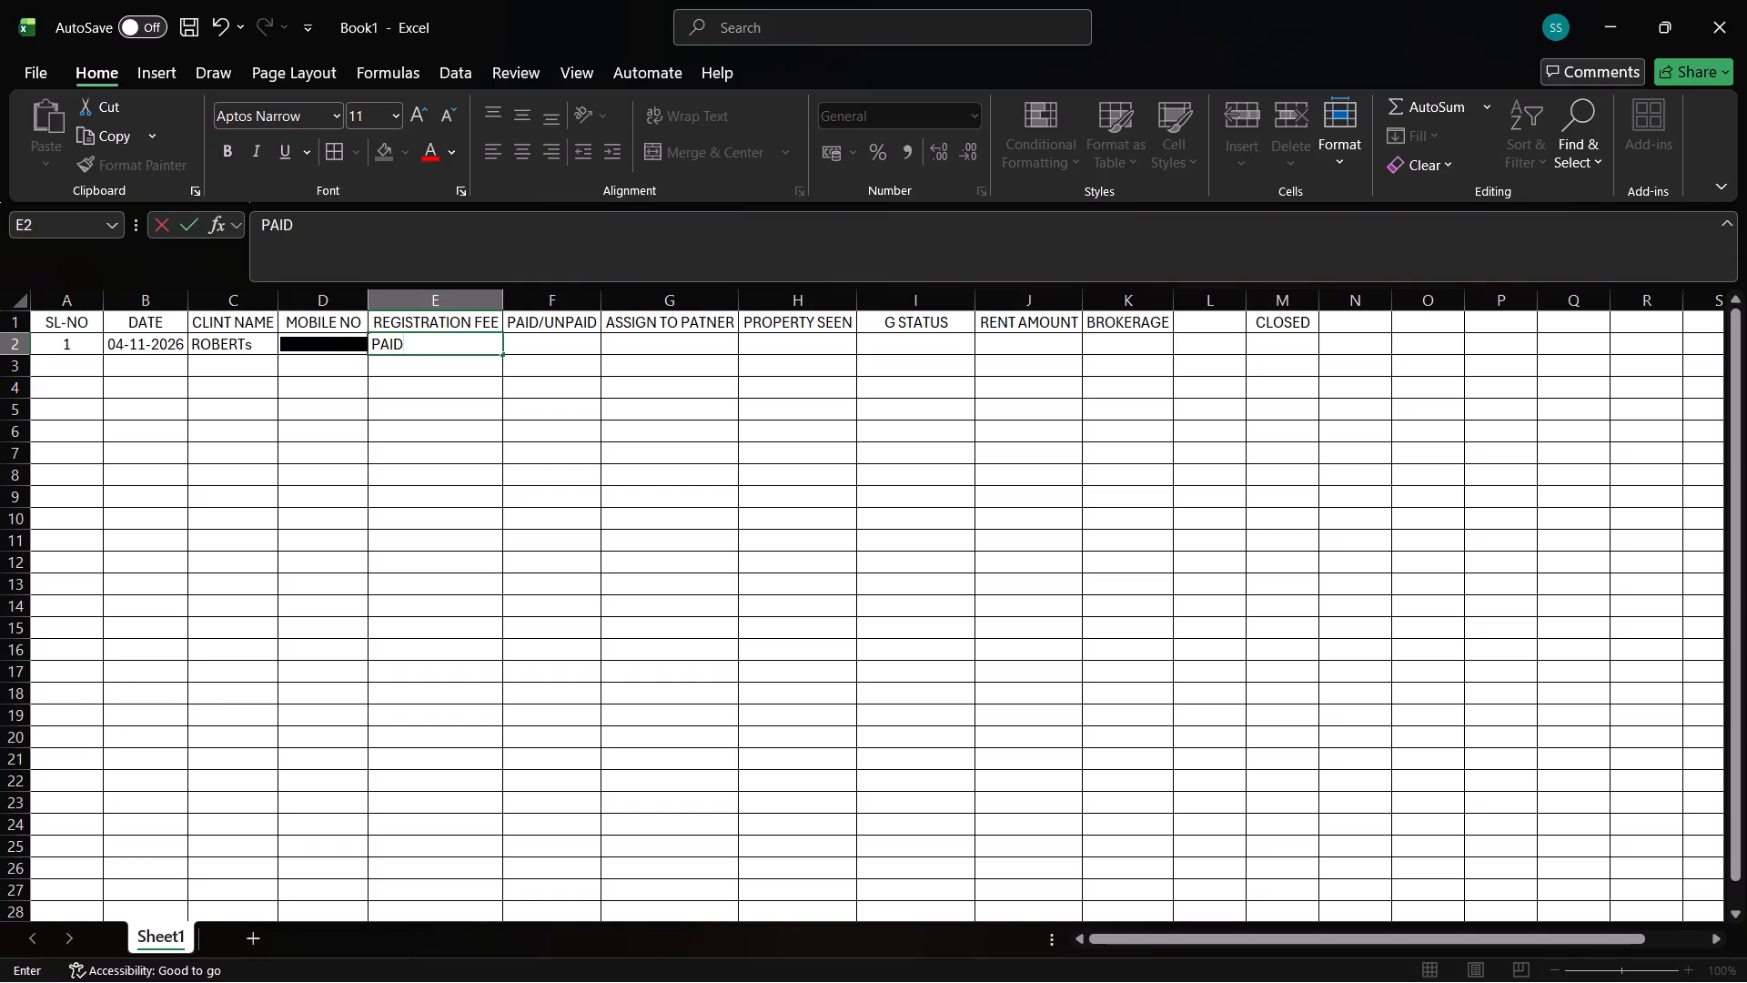
Center-align all cells of the sheet horizontally.
left_click(25, 301)
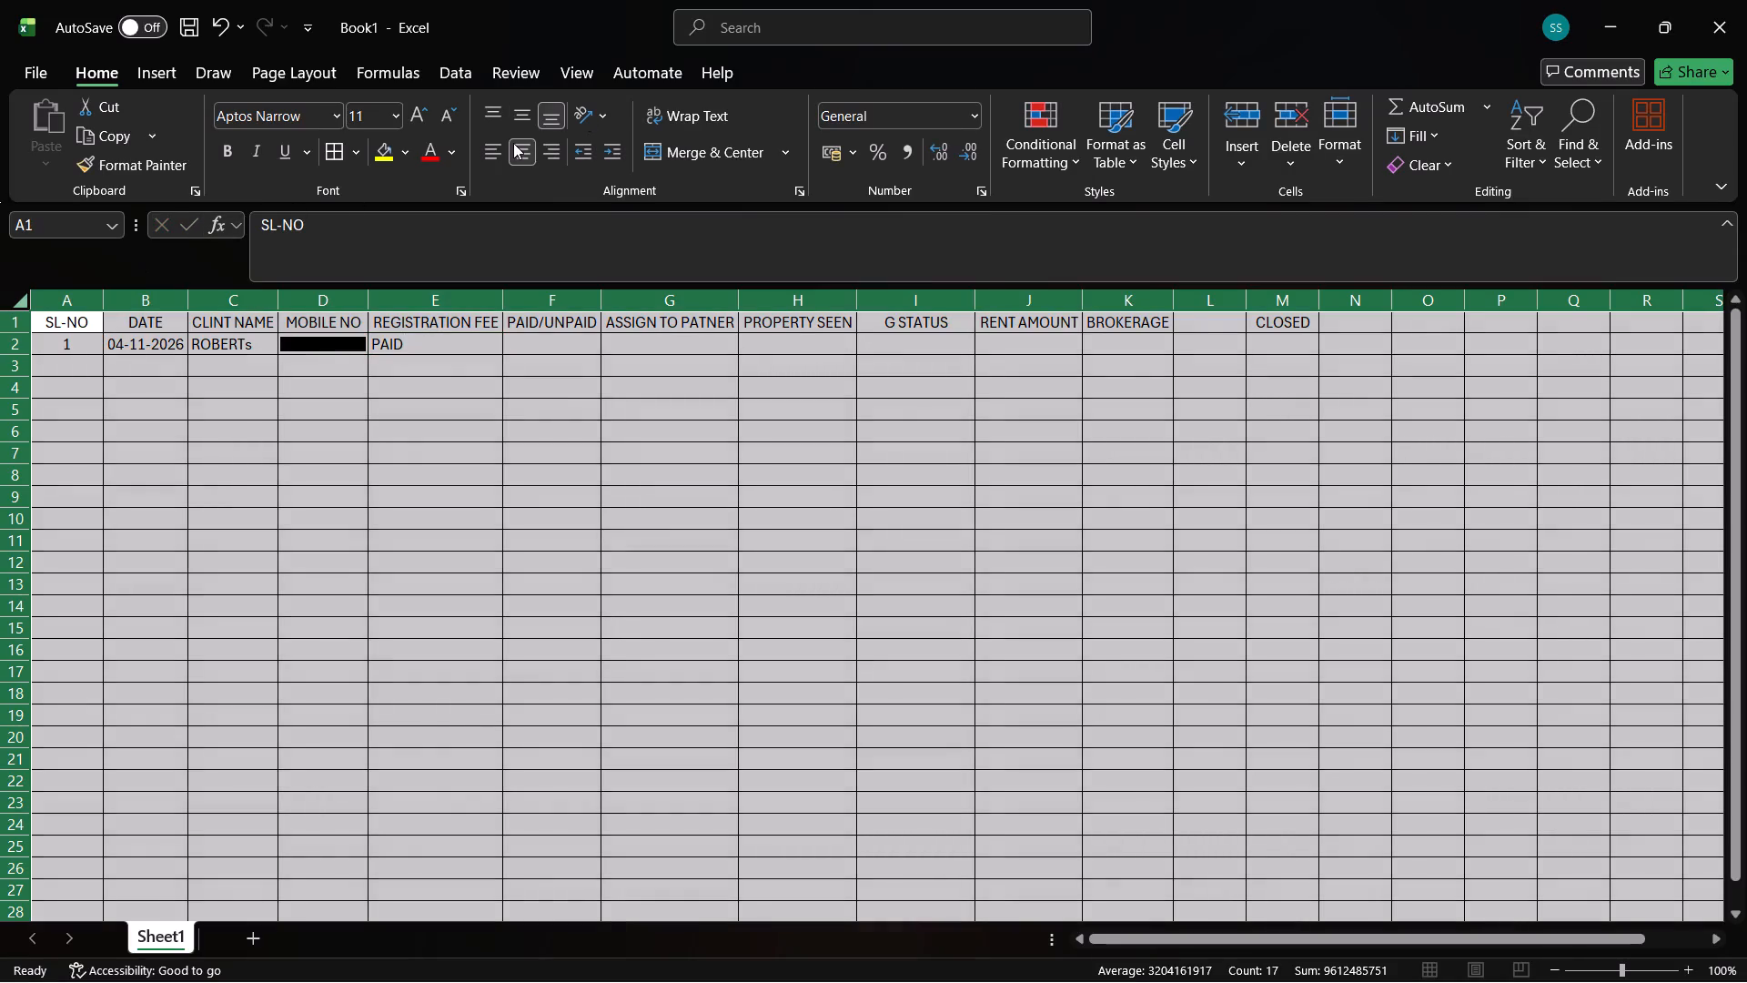
left_click(513, 143)
left_click(516, 145)
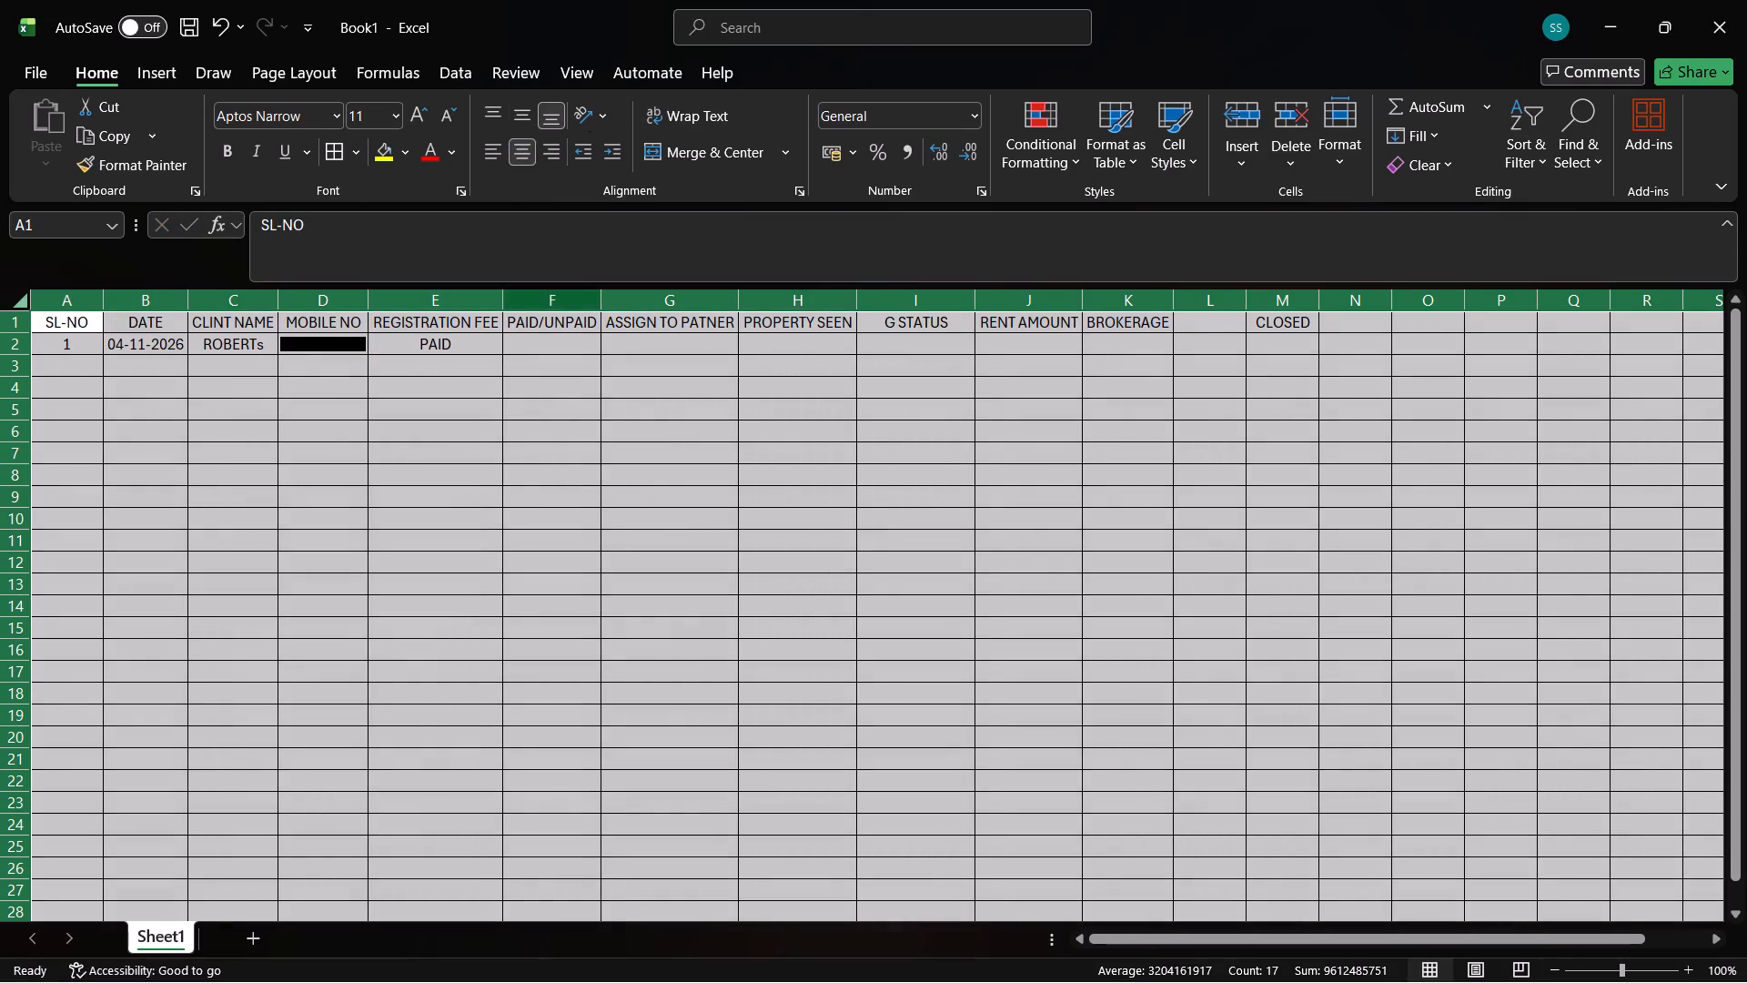
left_click(531, 384)
left_click(540, 344)
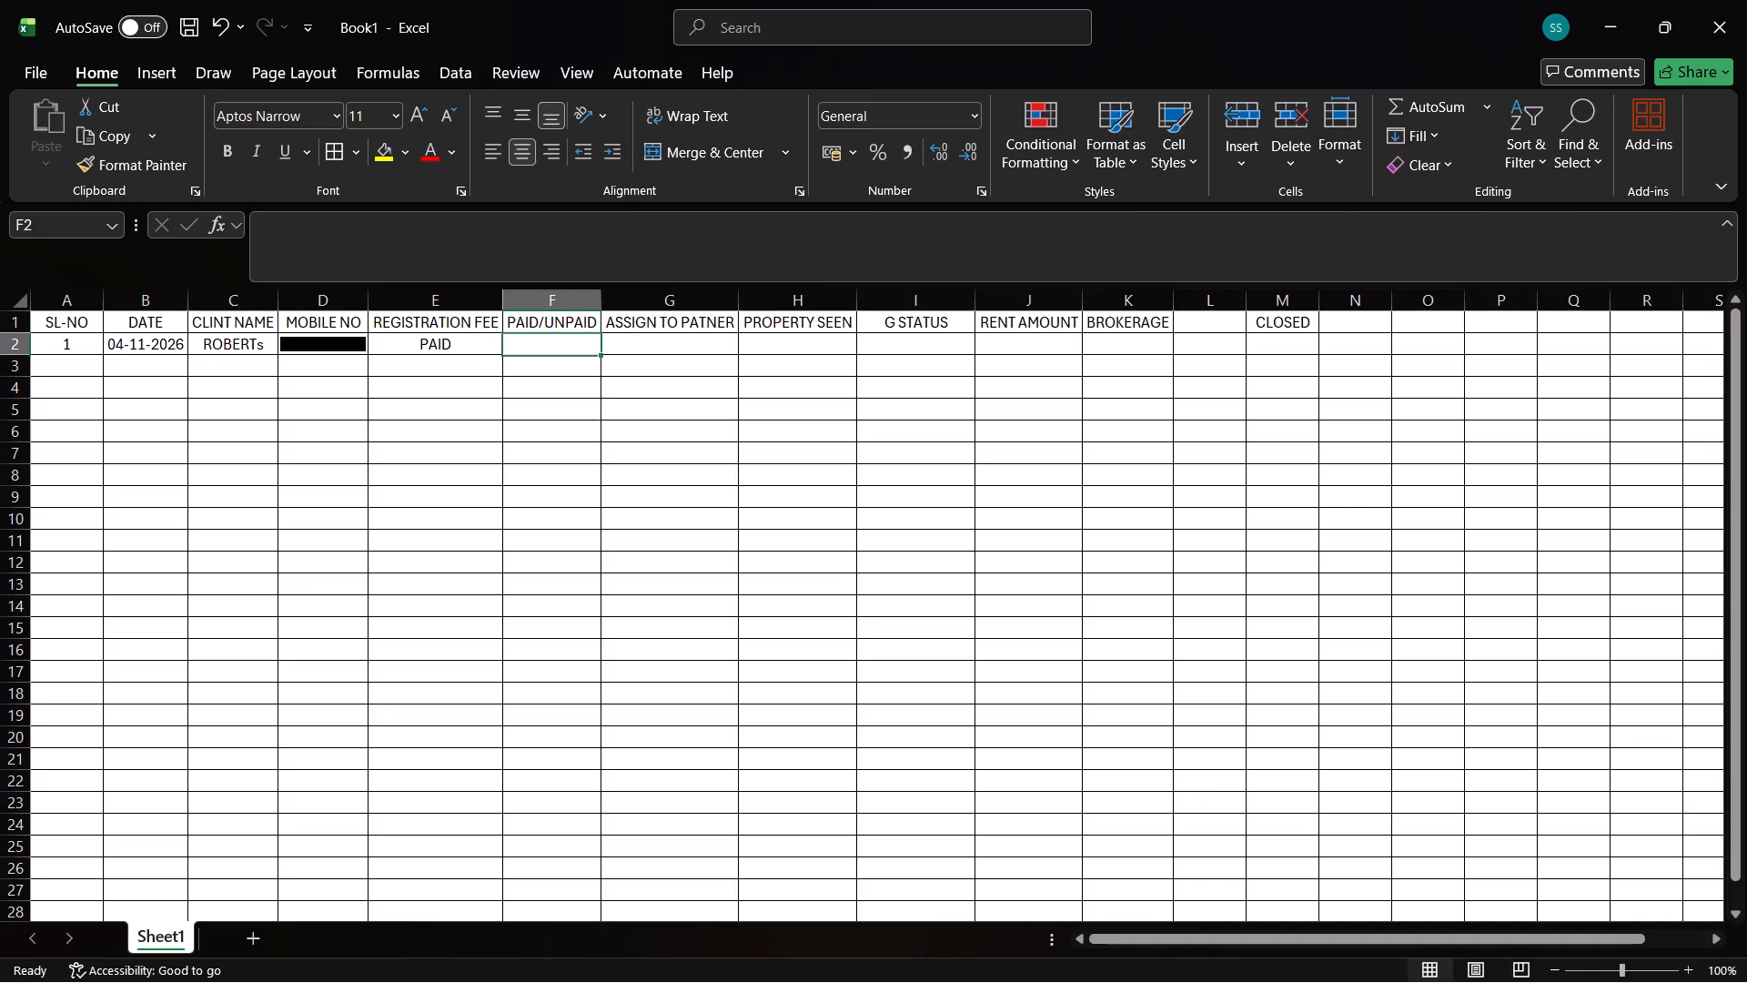
Replace the entry in E2 under REGISTRATION FEE with 500.
left_click(459, 350)
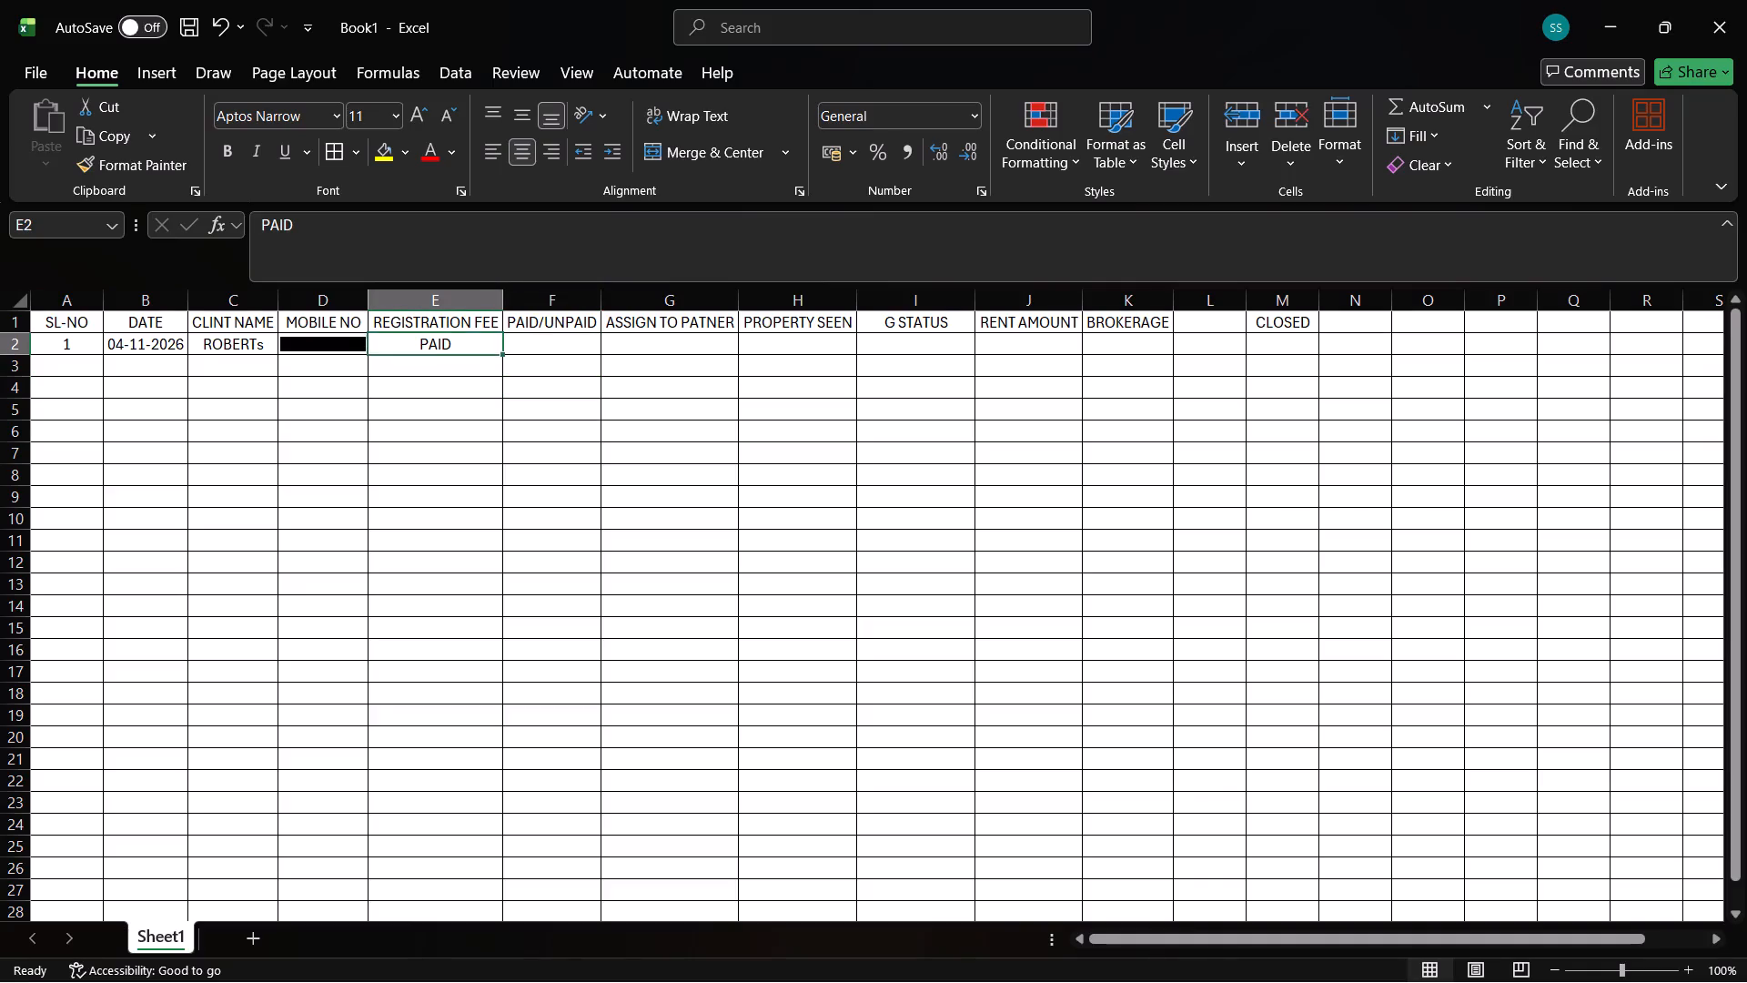
key("BackSpace")
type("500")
left_click(556, 347)
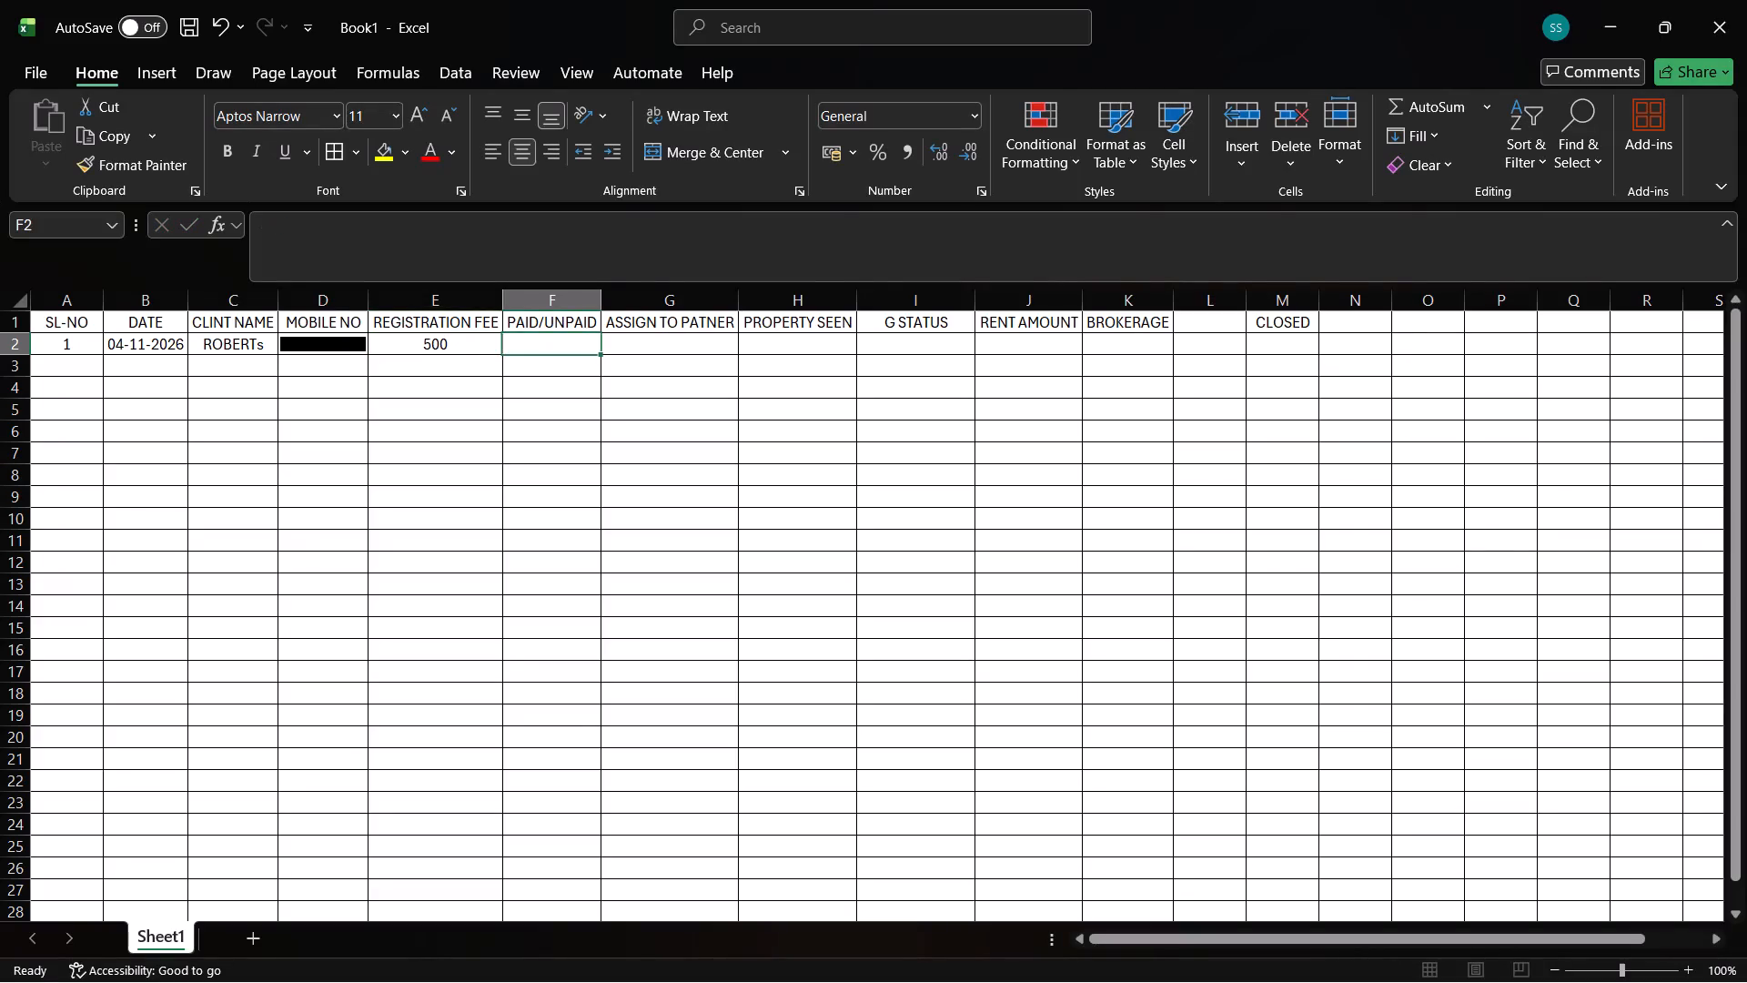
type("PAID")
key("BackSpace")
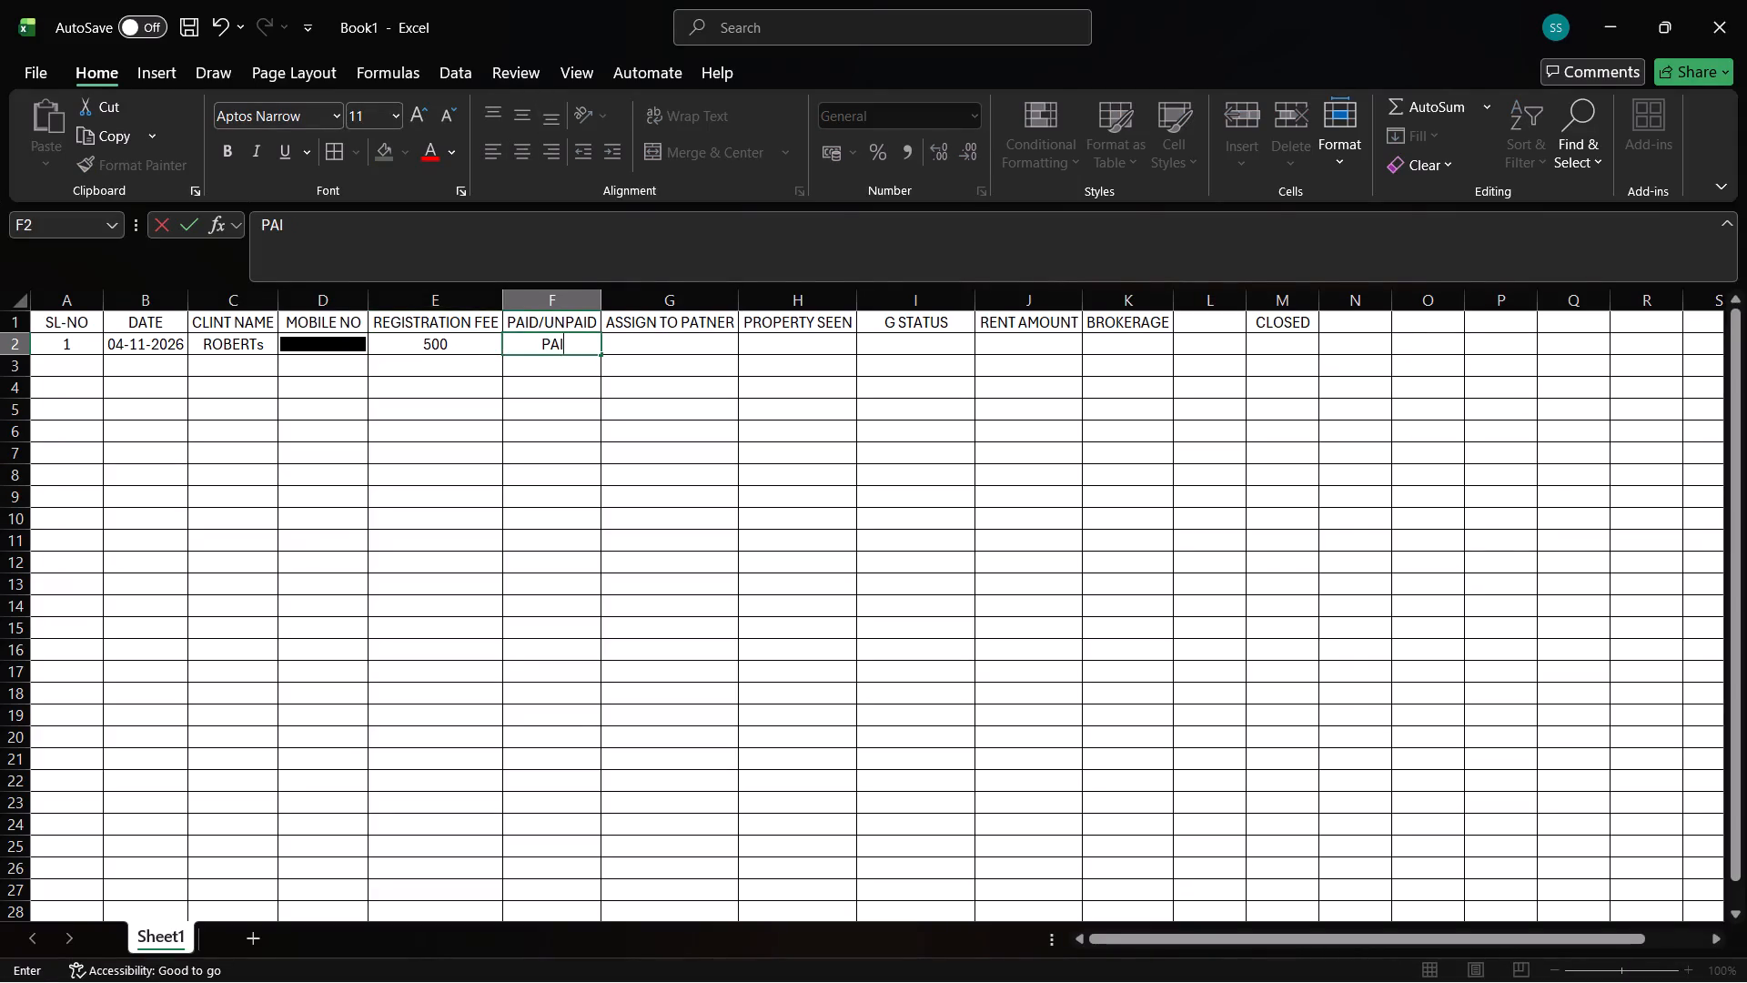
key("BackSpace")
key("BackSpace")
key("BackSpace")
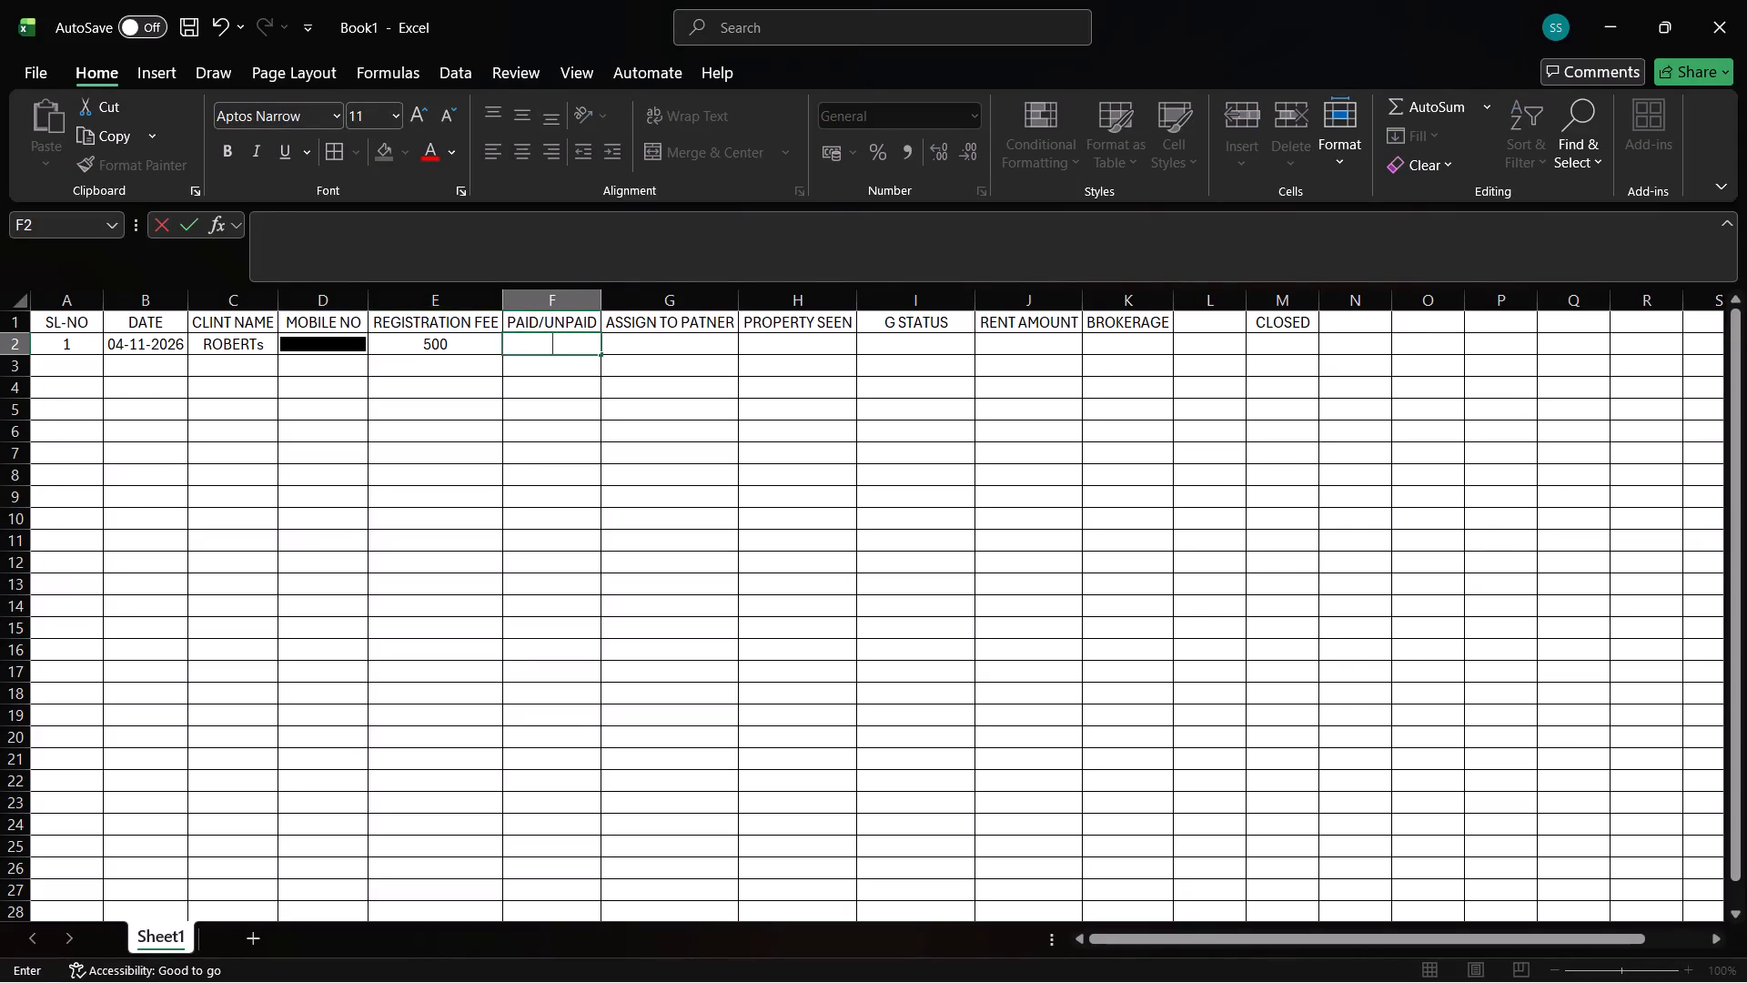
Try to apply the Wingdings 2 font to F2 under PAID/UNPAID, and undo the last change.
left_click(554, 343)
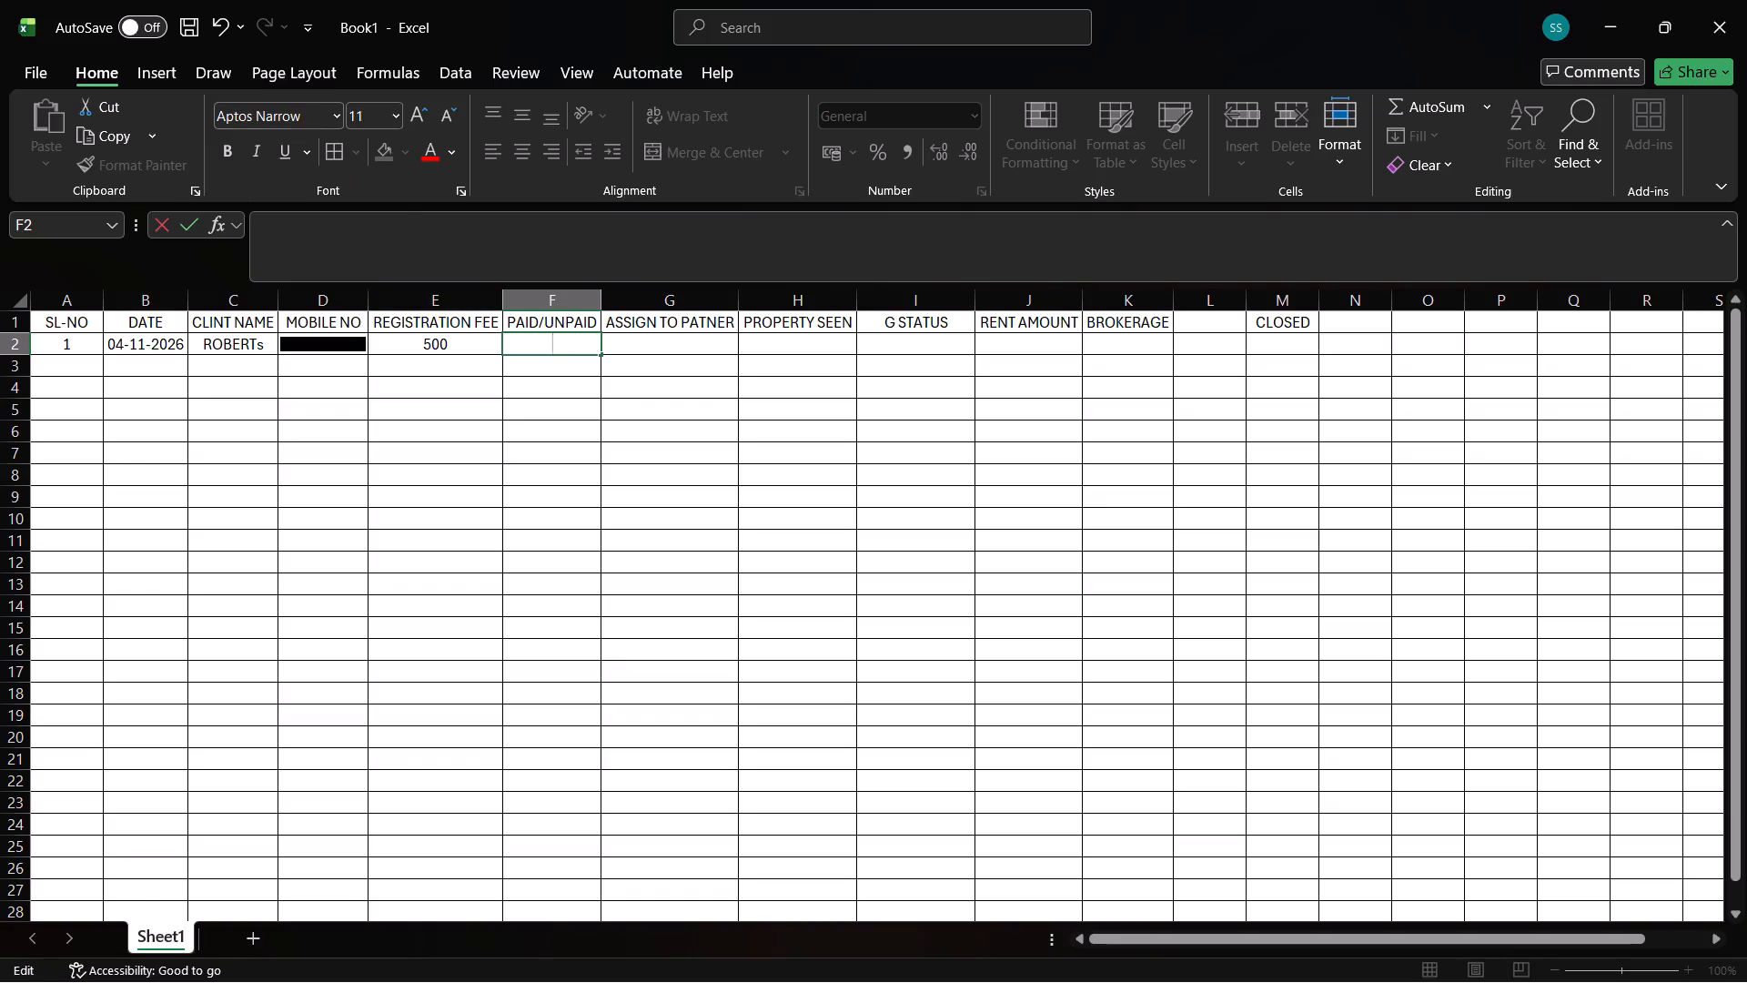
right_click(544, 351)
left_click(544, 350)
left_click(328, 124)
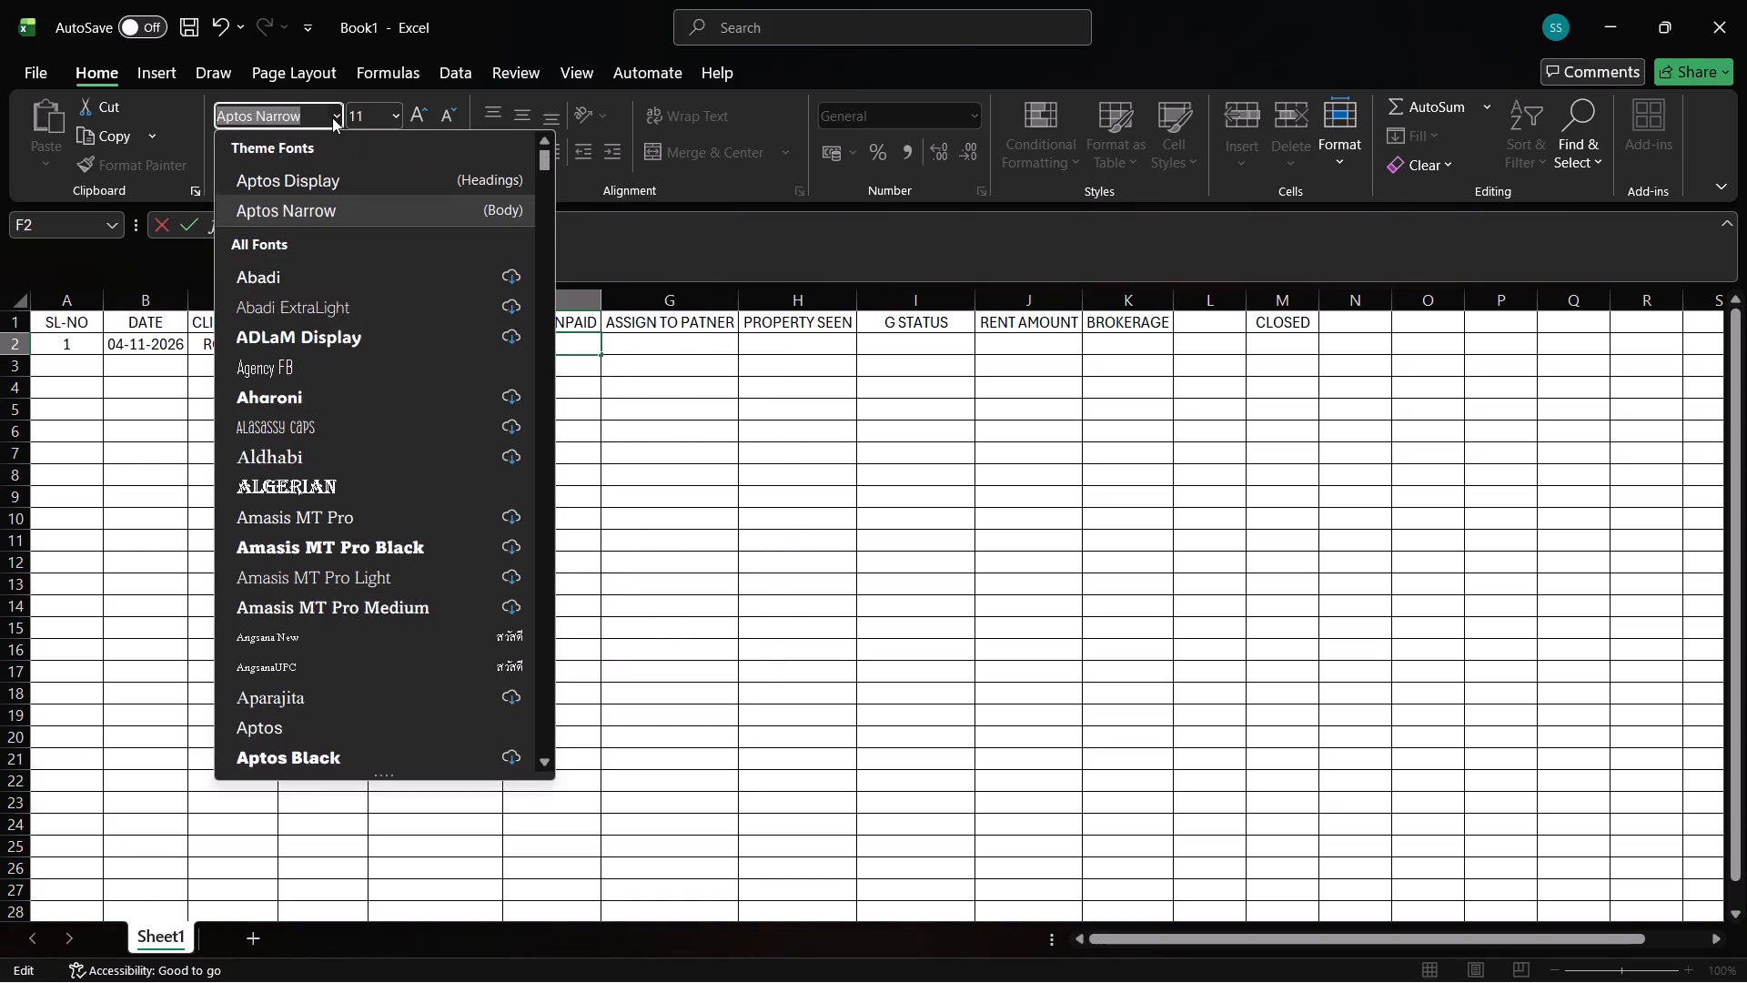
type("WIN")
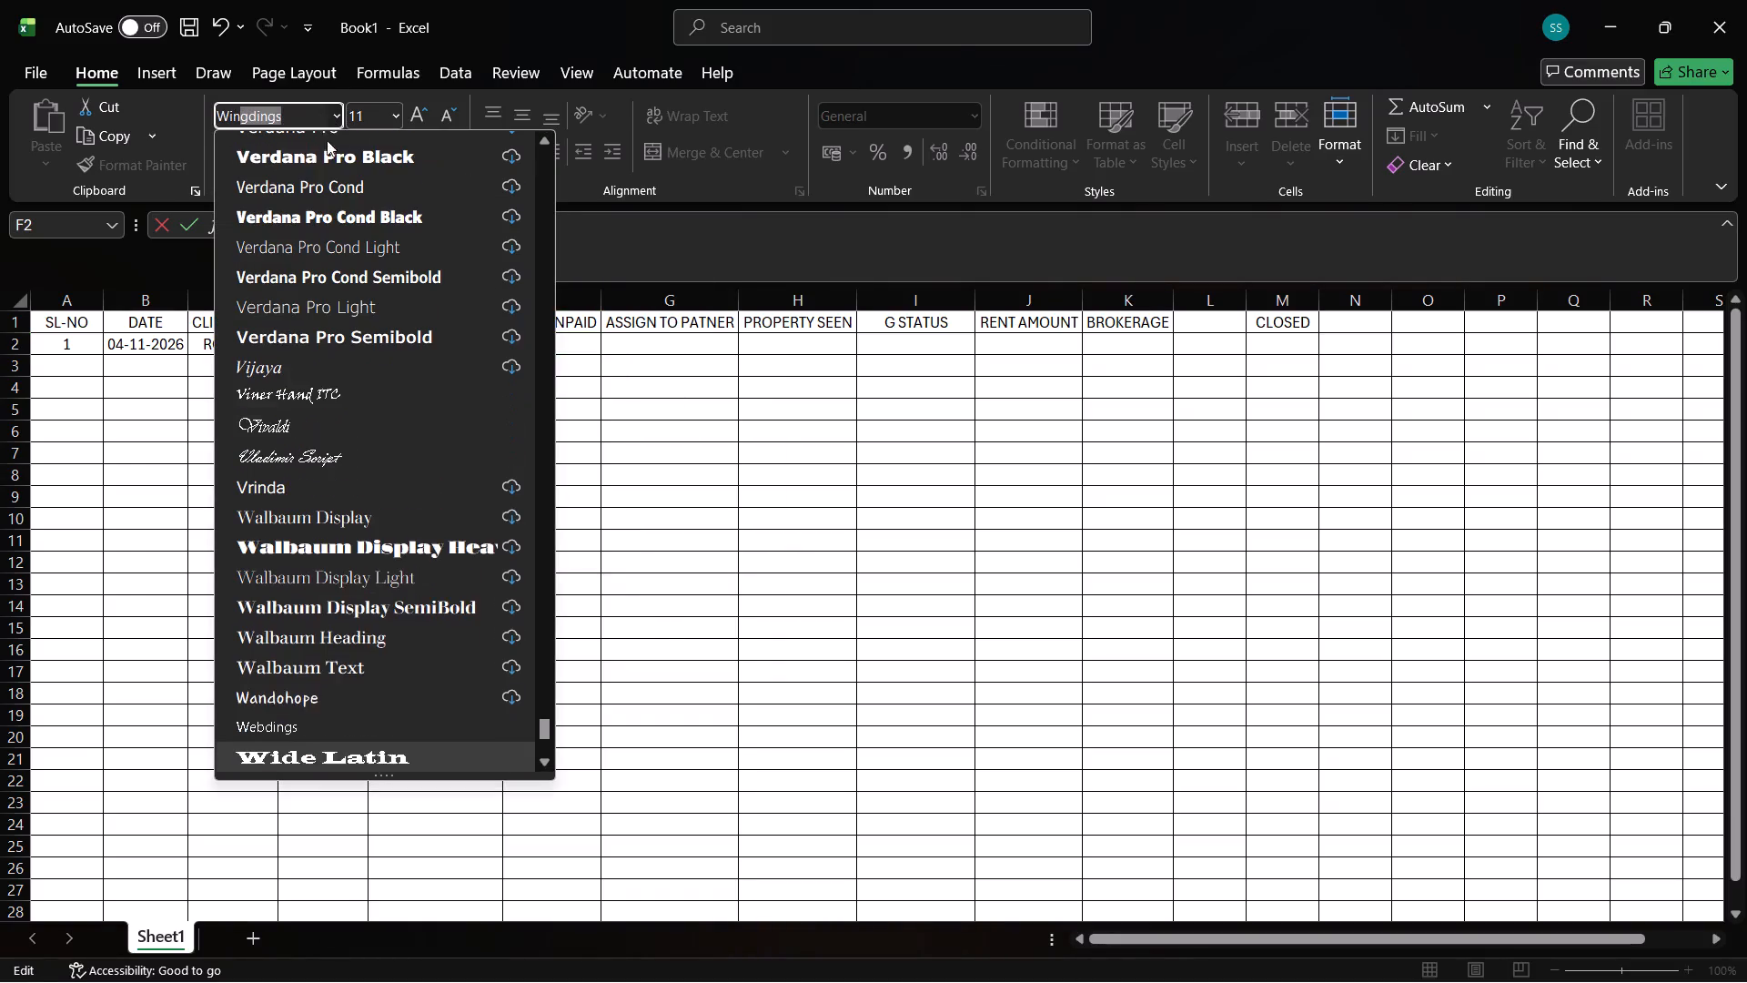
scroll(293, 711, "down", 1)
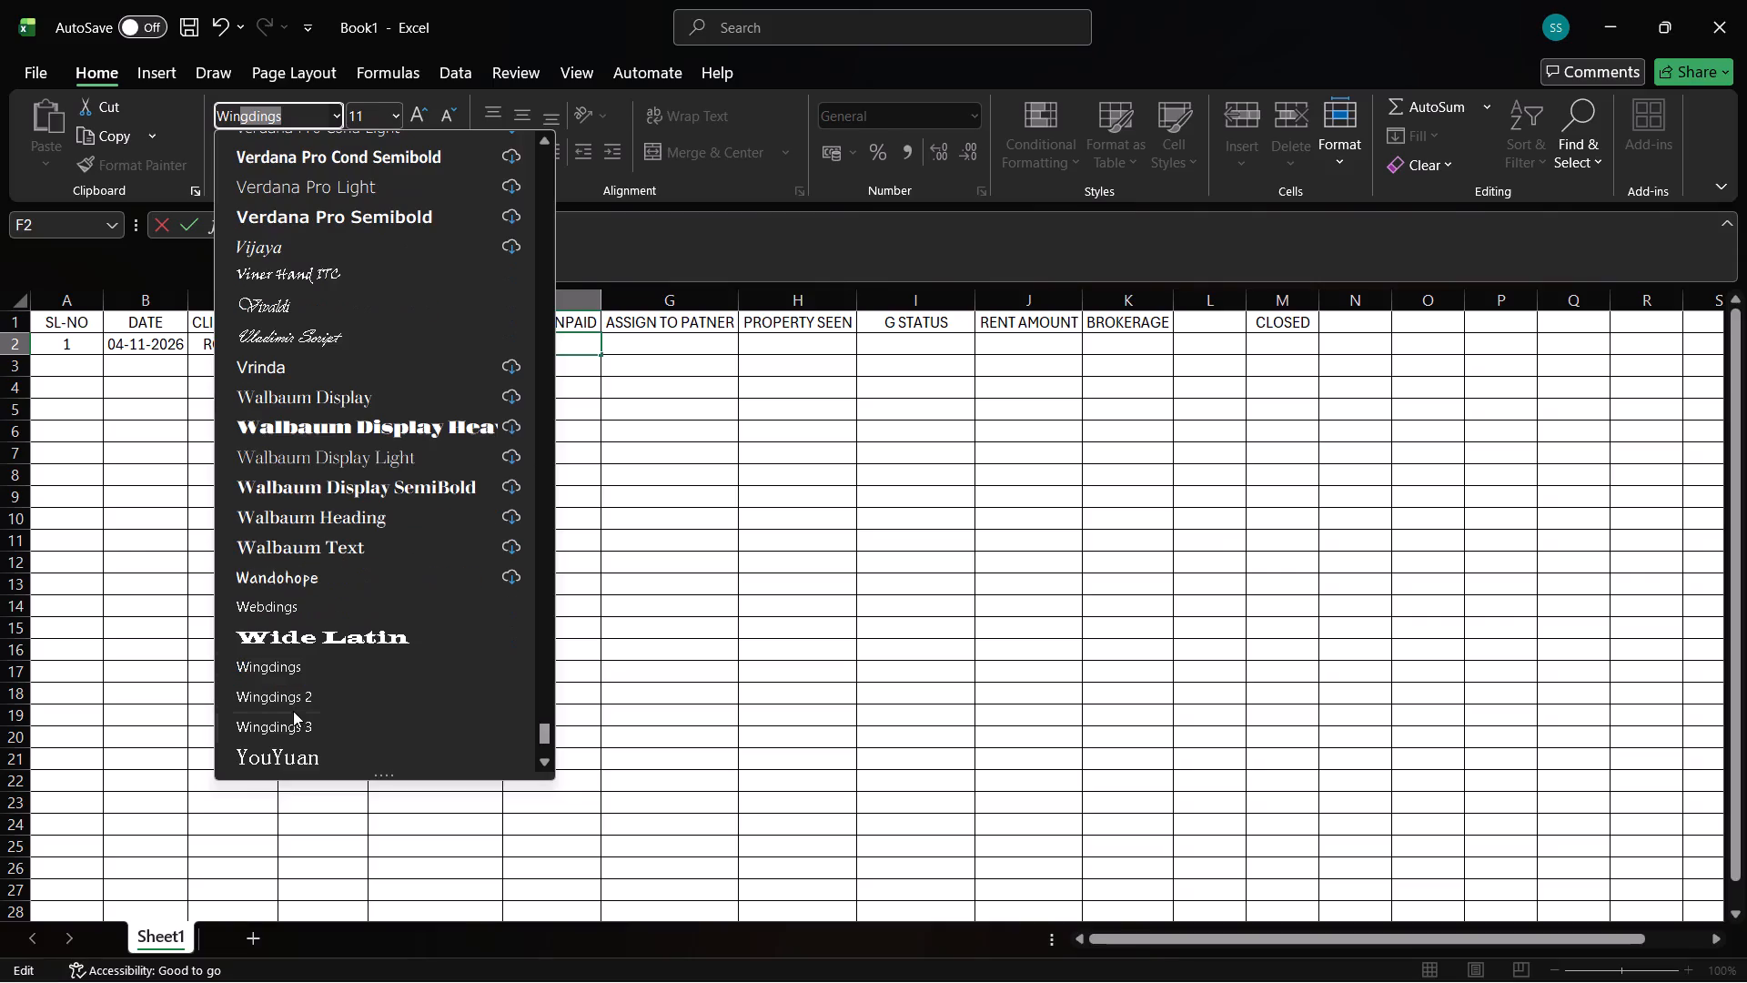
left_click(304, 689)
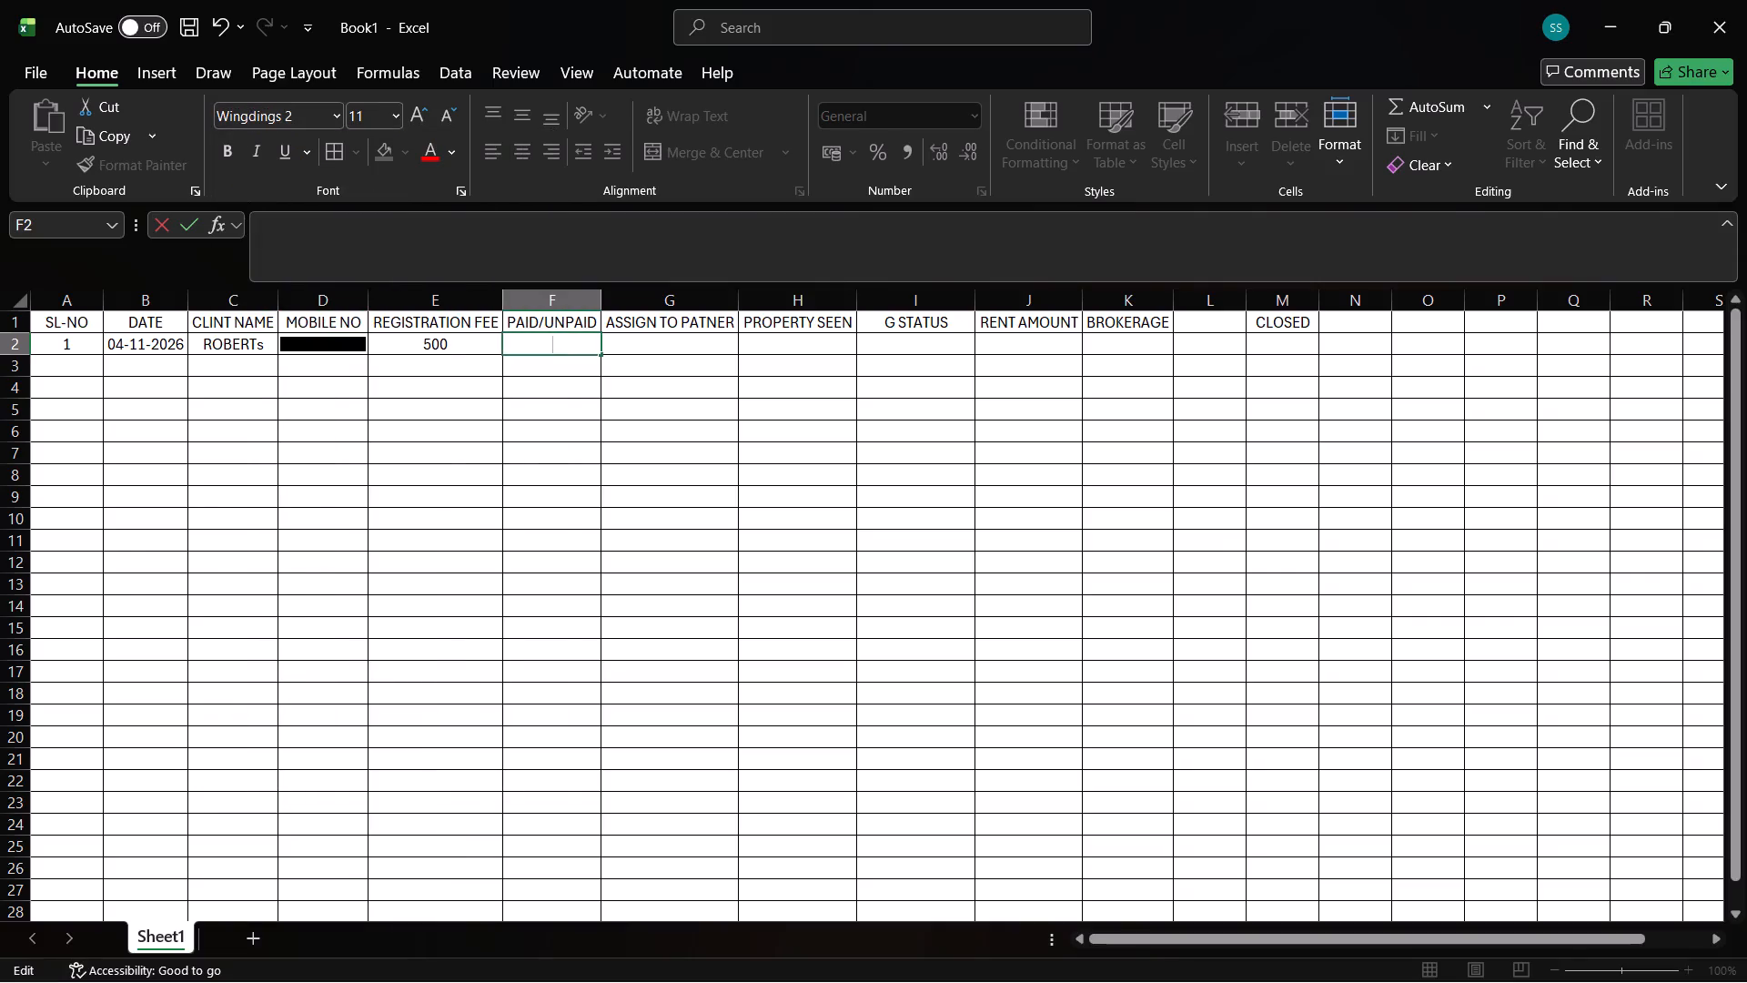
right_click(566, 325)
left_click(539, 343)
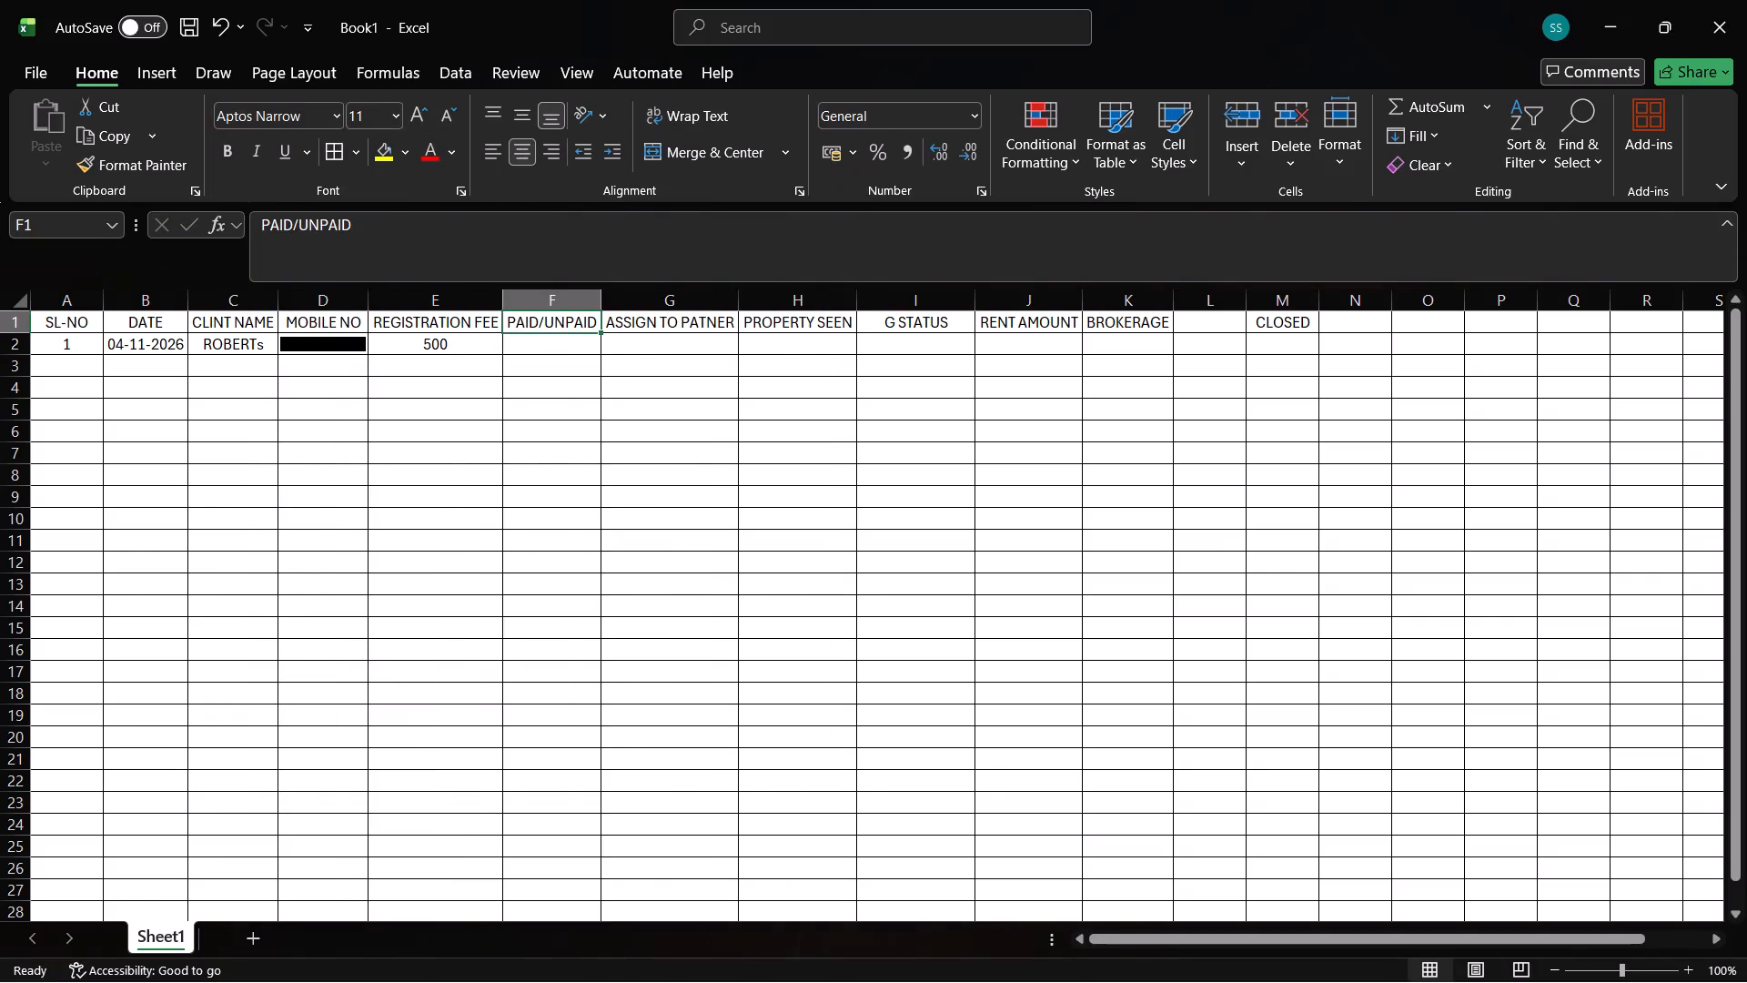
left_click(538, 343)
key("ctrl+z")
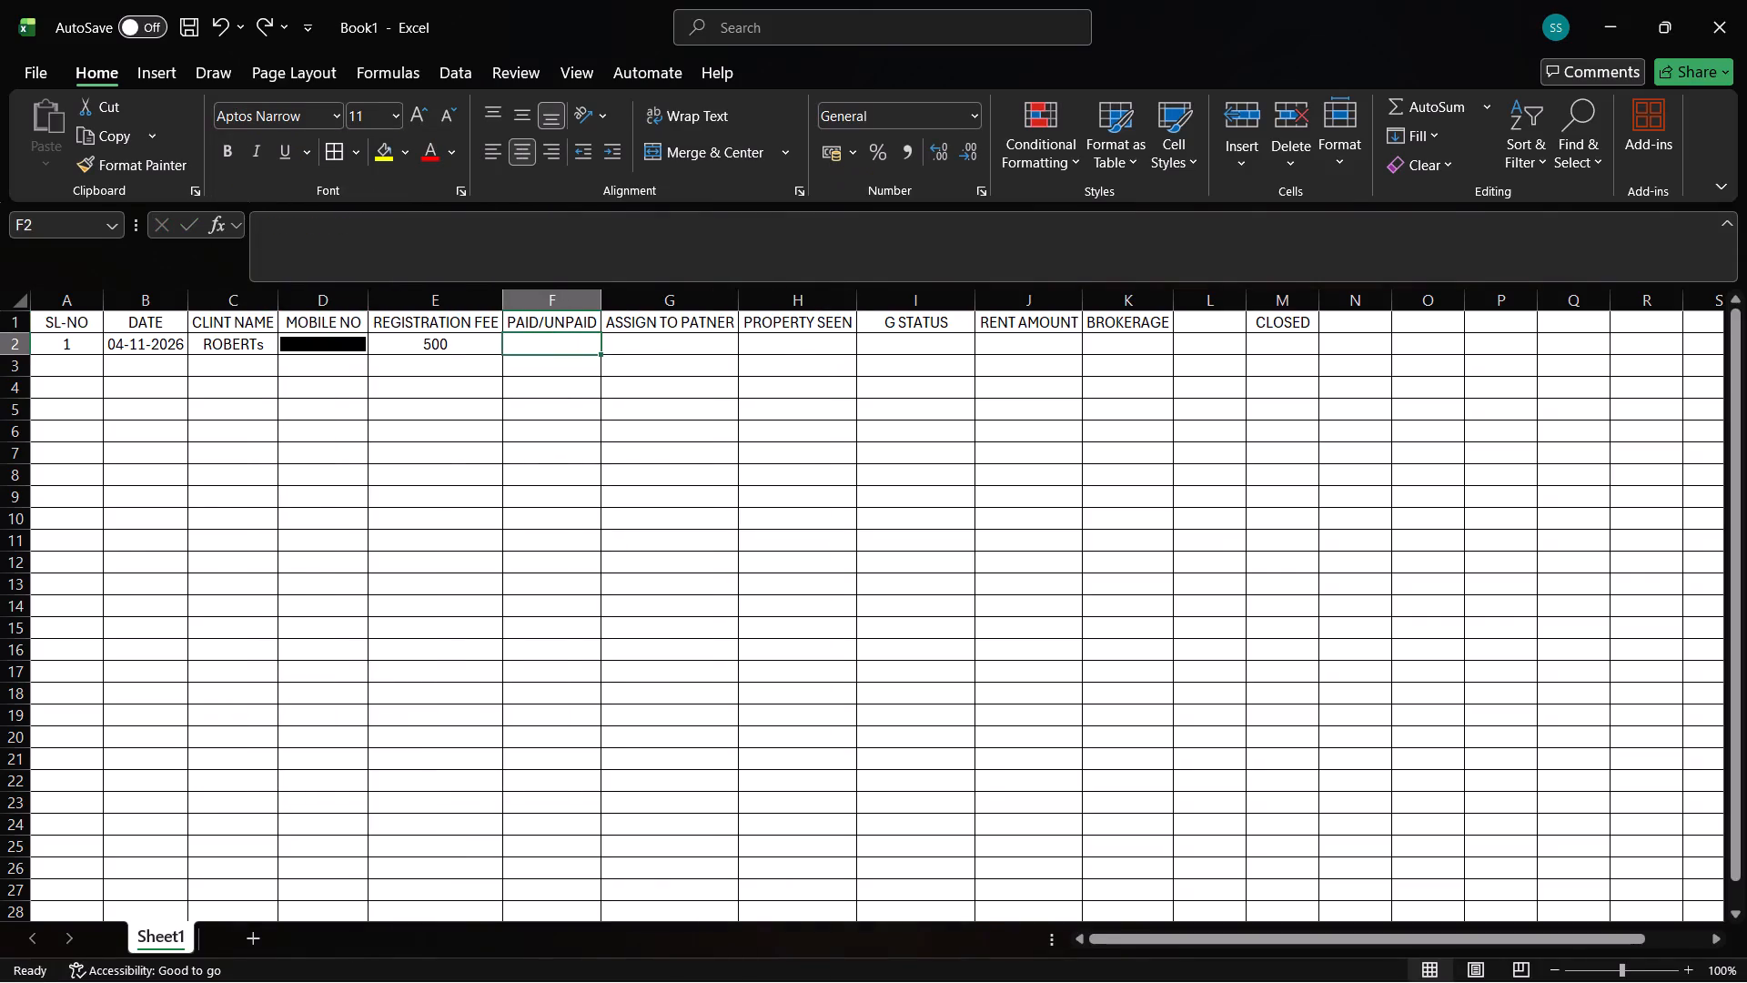
Bring up the symbol set for F2 under PAID/UNPAID and switch its font to Wingdings 2.
left_click(545, 350)
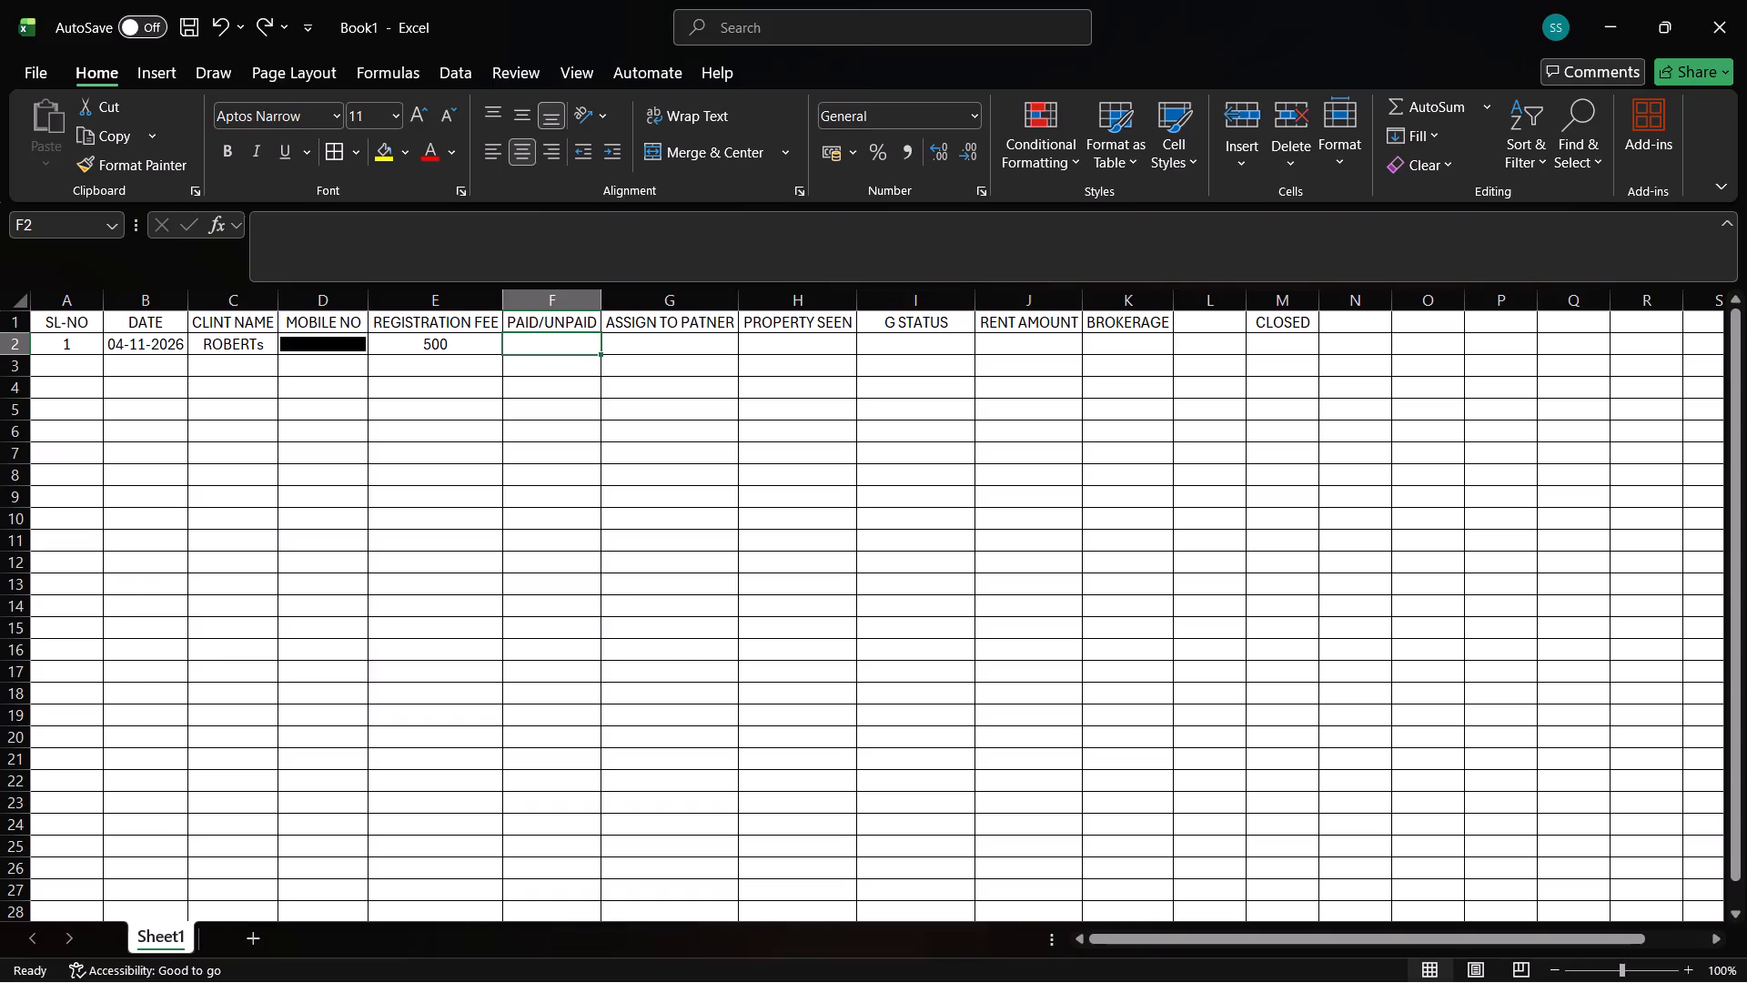
left_click(152, 63)
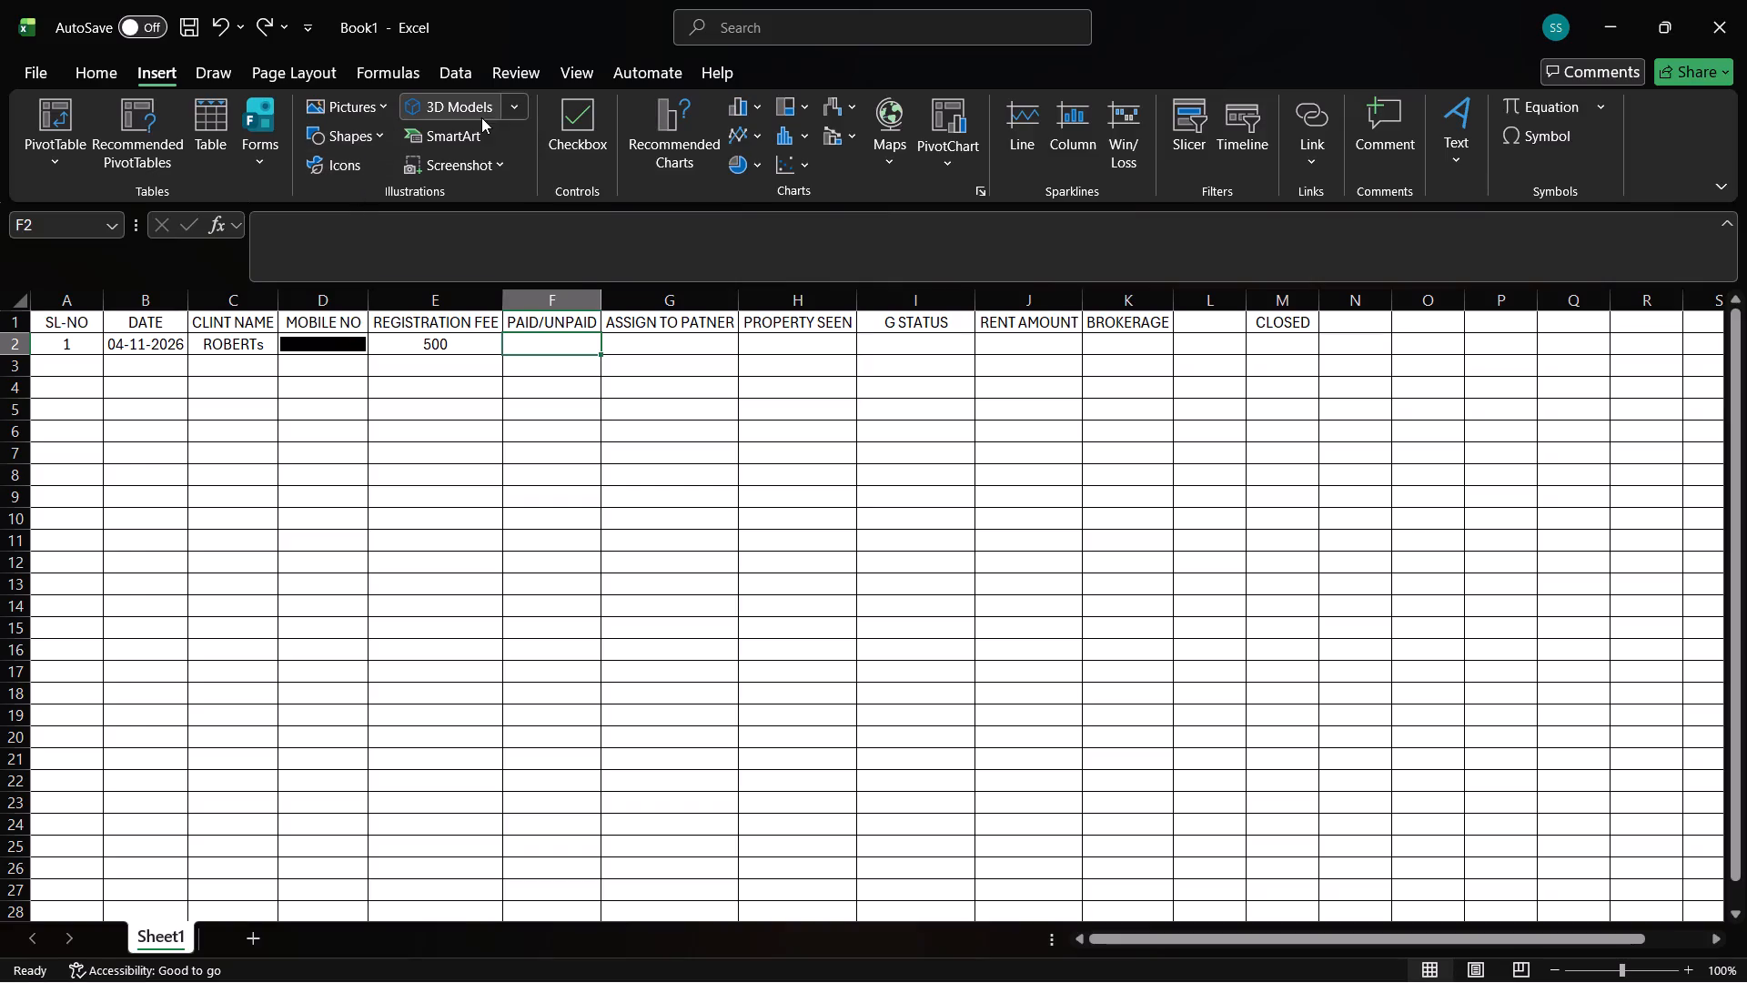
left_click(1551, 139)
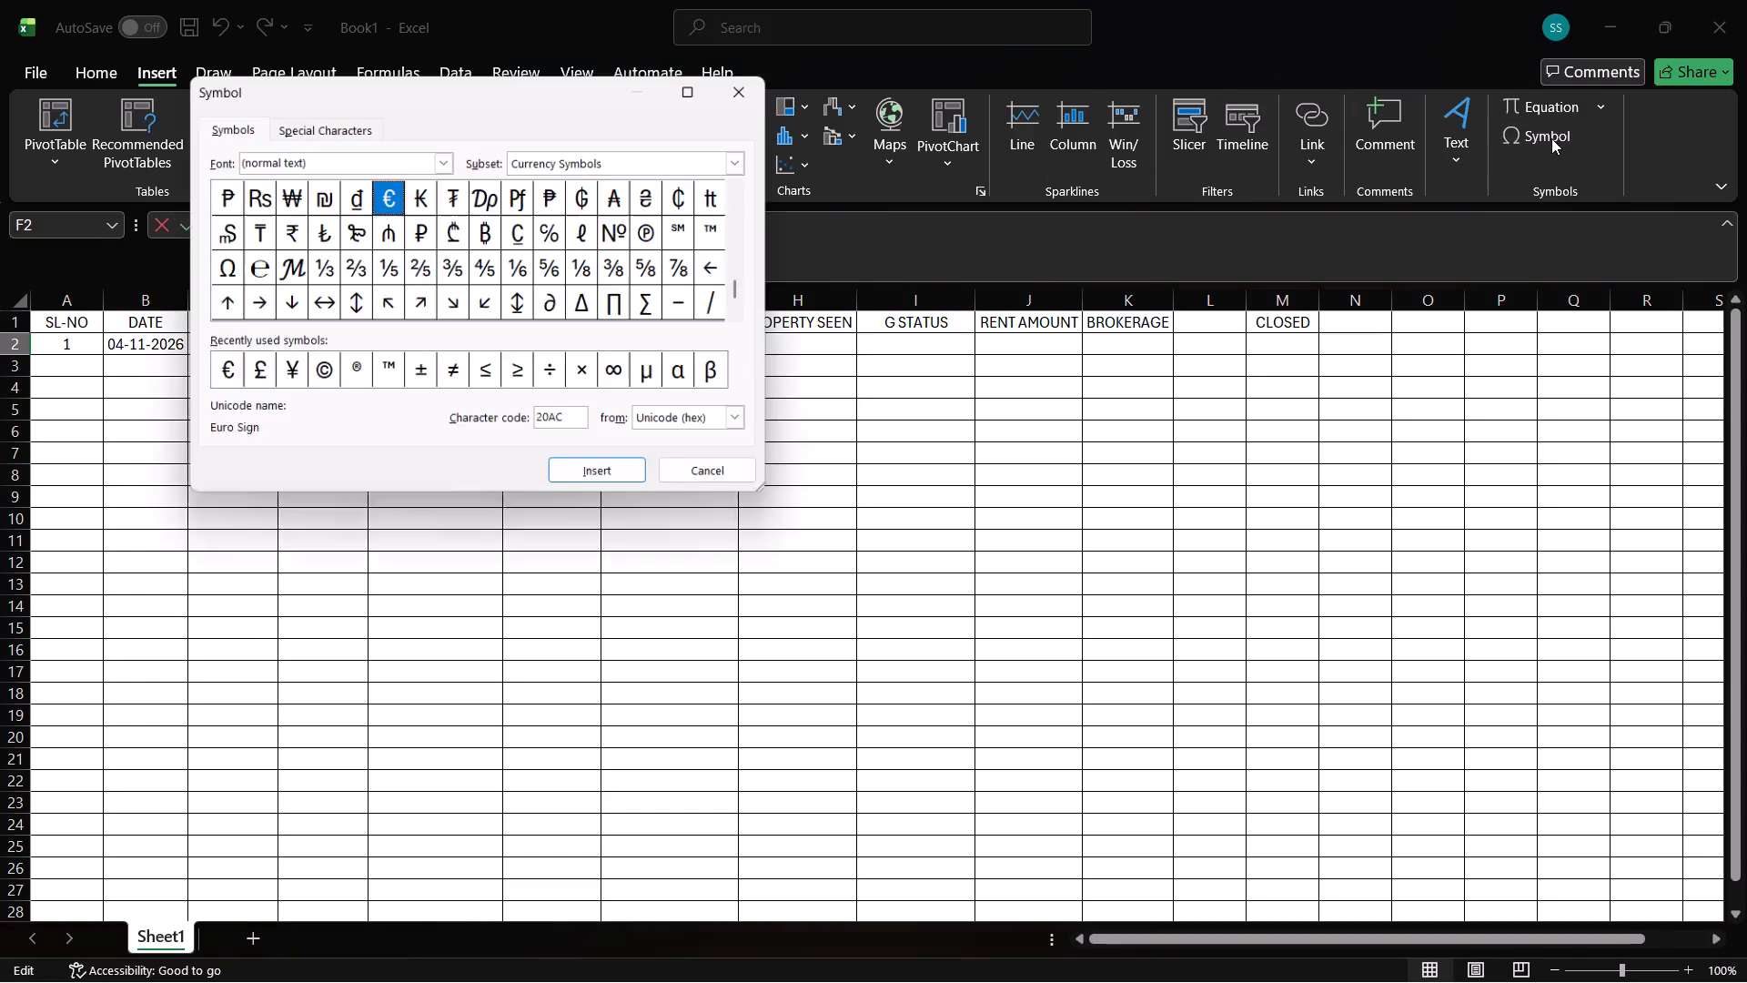
scroll(510, 300, "down", 2)
scroll(483, 283, "up", 3)
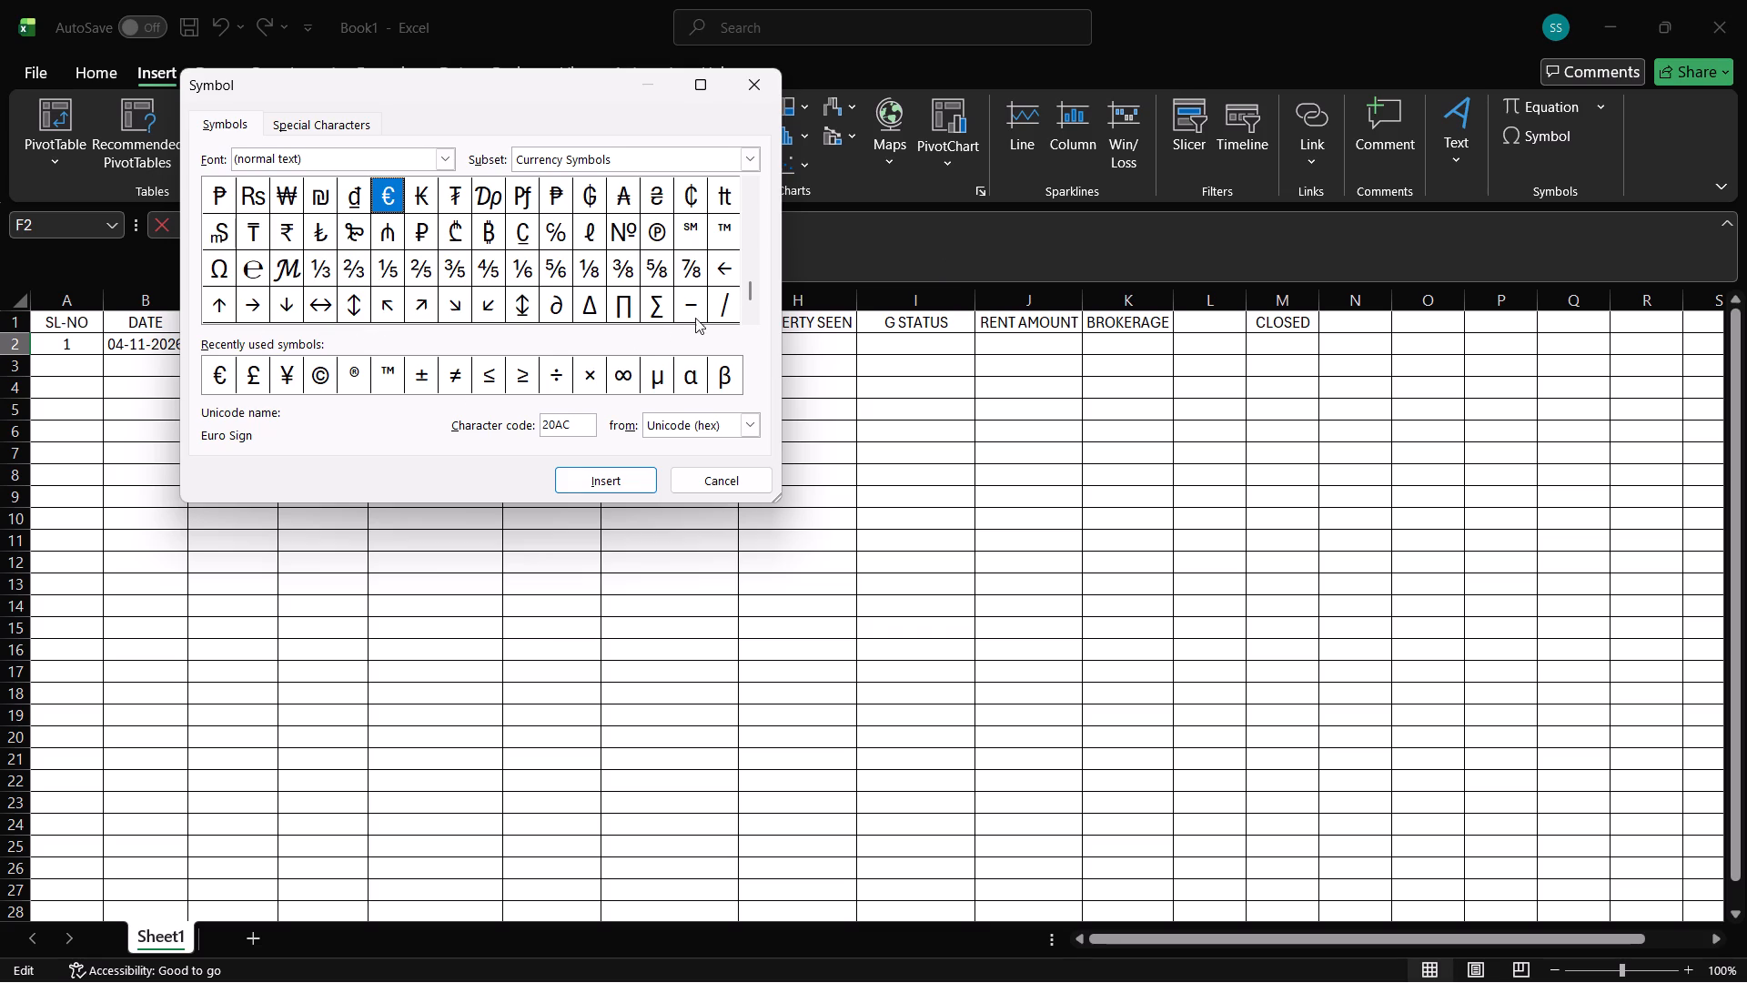
left_click_drag(744, 284, 760, 183)
left_click_drag(760, 183, 762, 160)
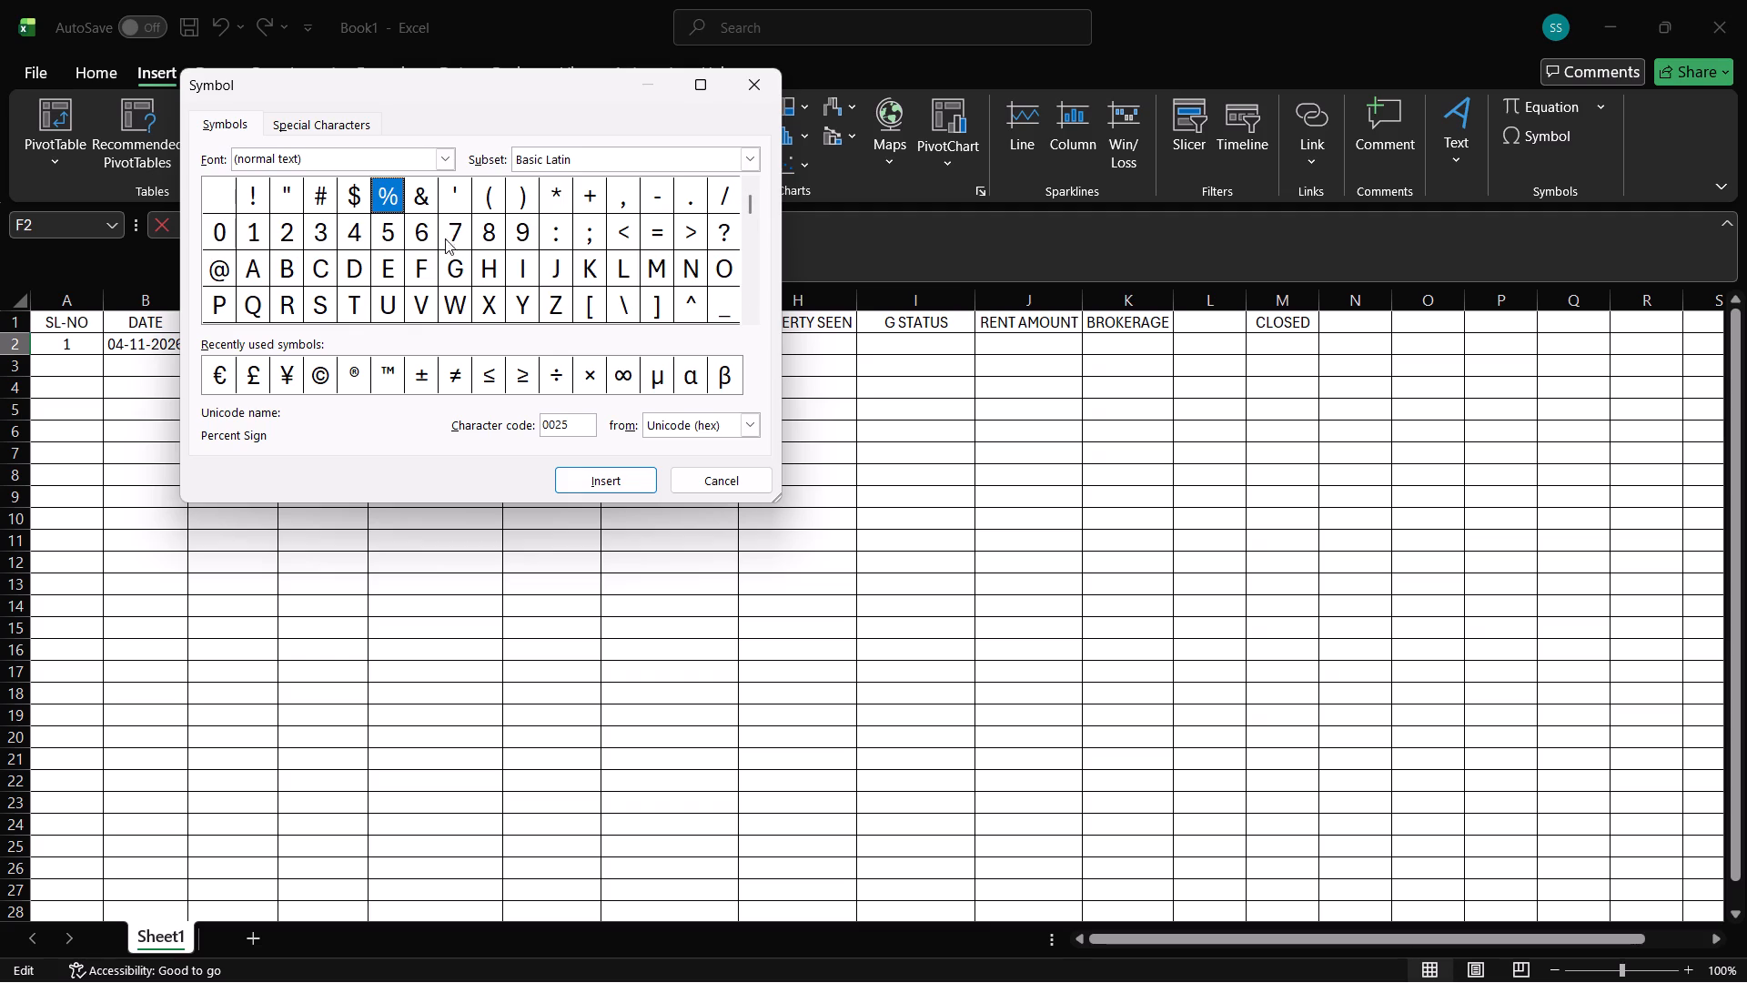
left_click(721, 430)
left_click(721, 424)
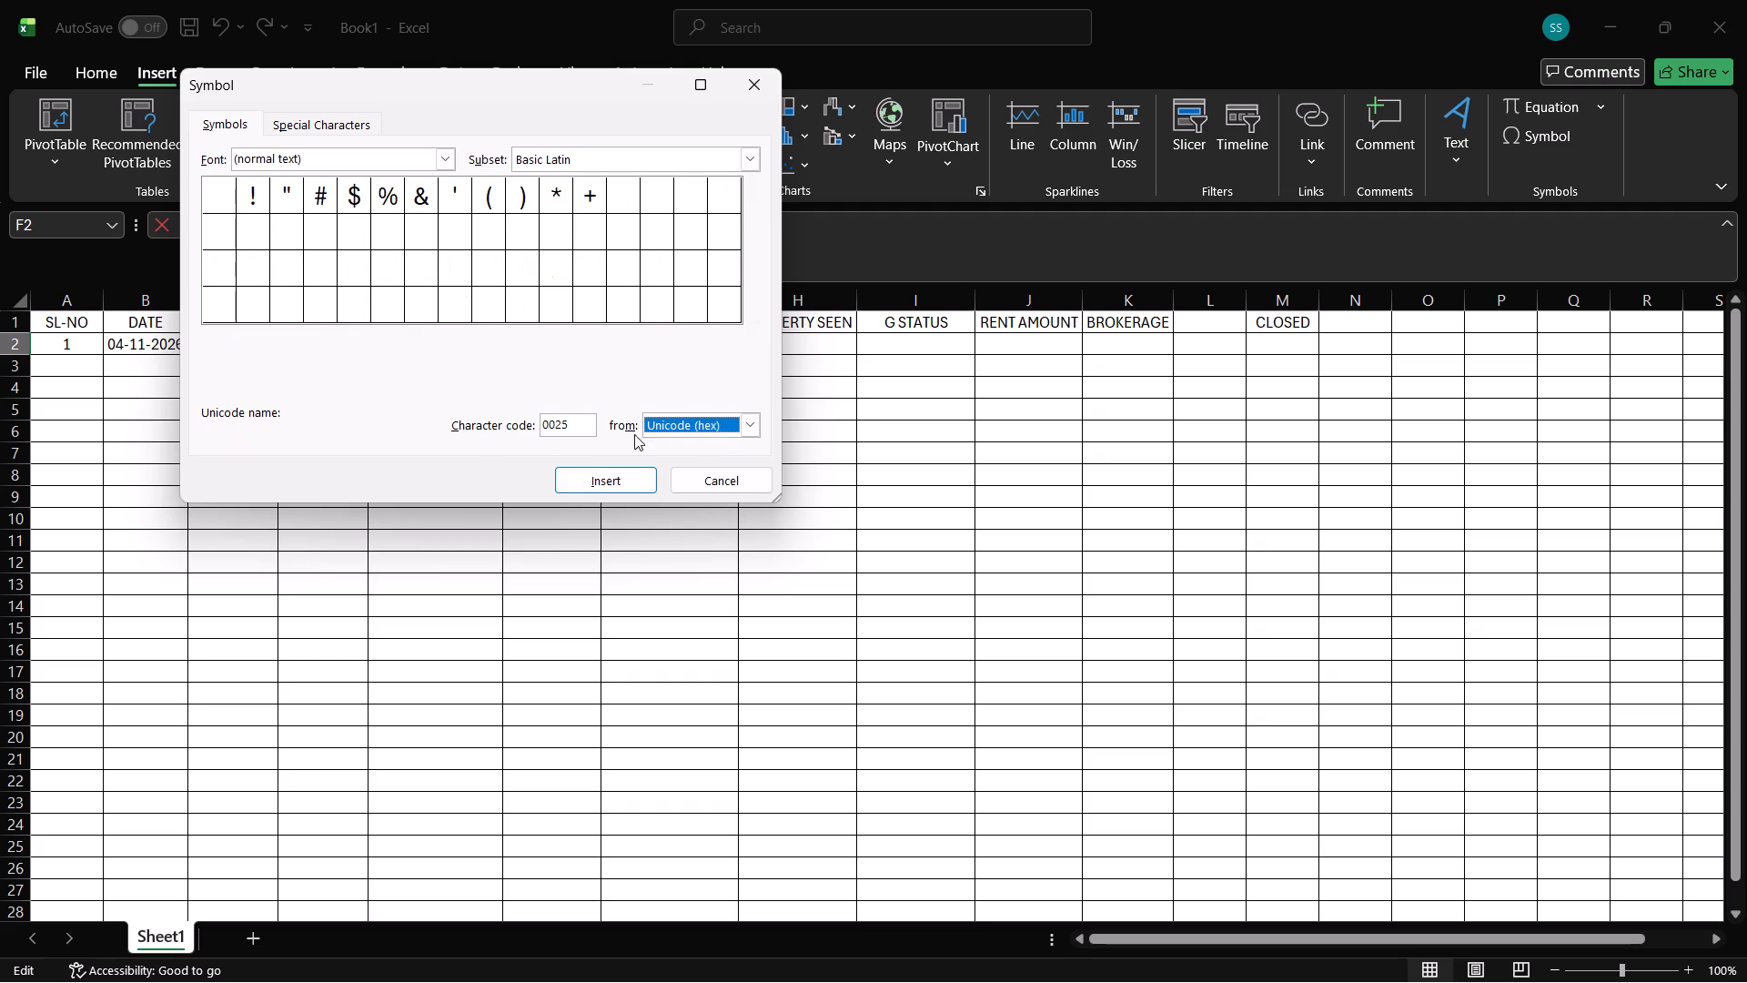
left_click(302, 152)
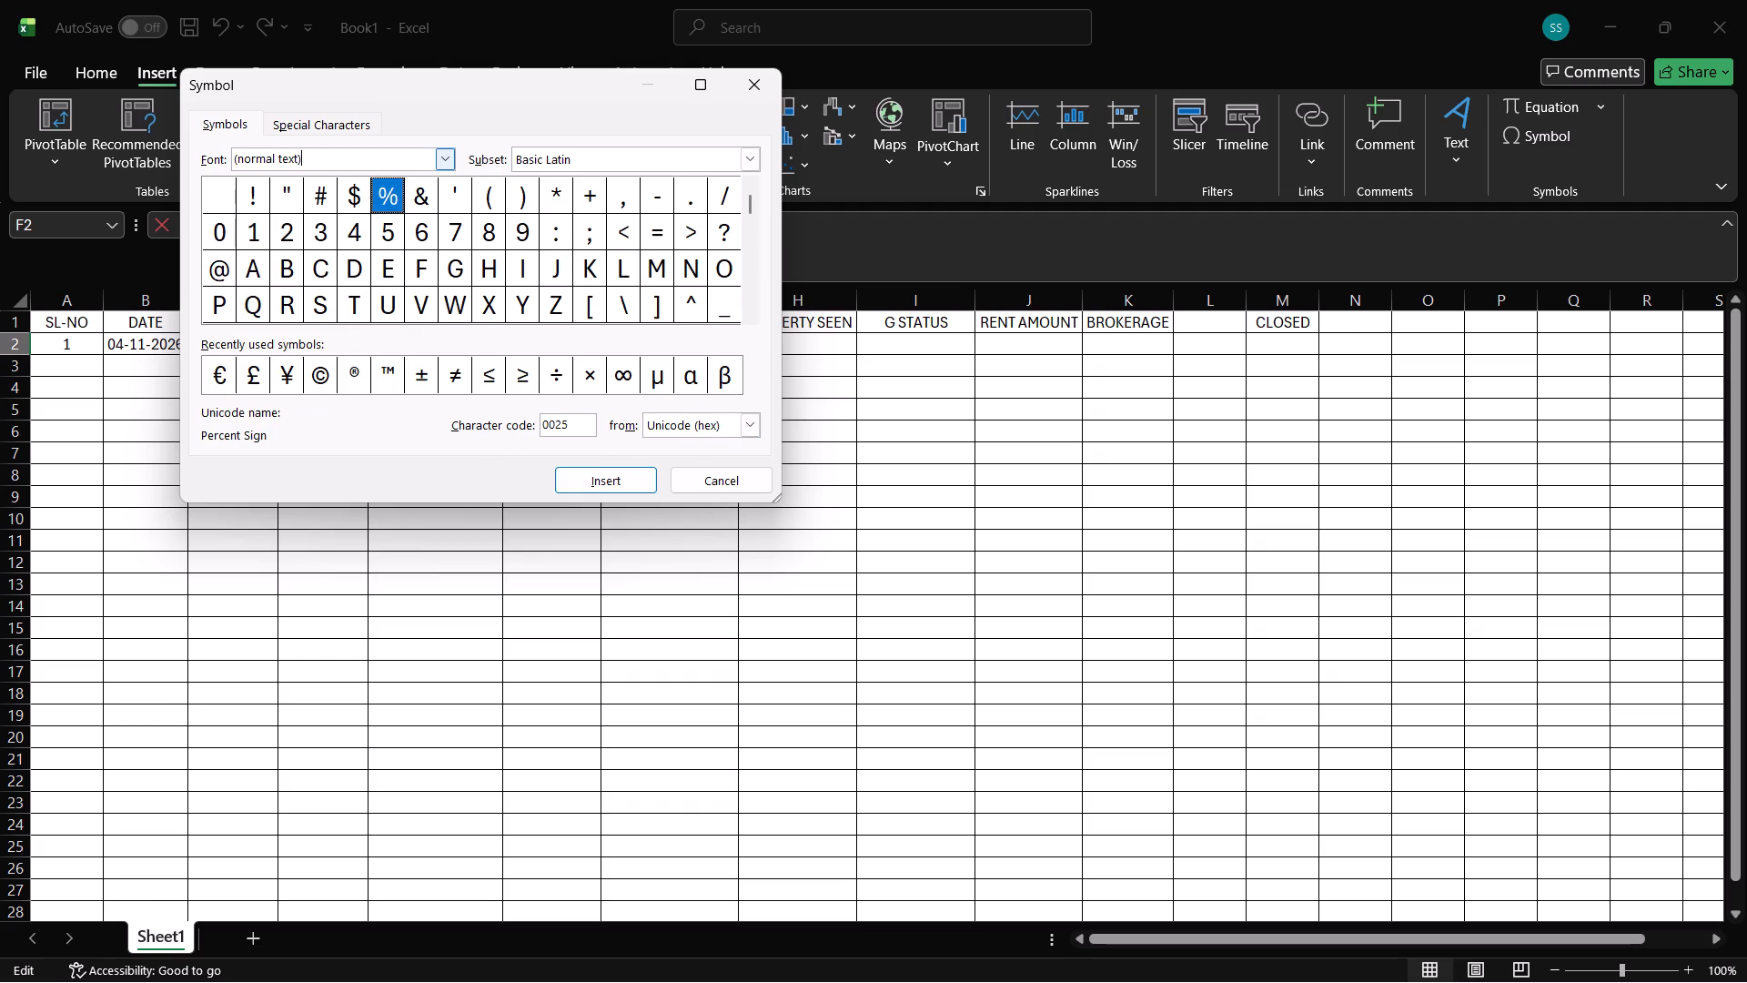
key("BackSpace")
key("BackSpace")
key("BackSpace")
key("BackSpace")
key("BackSpace")
key("BackSpace")
key("BackSpace")
key("BackSpace")
key("BackSpace")
key("BackSpace")
key("BackSpace")
key("BackSpace")
key("BackSpace")
key("BackSpace")
key("BackSpace")
key("BackSpace")
key("BackSpace")
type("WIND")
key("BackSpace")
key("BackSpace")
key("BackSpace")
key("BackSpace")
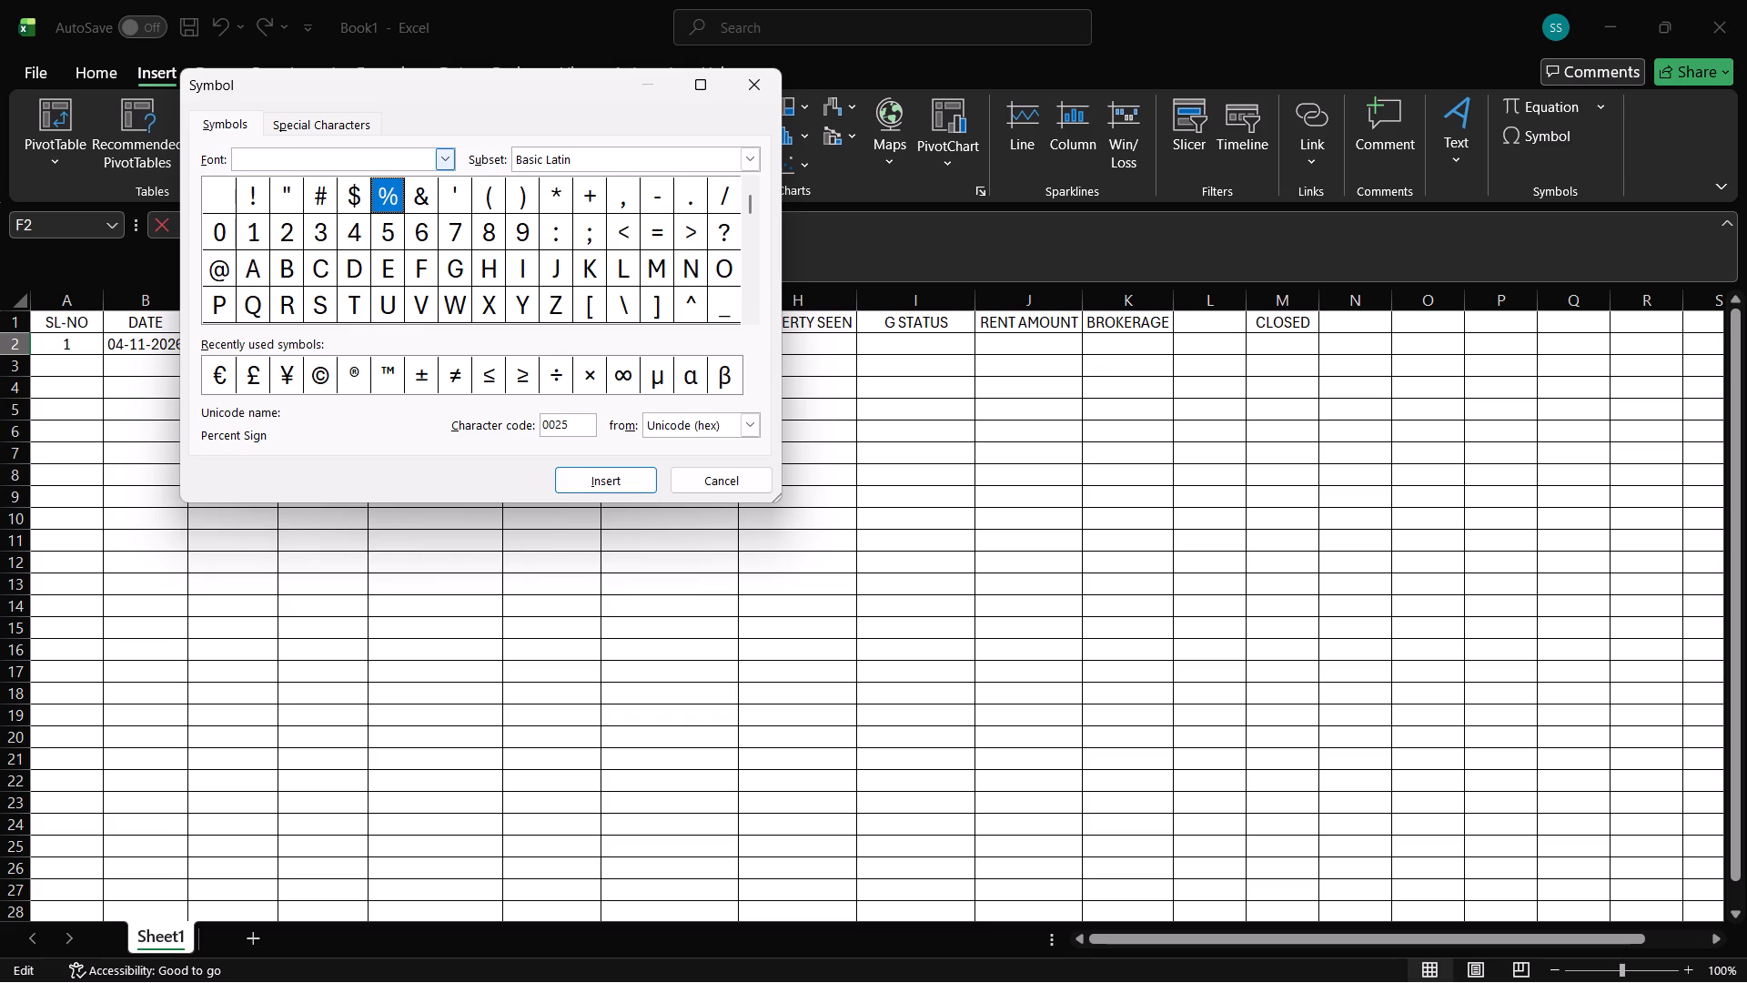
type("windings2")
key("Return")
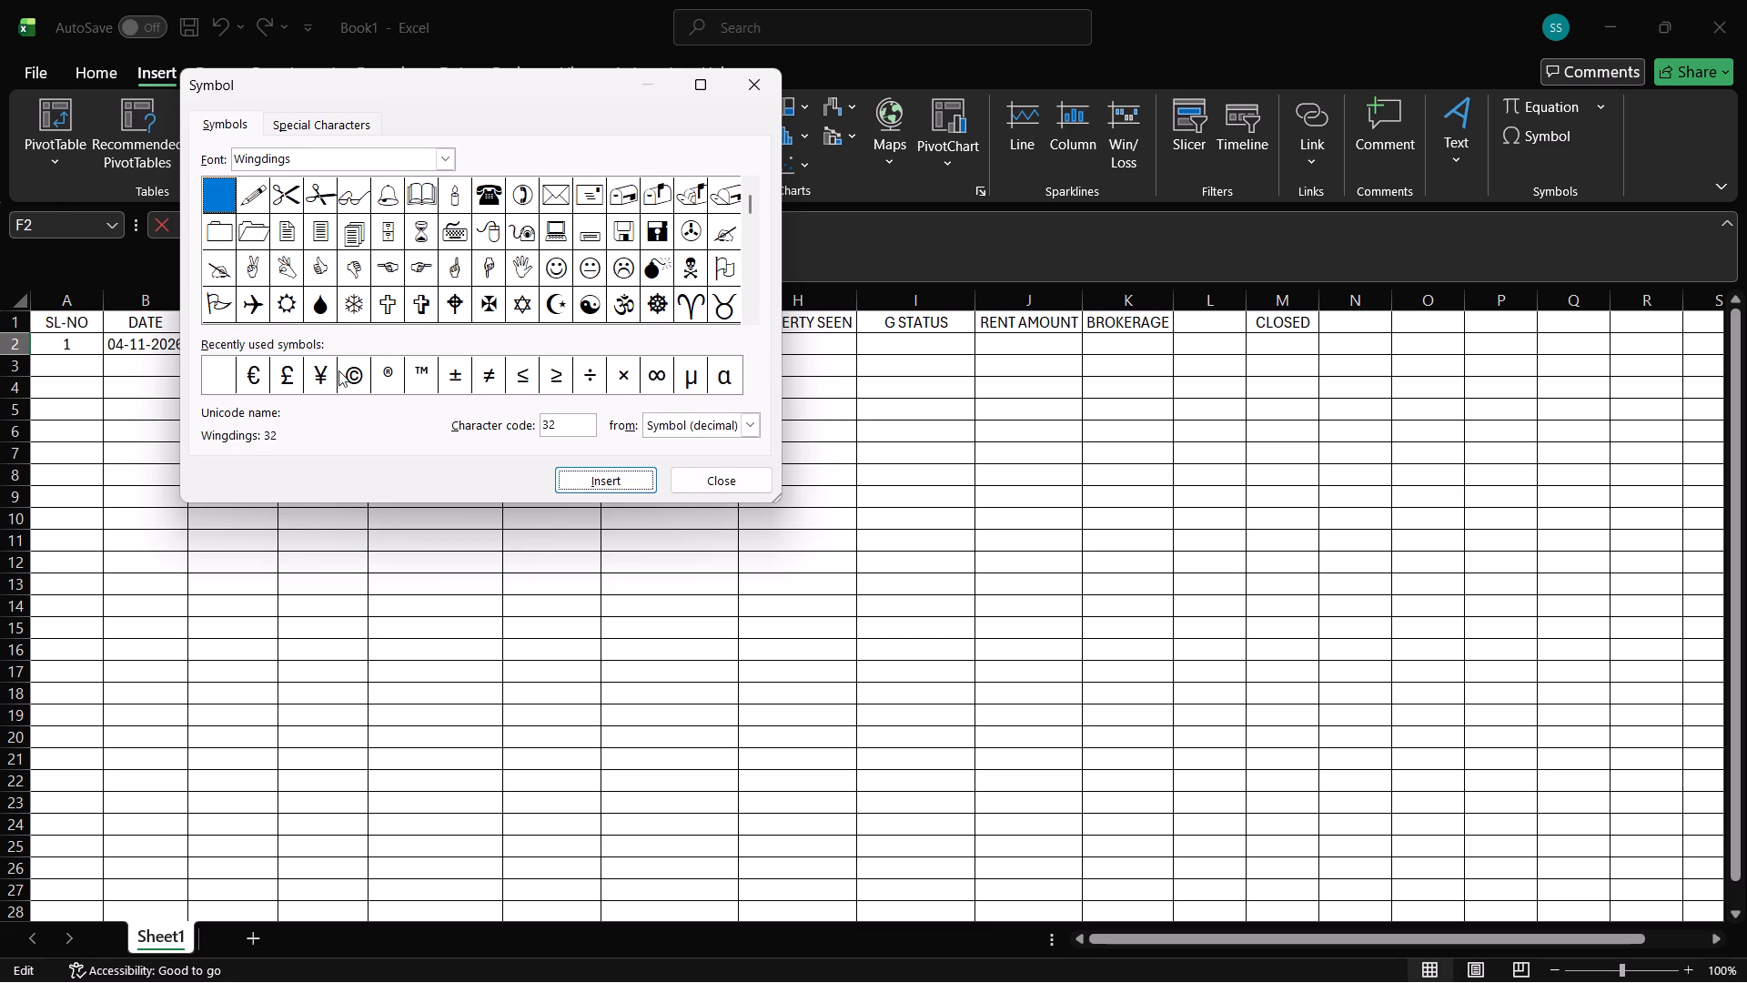
left_click(436, 142)
left_click(450, 158)
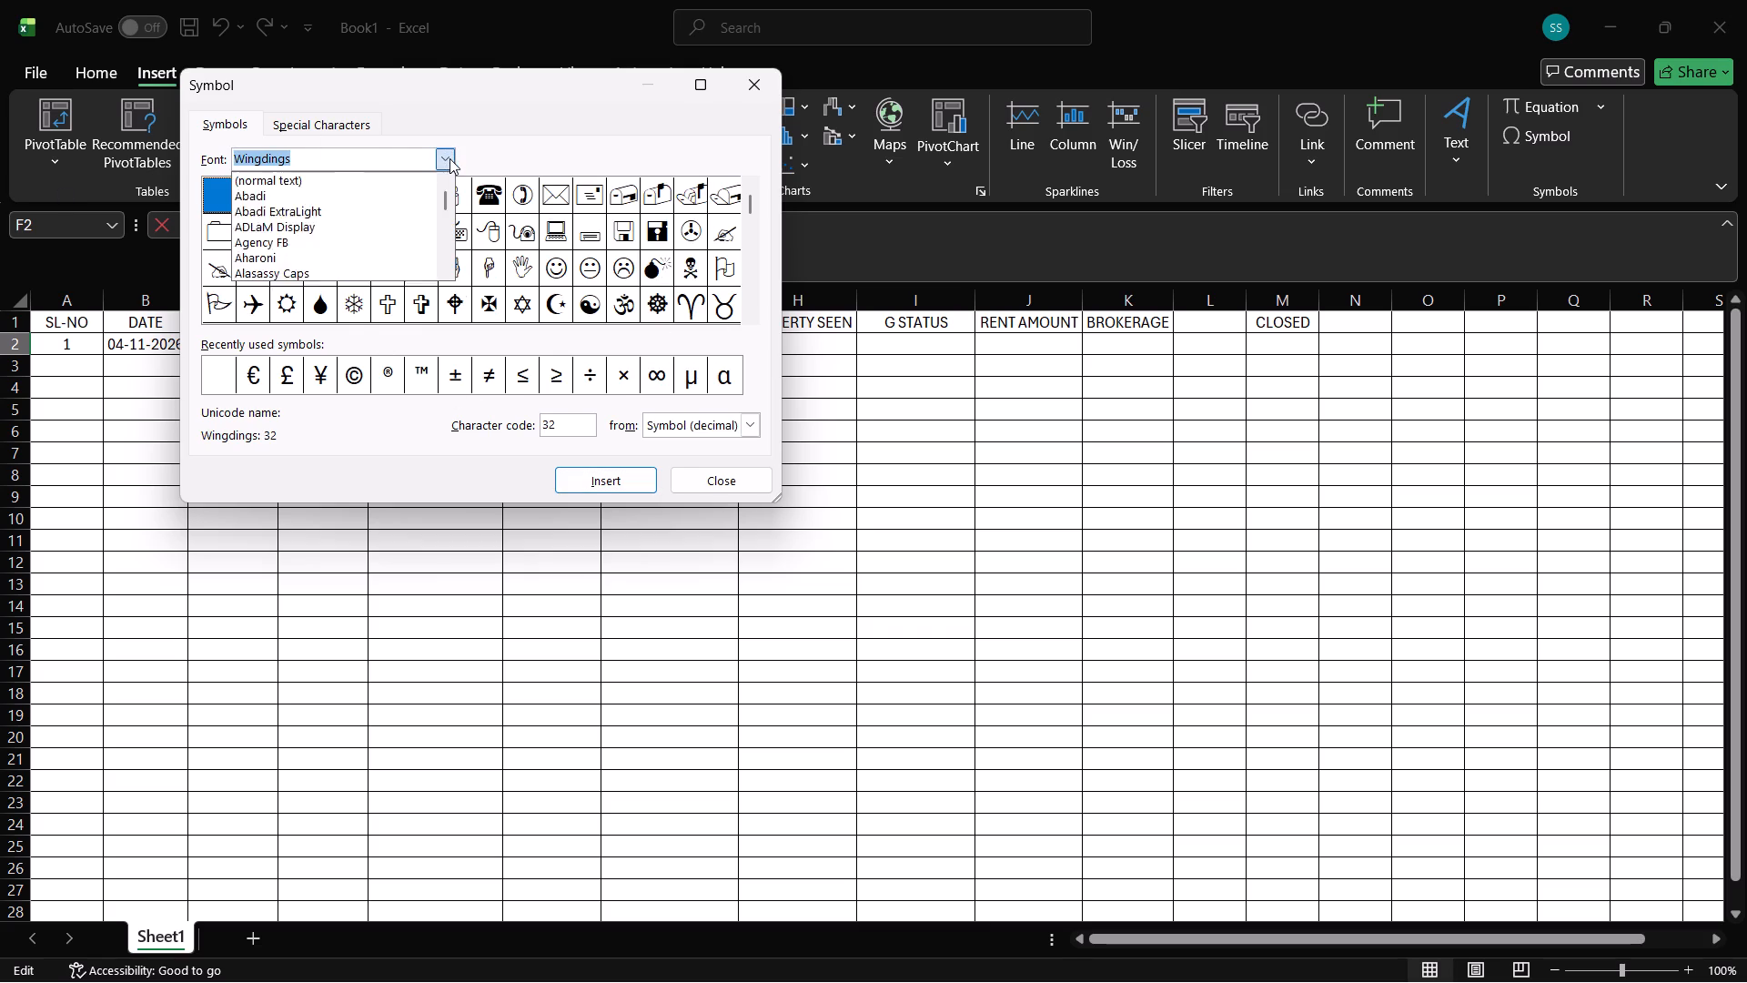
scroll(324, 237, "down", 2)
left_click(296, 201)
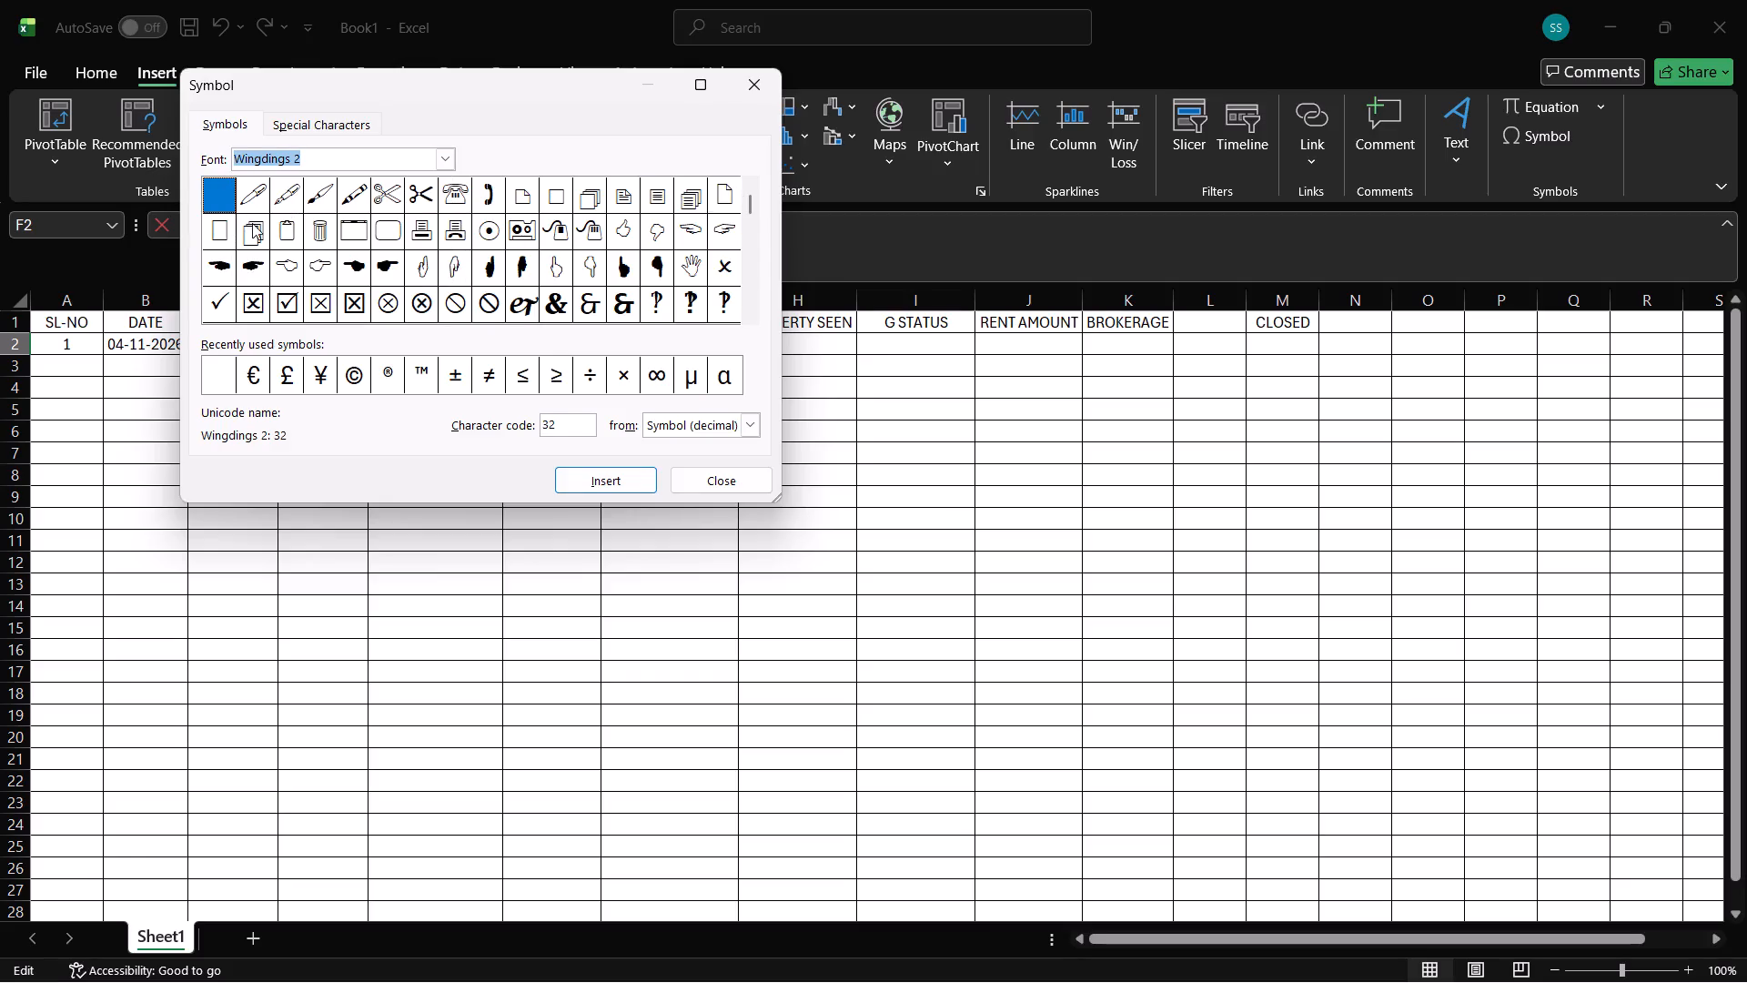
Insert the Wingdings 2 check mark, character code 80, in F2 and keep only one mark.
left_click(223, 297)
left_click(578, 484)
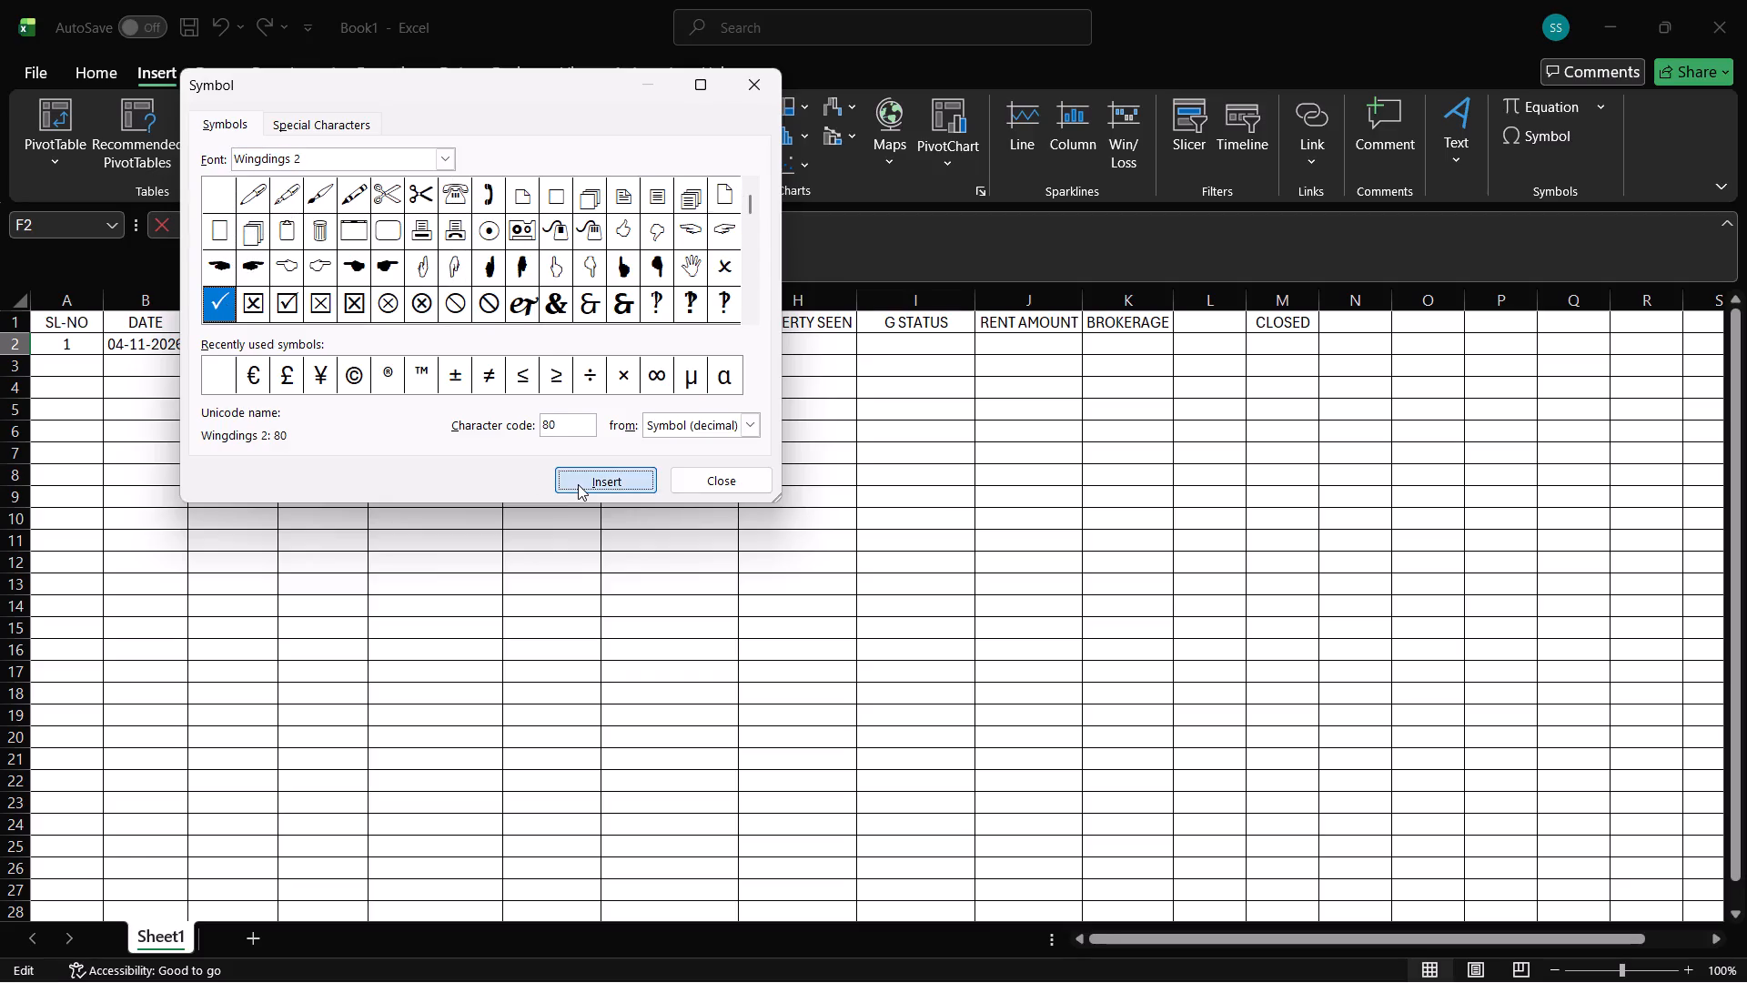
left_click(589, 481)
double_click(589, 481)
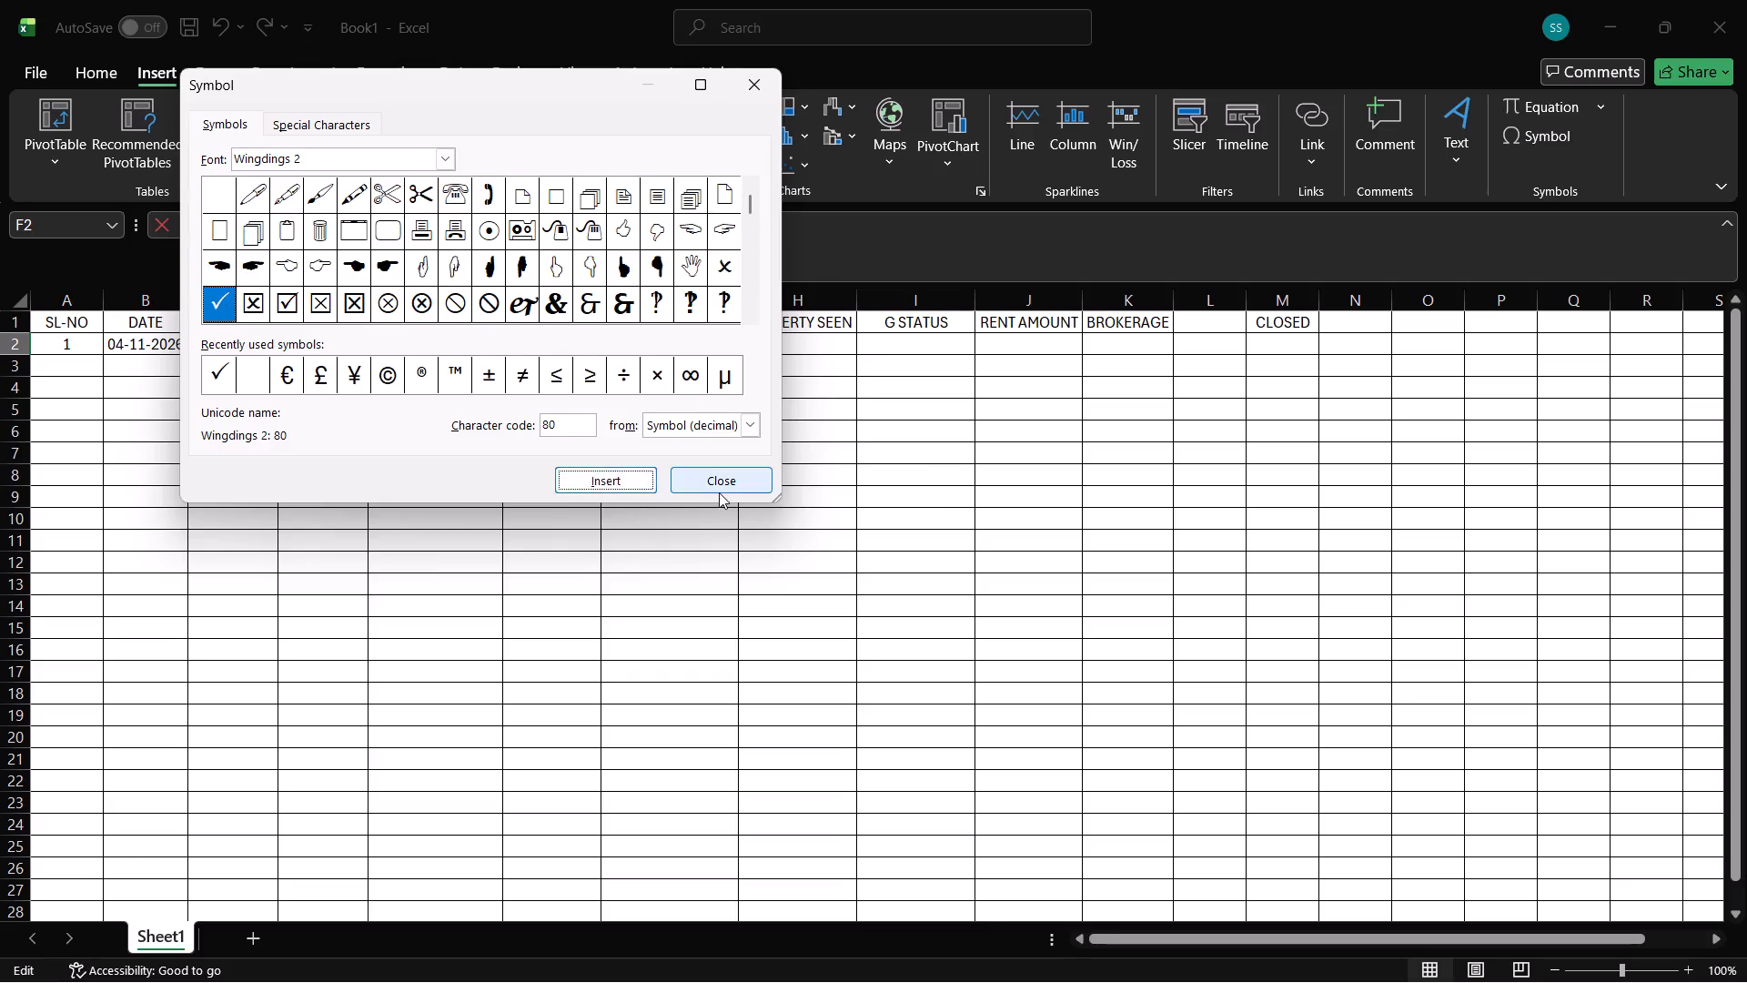
left_click(719, 492)
left_click(589, 346)
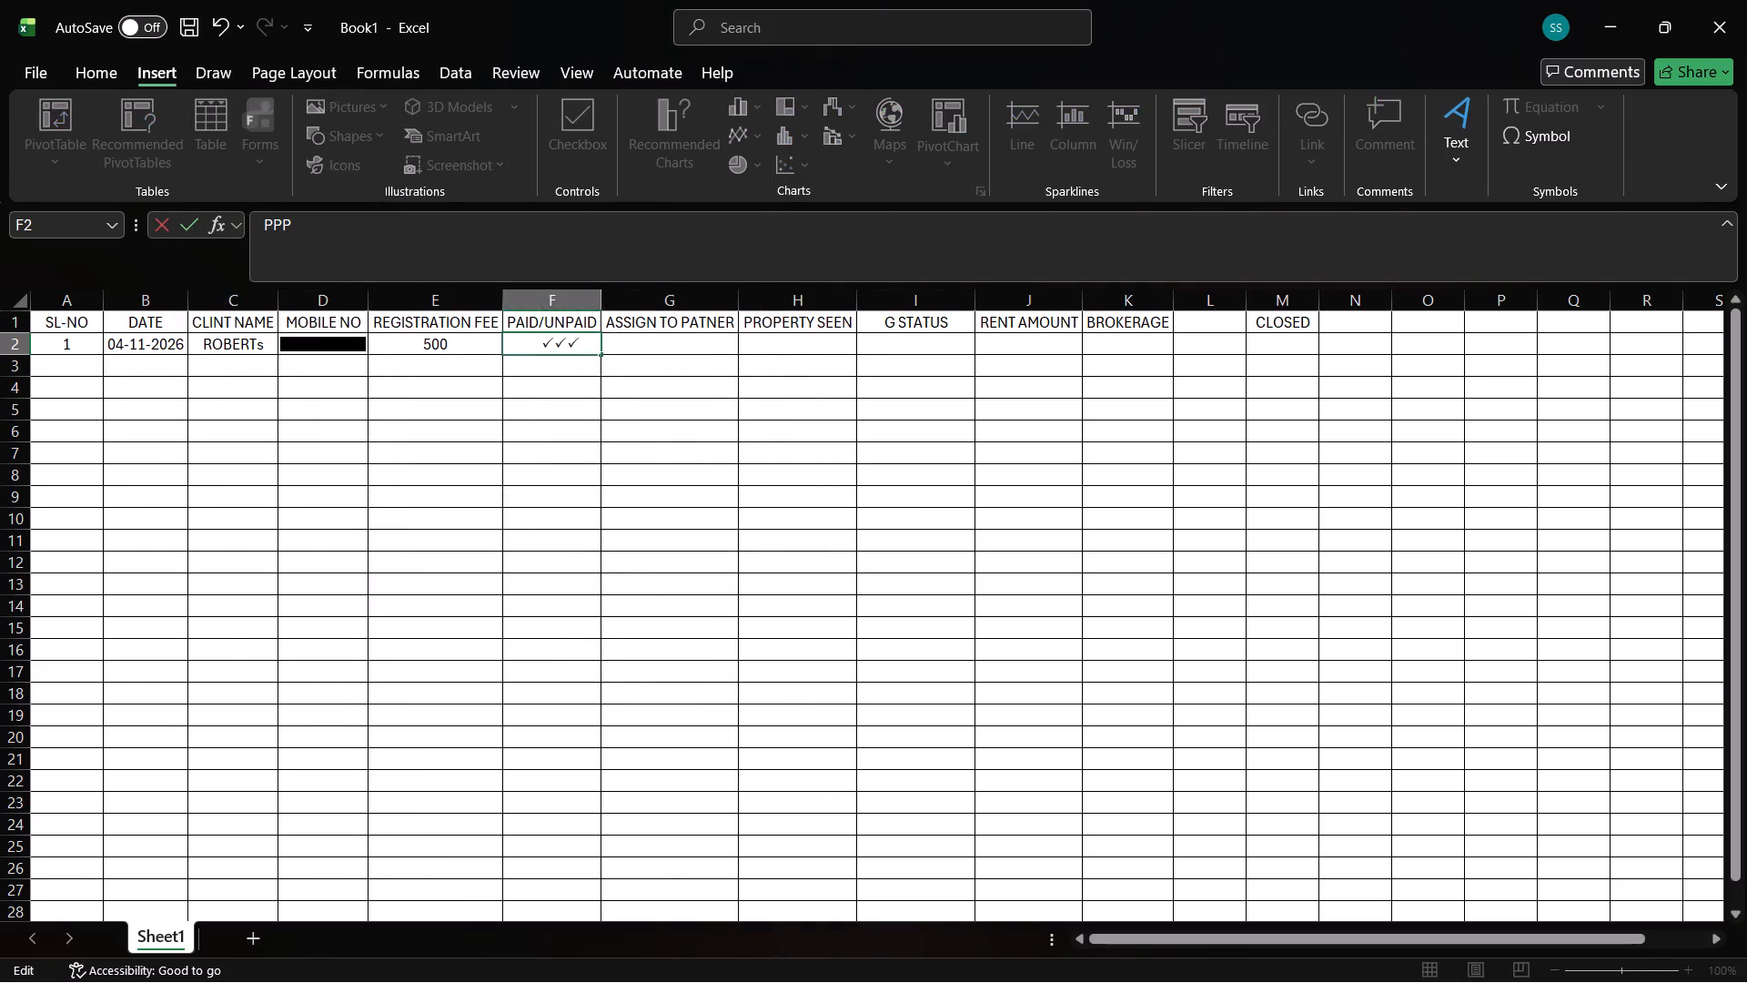
key("BackSpace")
key("BackSpace")
left_click(605, 359)
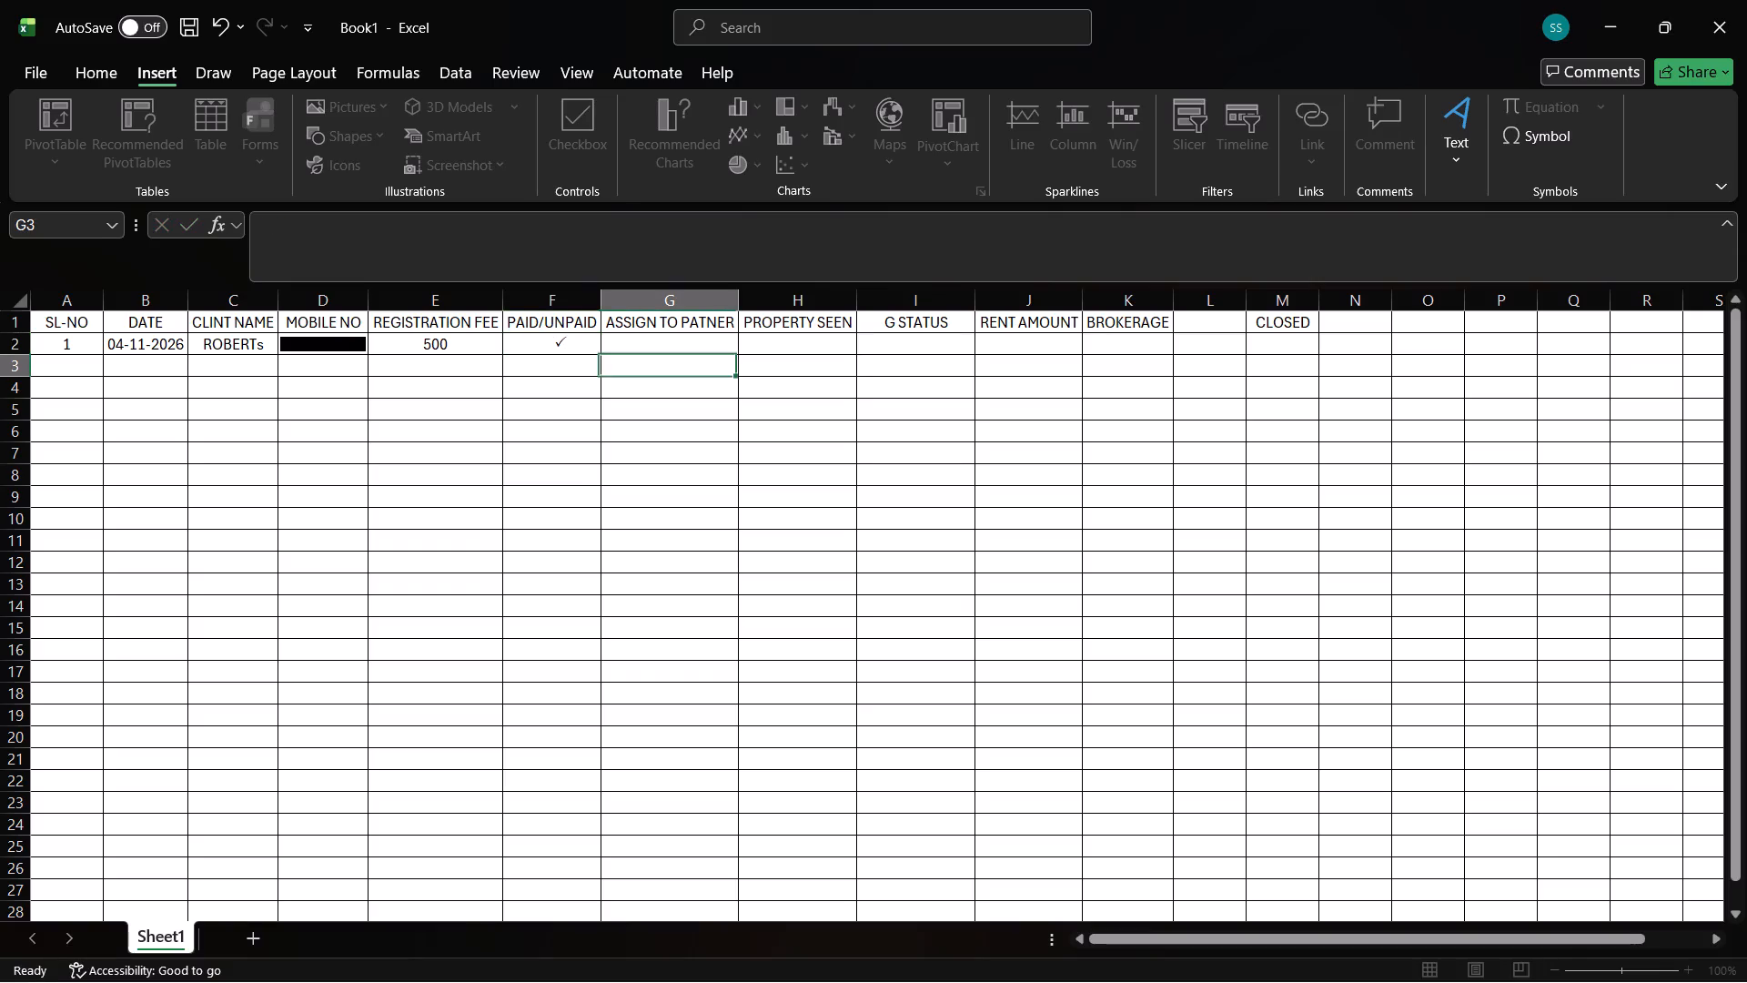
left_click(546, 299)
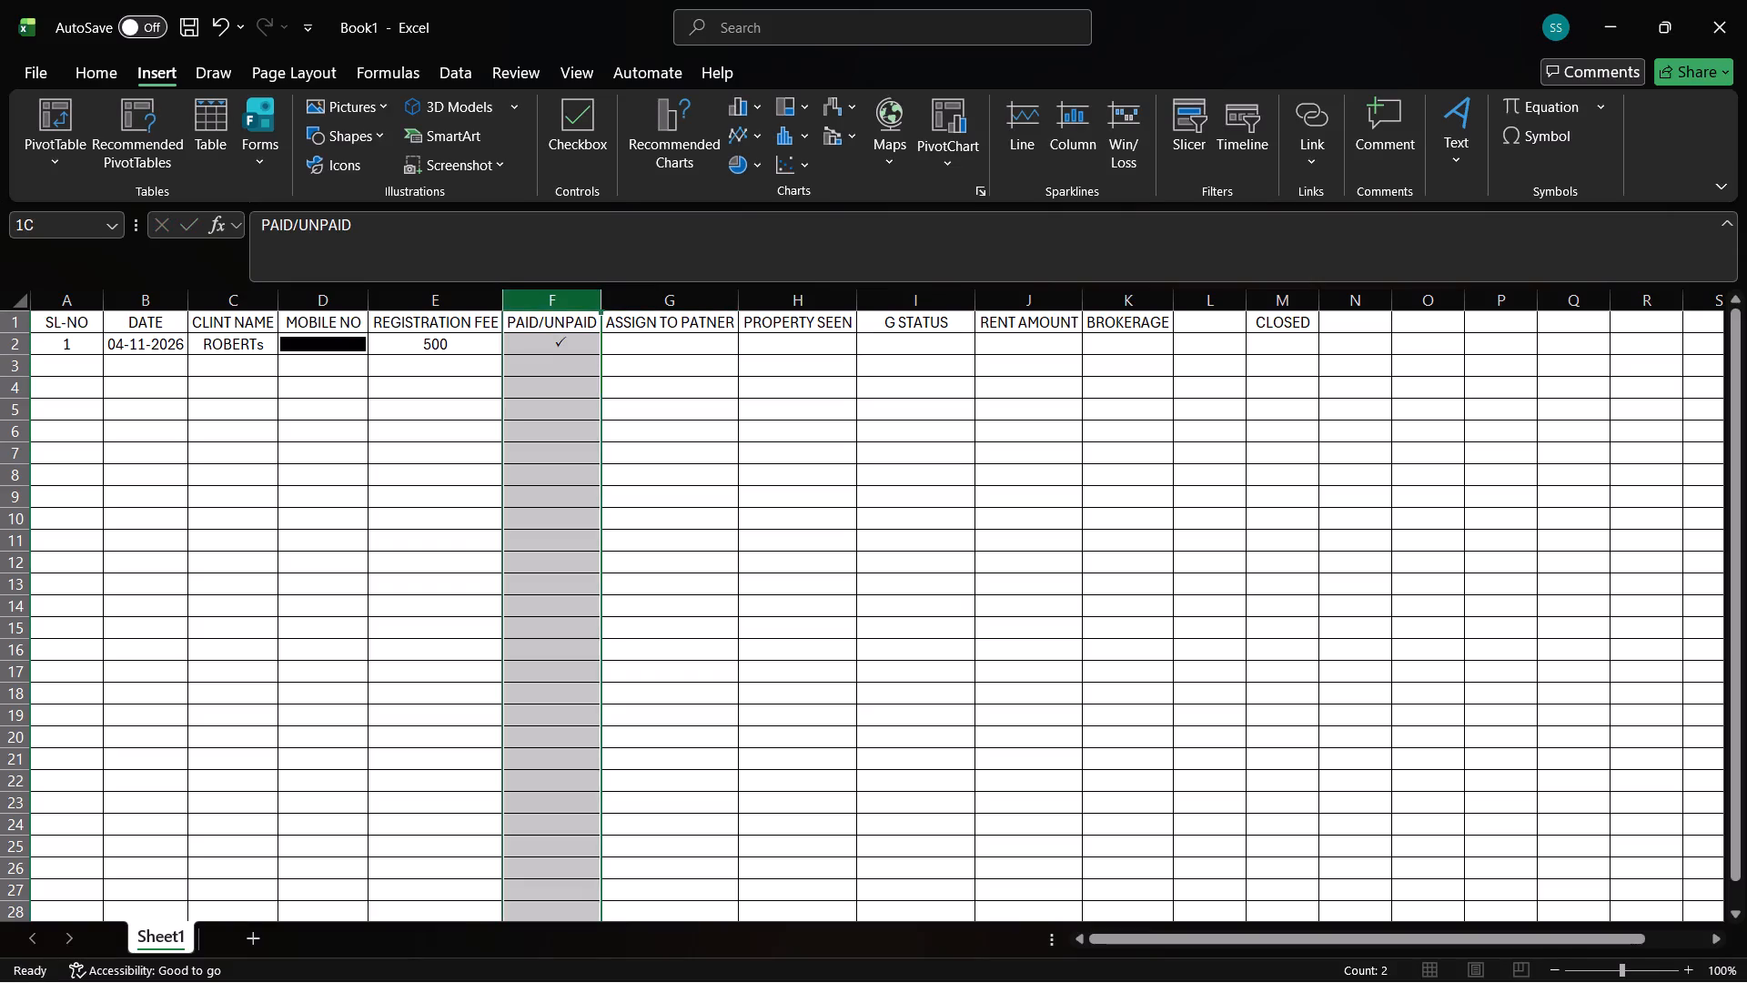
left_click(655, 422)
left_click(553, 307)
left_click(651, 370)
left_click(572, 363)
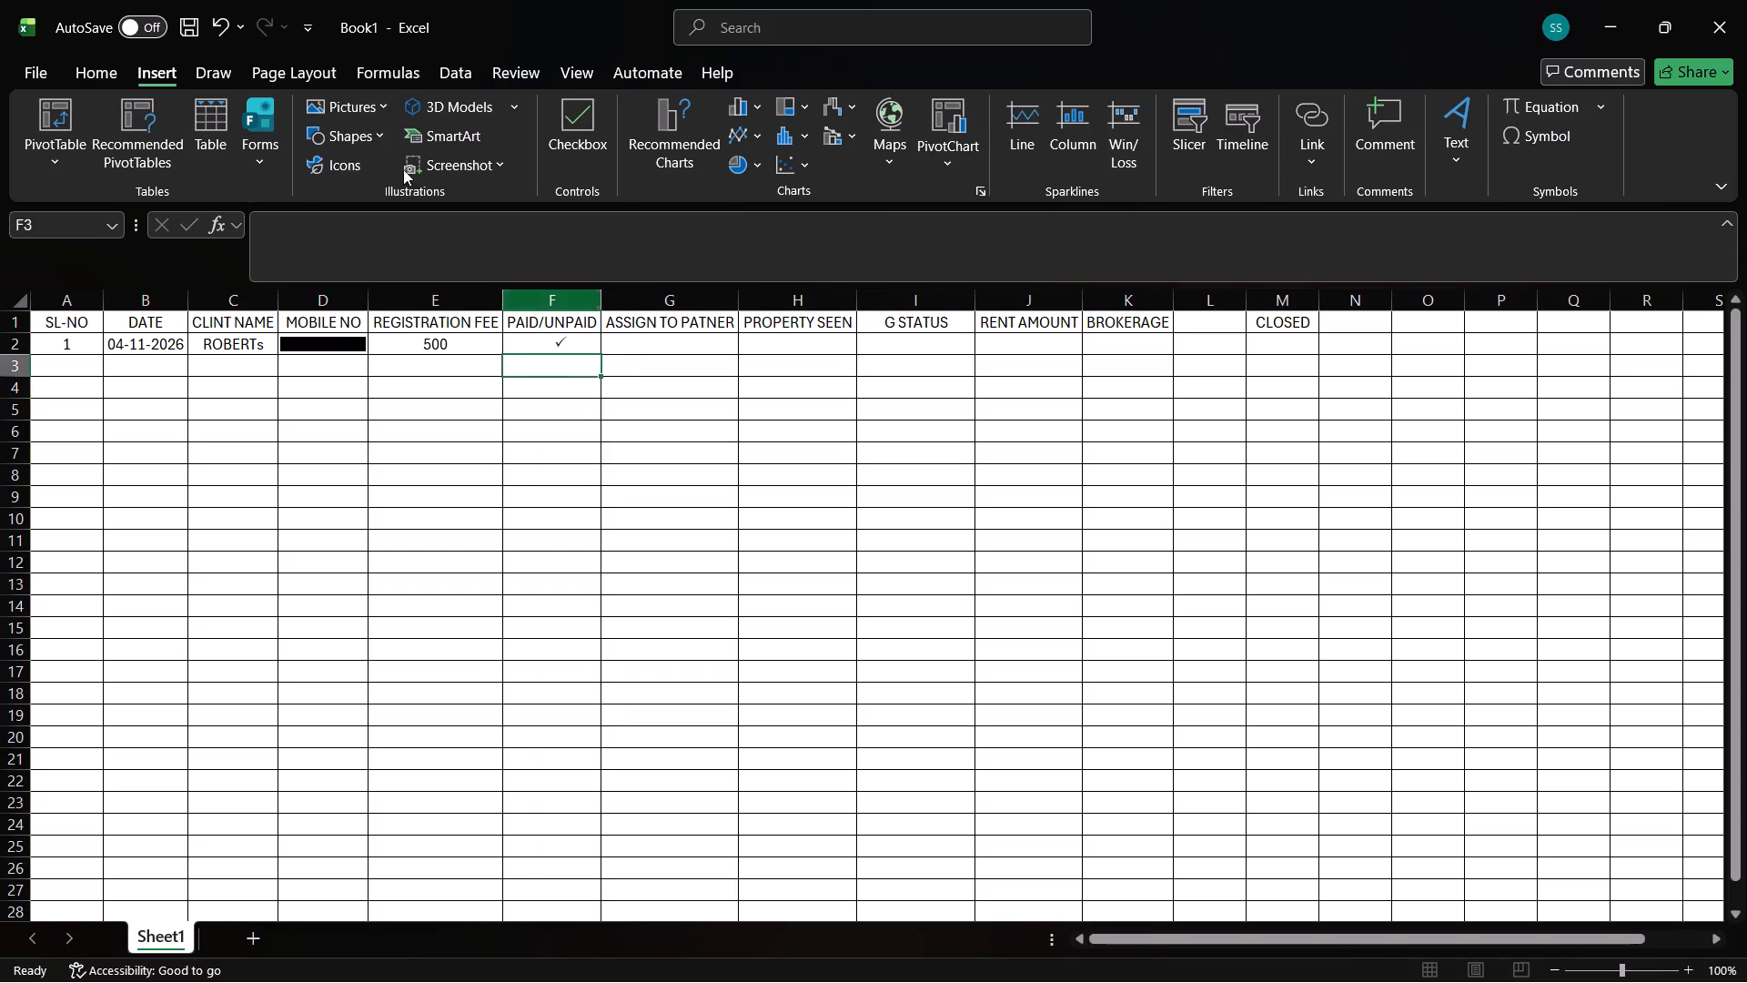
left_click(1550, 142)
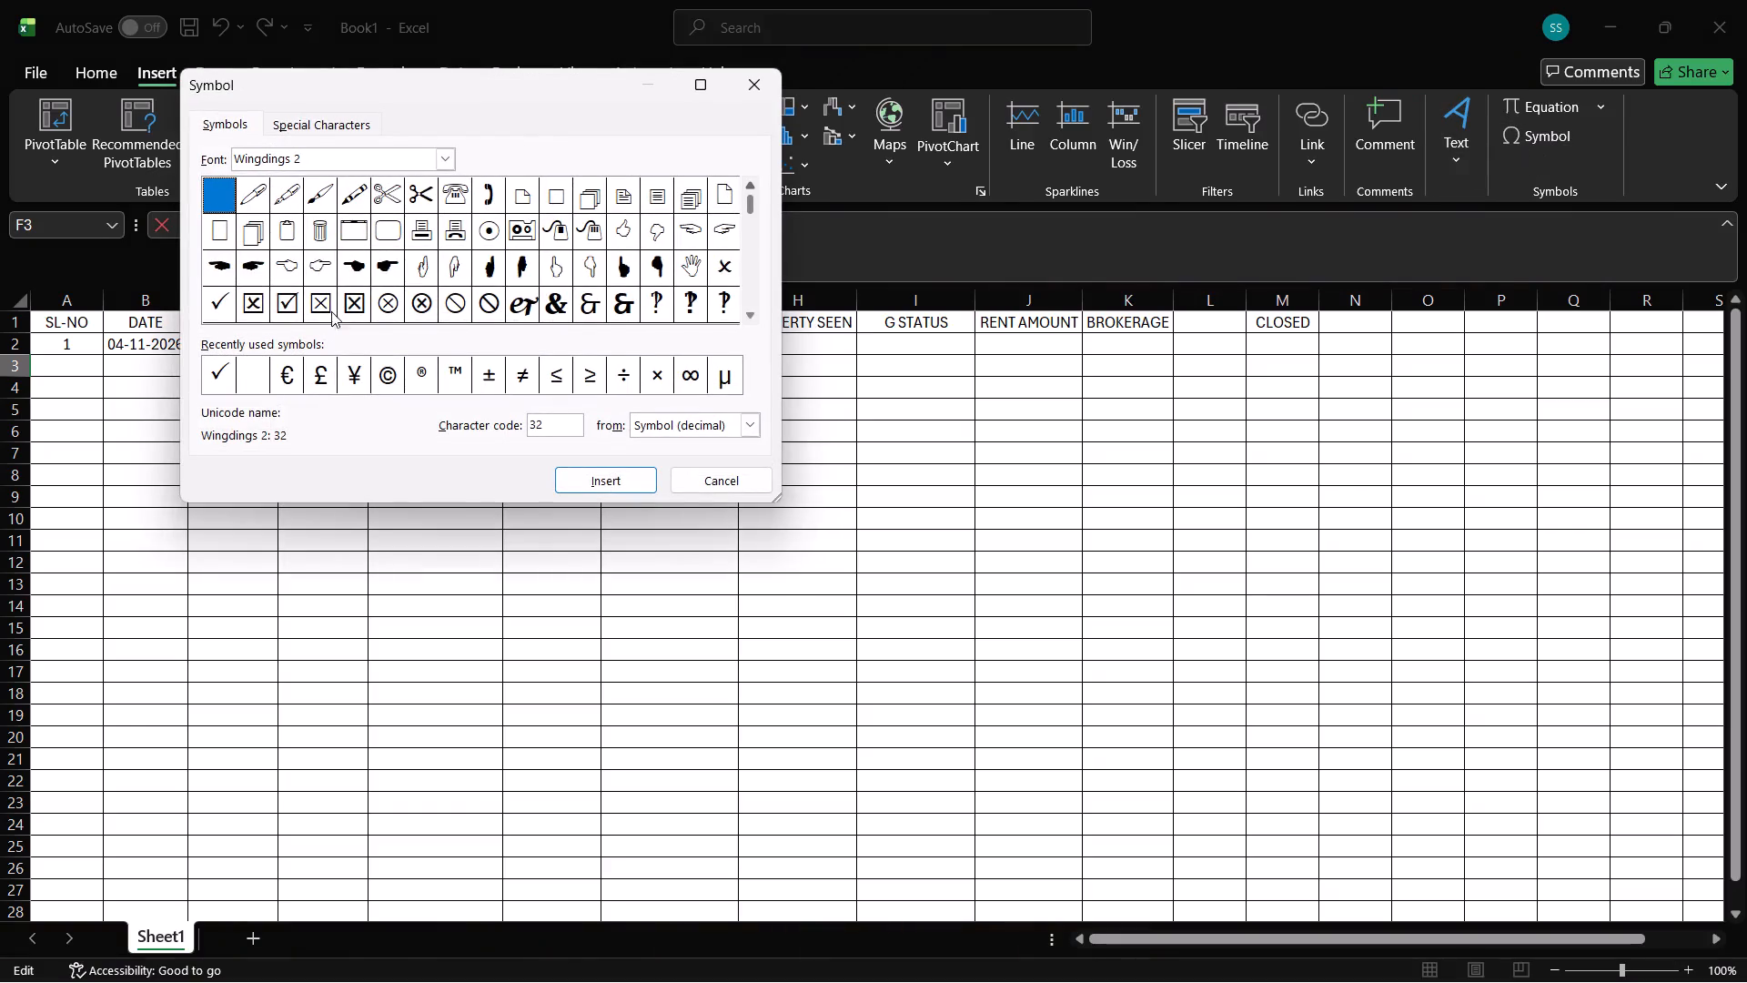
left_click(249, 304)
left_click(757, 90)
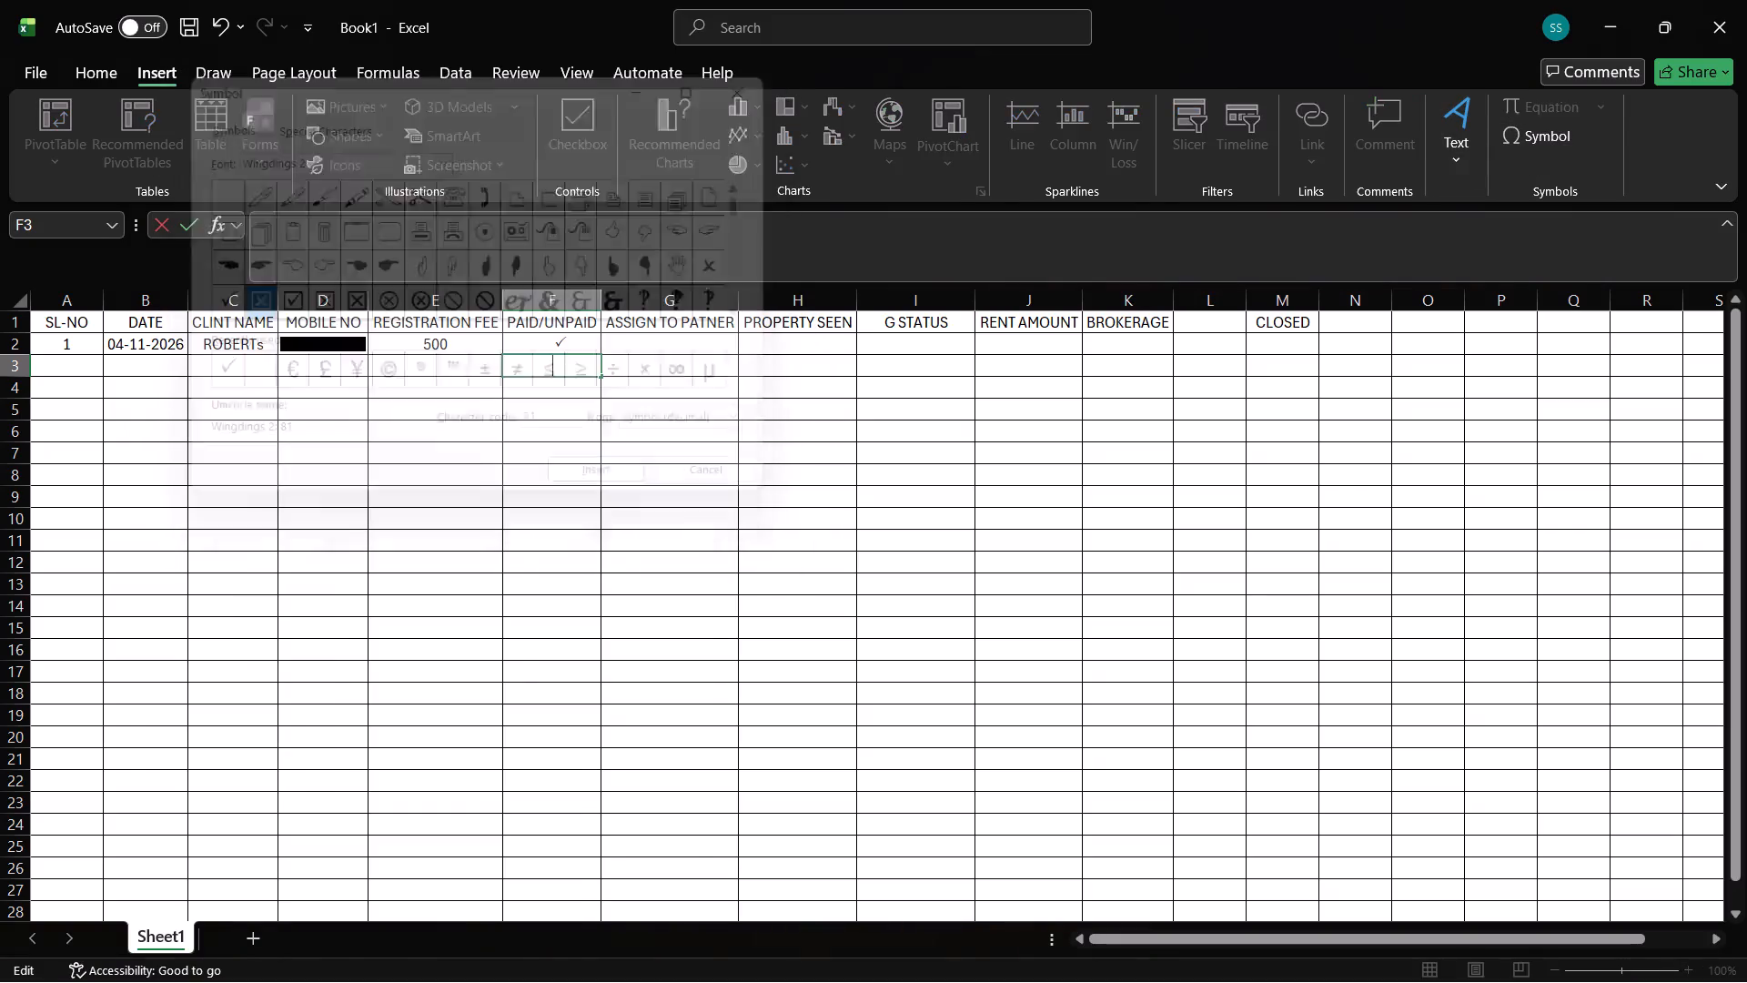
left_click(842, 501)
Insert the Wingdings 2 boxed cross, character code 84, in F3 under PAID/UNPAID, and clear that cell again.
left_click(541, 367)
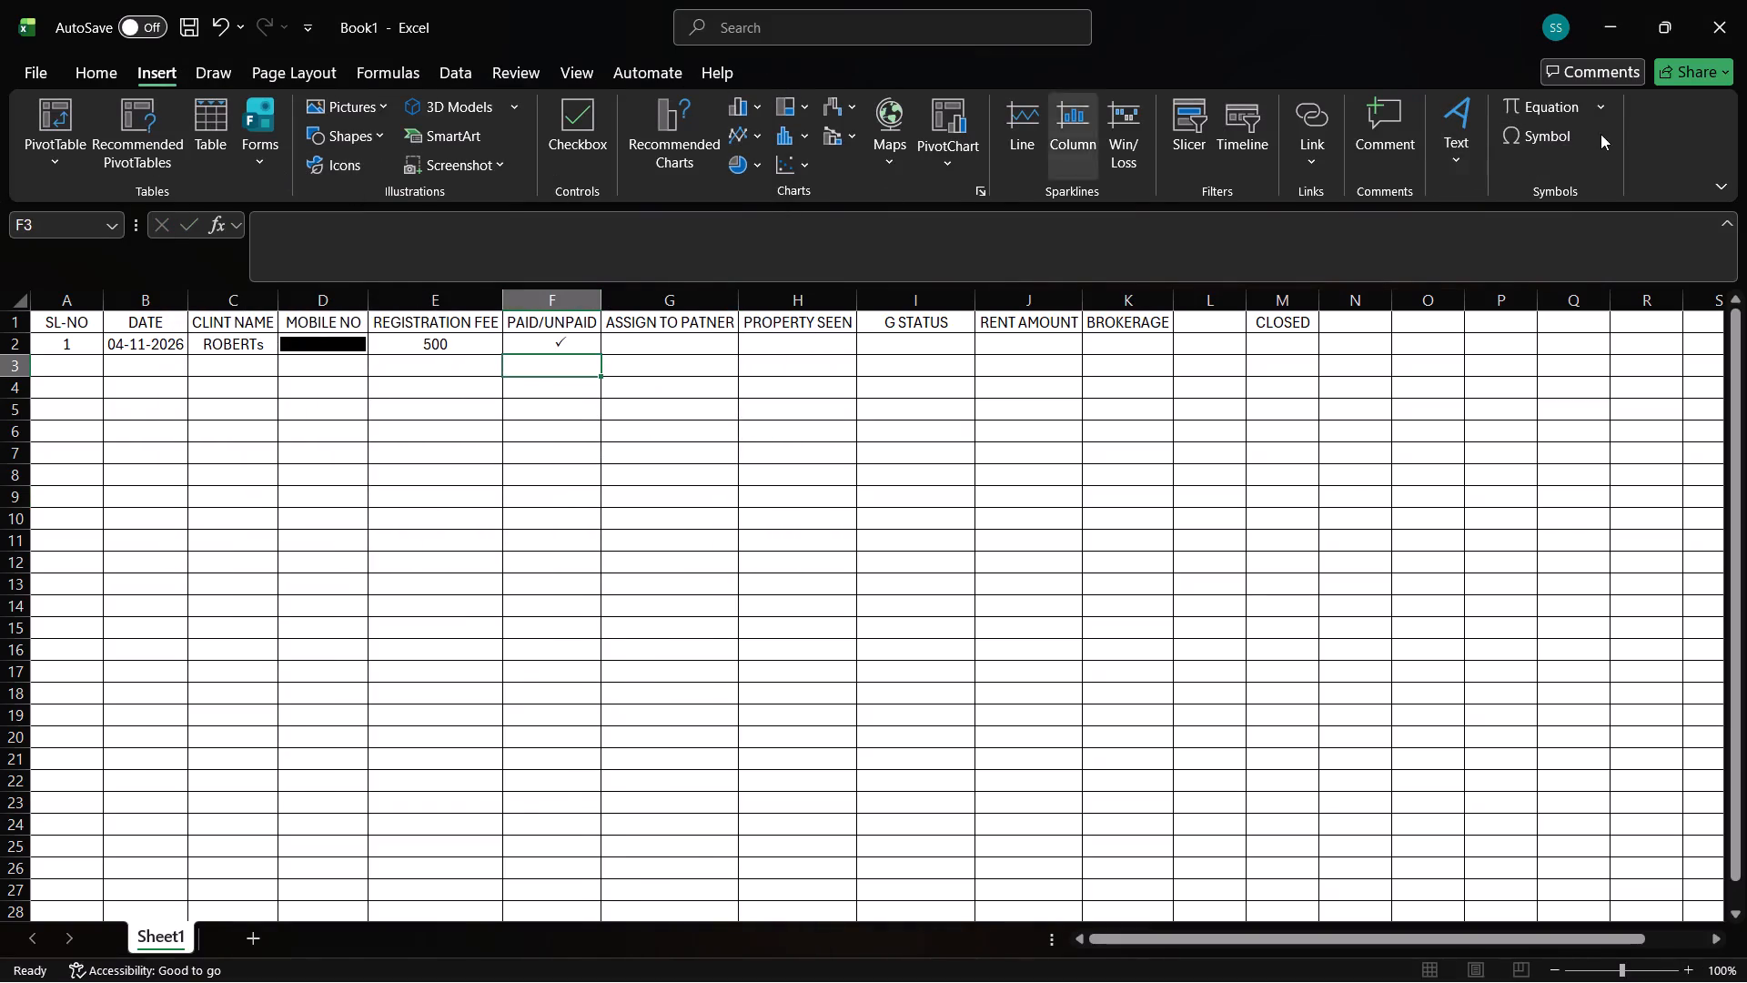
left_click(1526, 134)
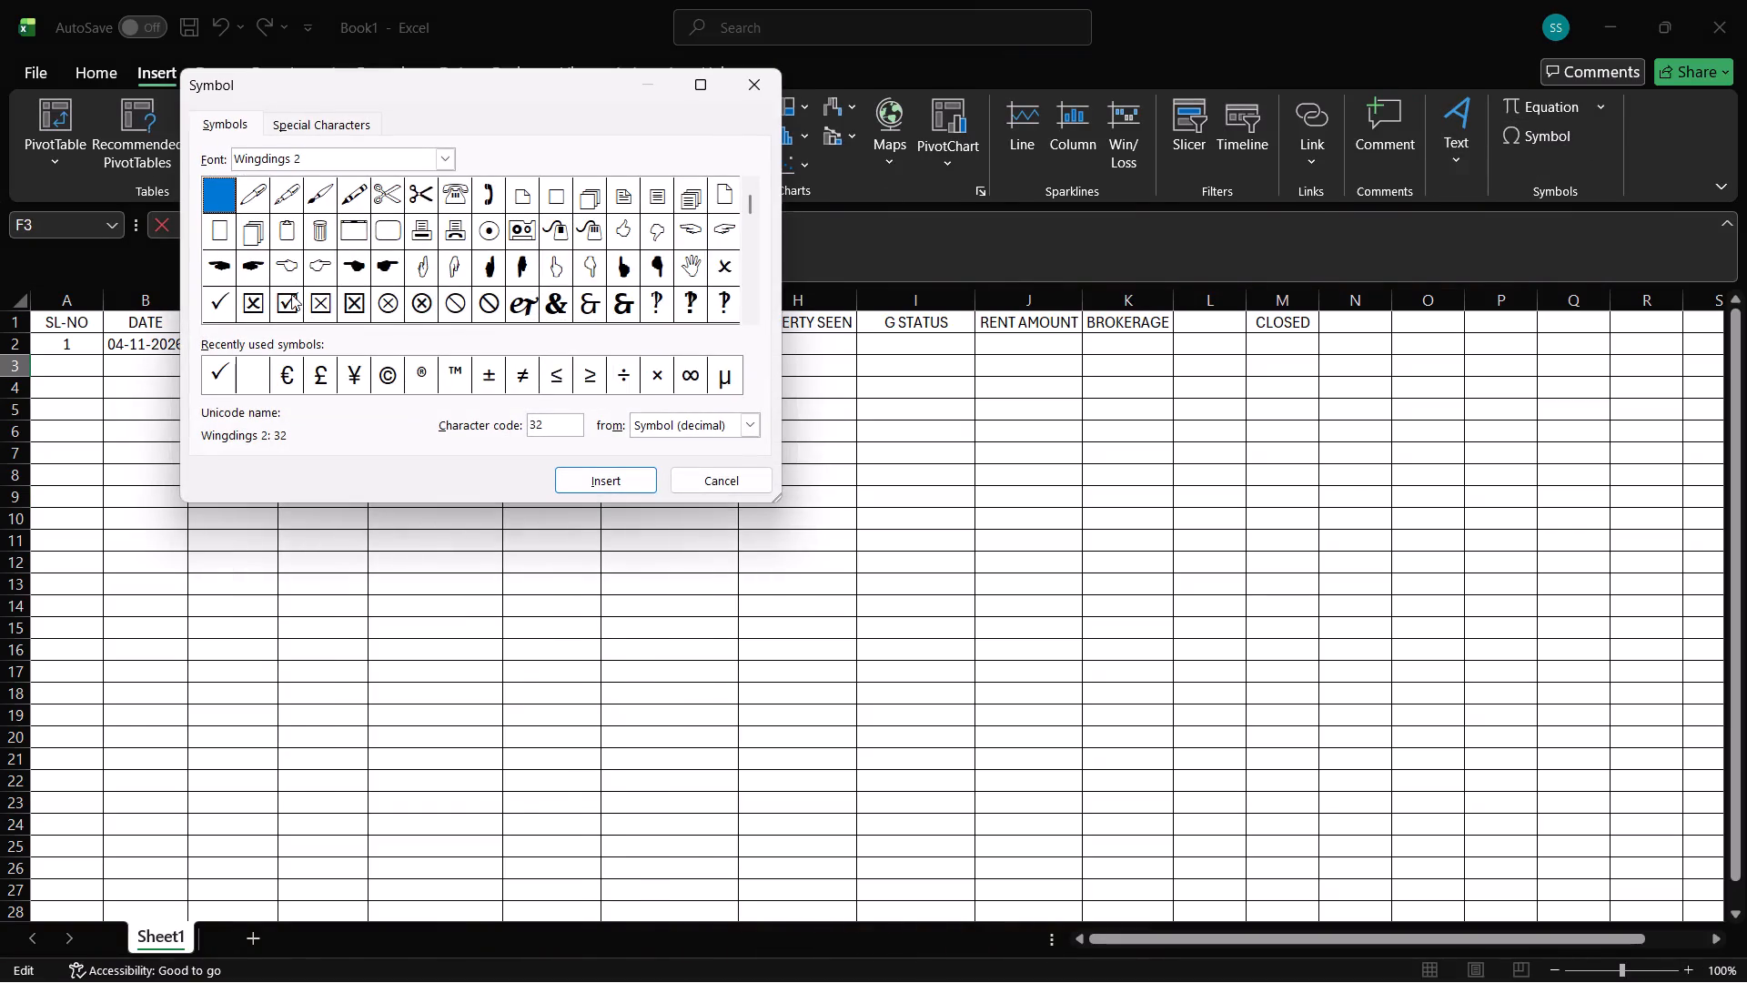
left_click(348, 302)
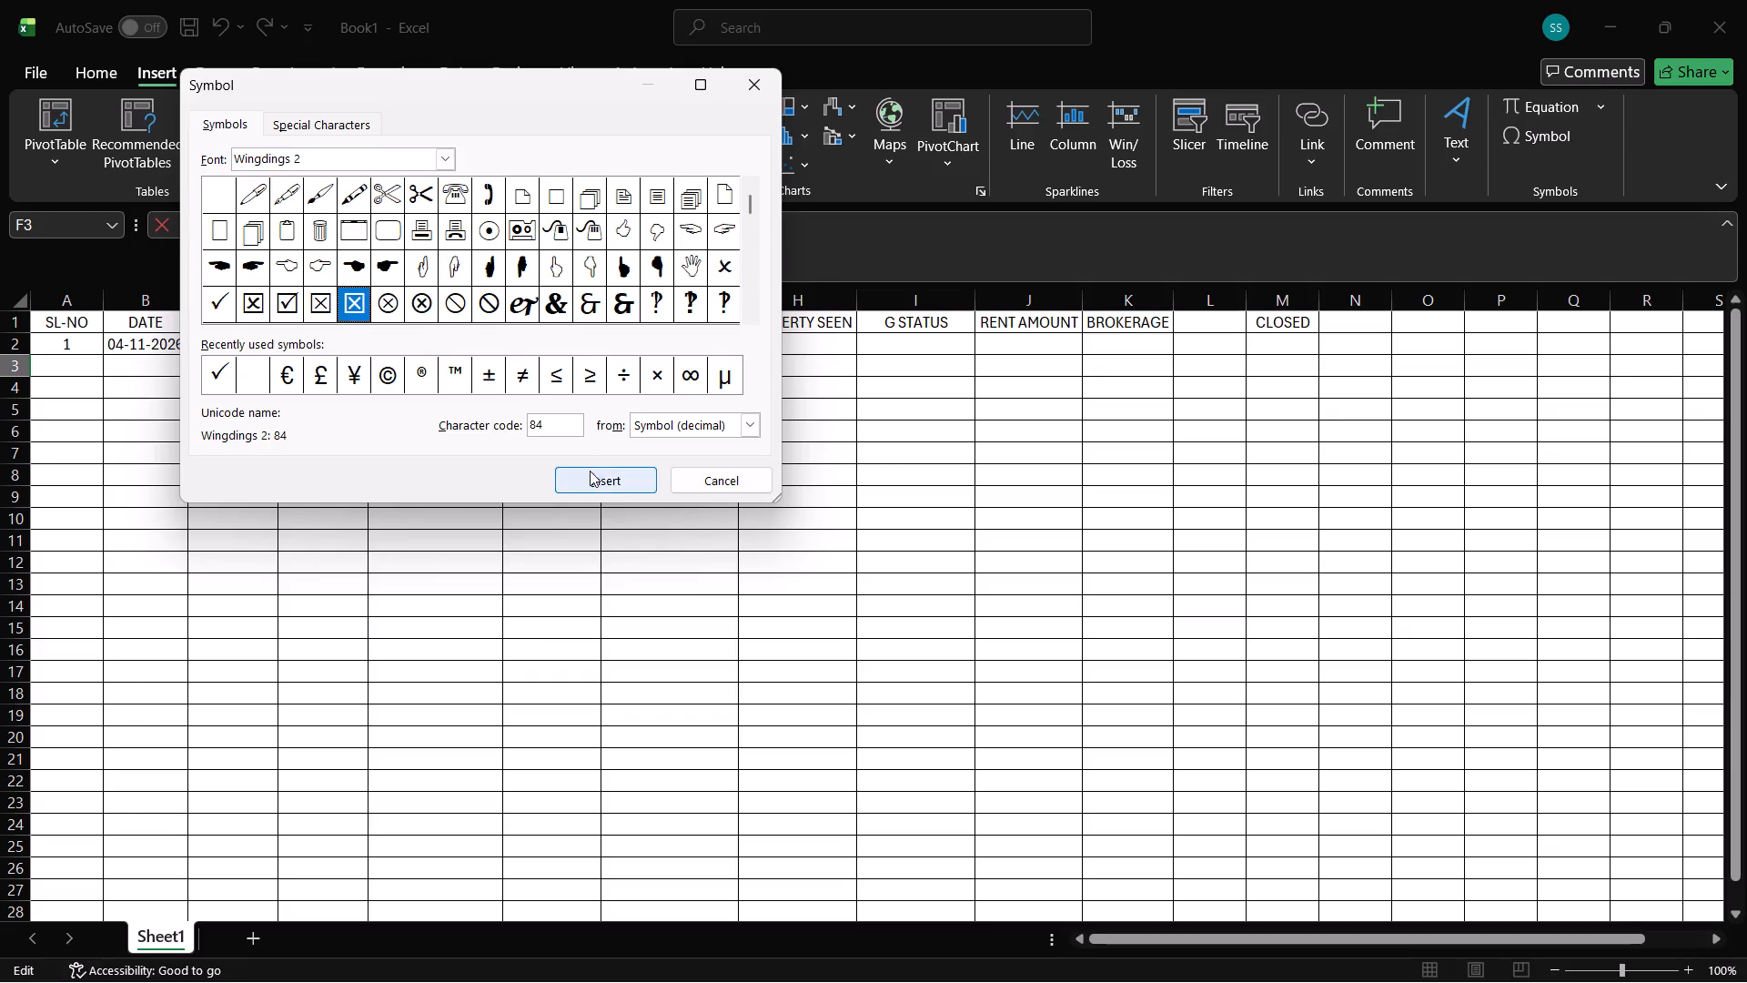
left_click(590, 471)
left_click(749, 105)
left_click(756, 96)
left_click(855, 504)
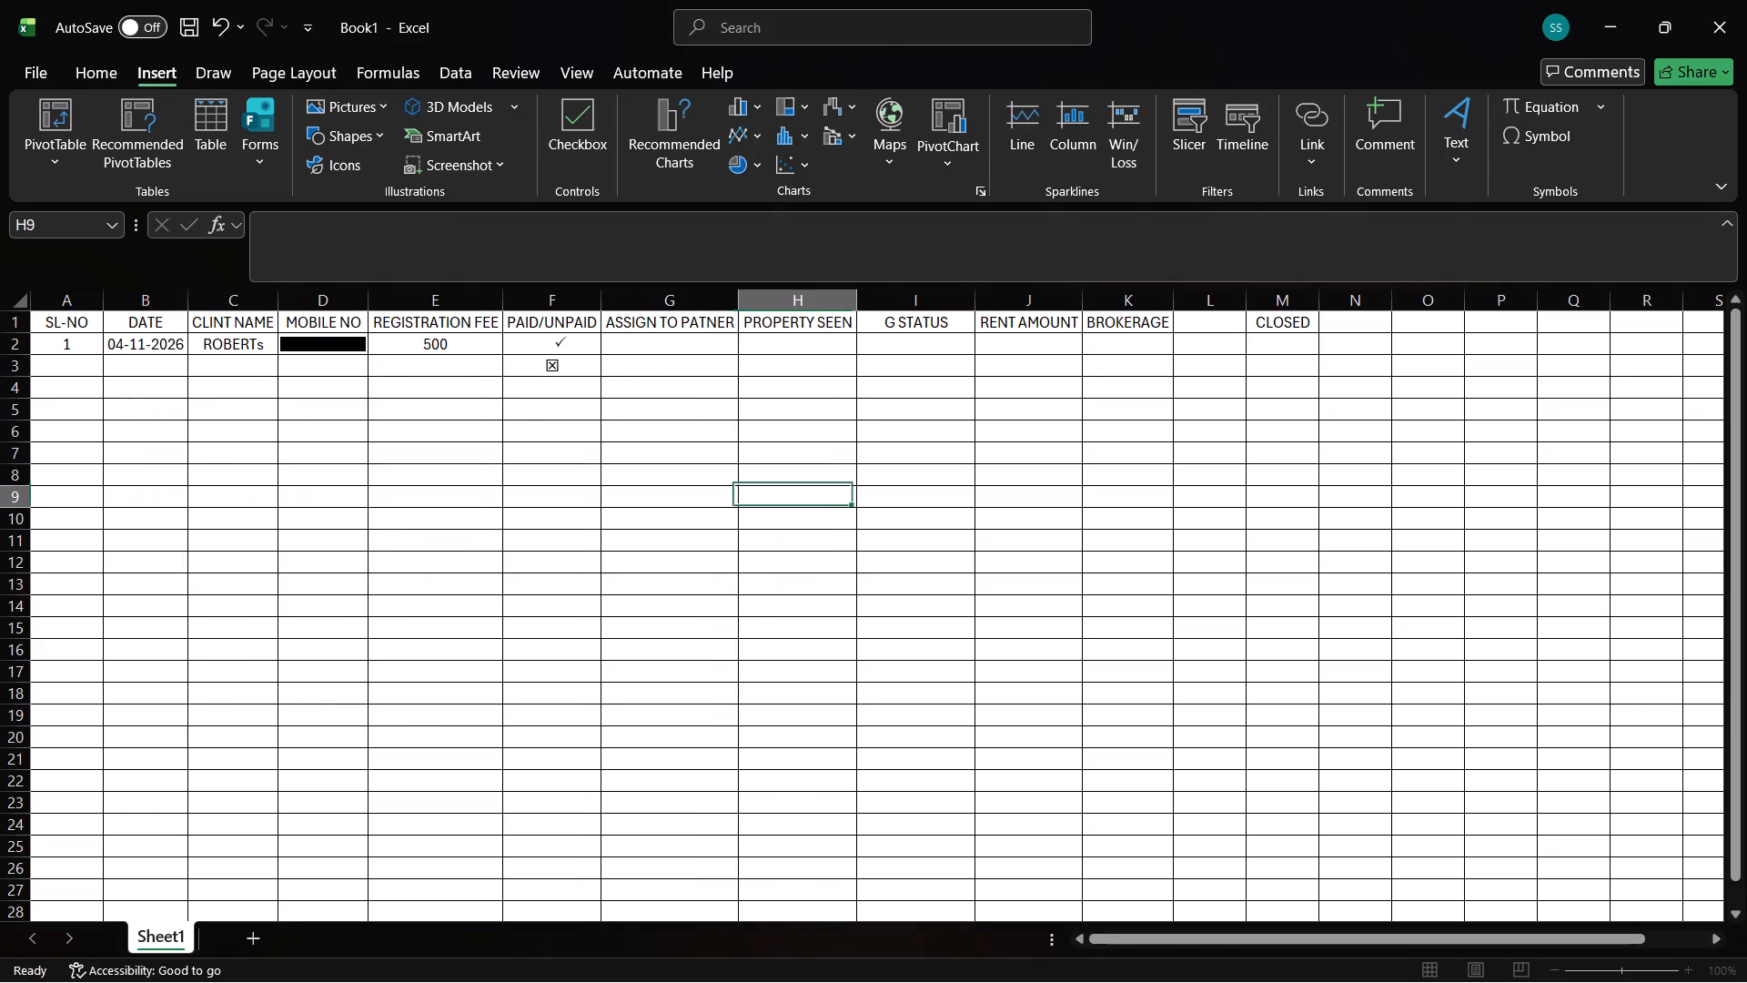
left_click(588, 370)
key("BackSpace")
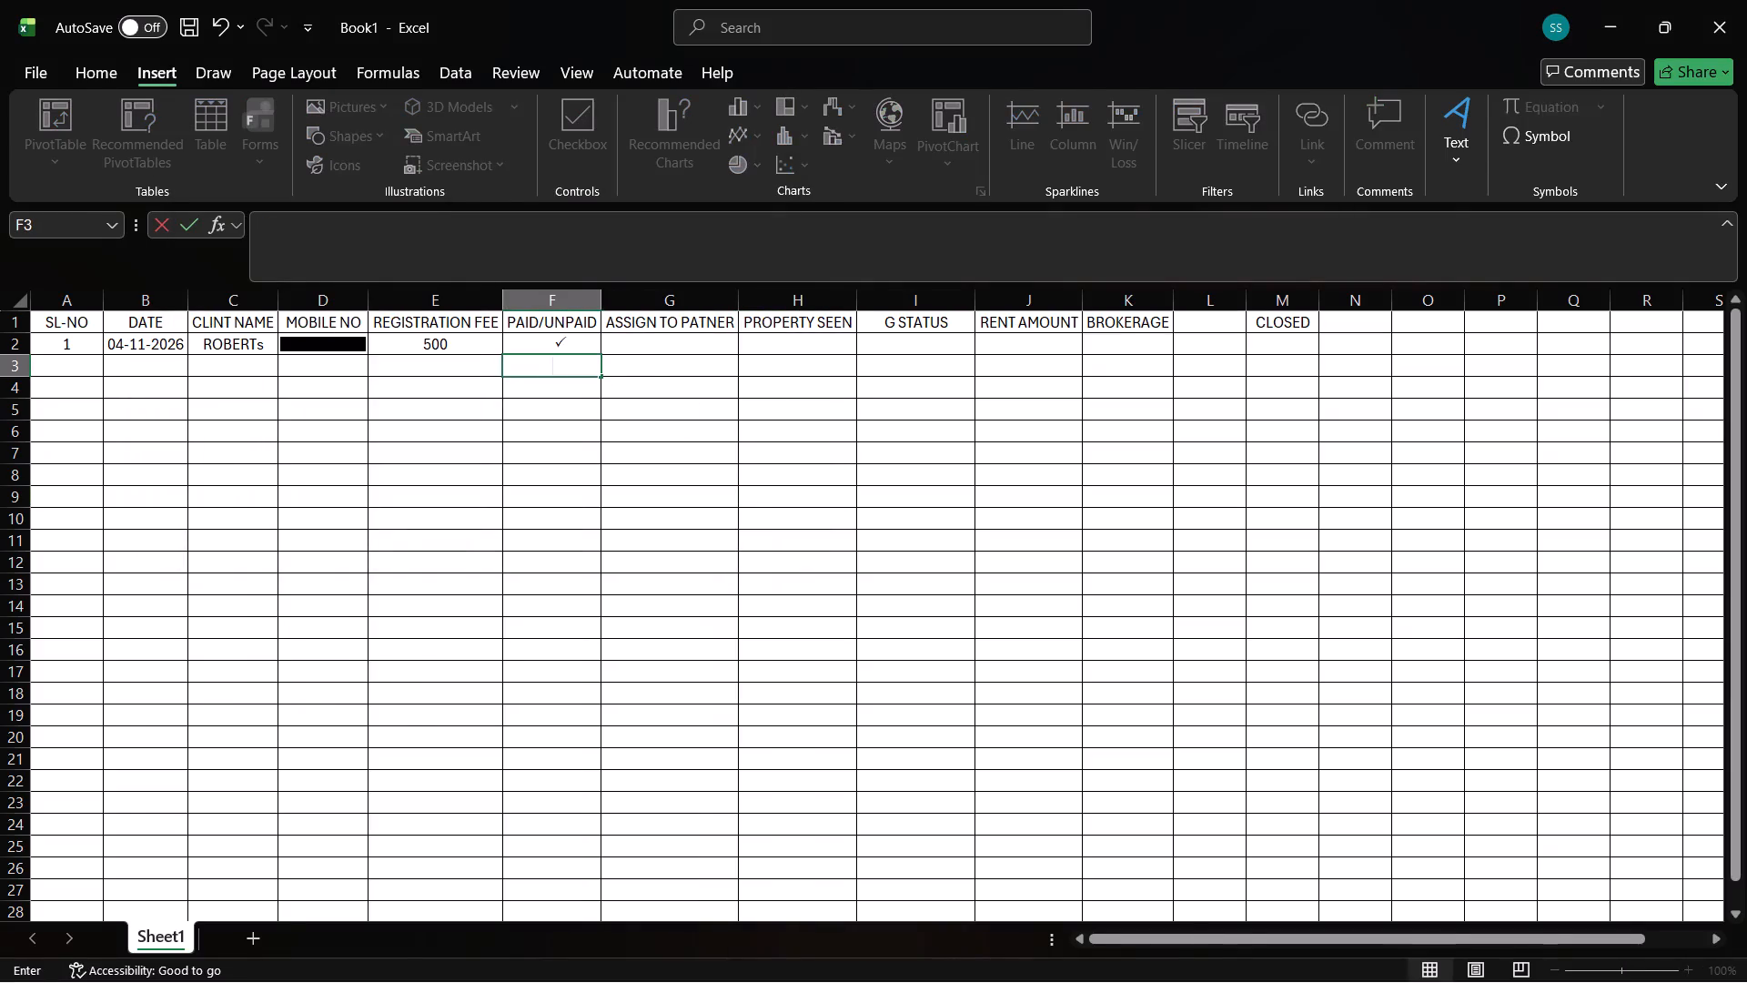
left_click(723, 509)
Enter TUSHAR in capitals in G2 under ASSIGN TO PATNER.
left_click(649, 351)
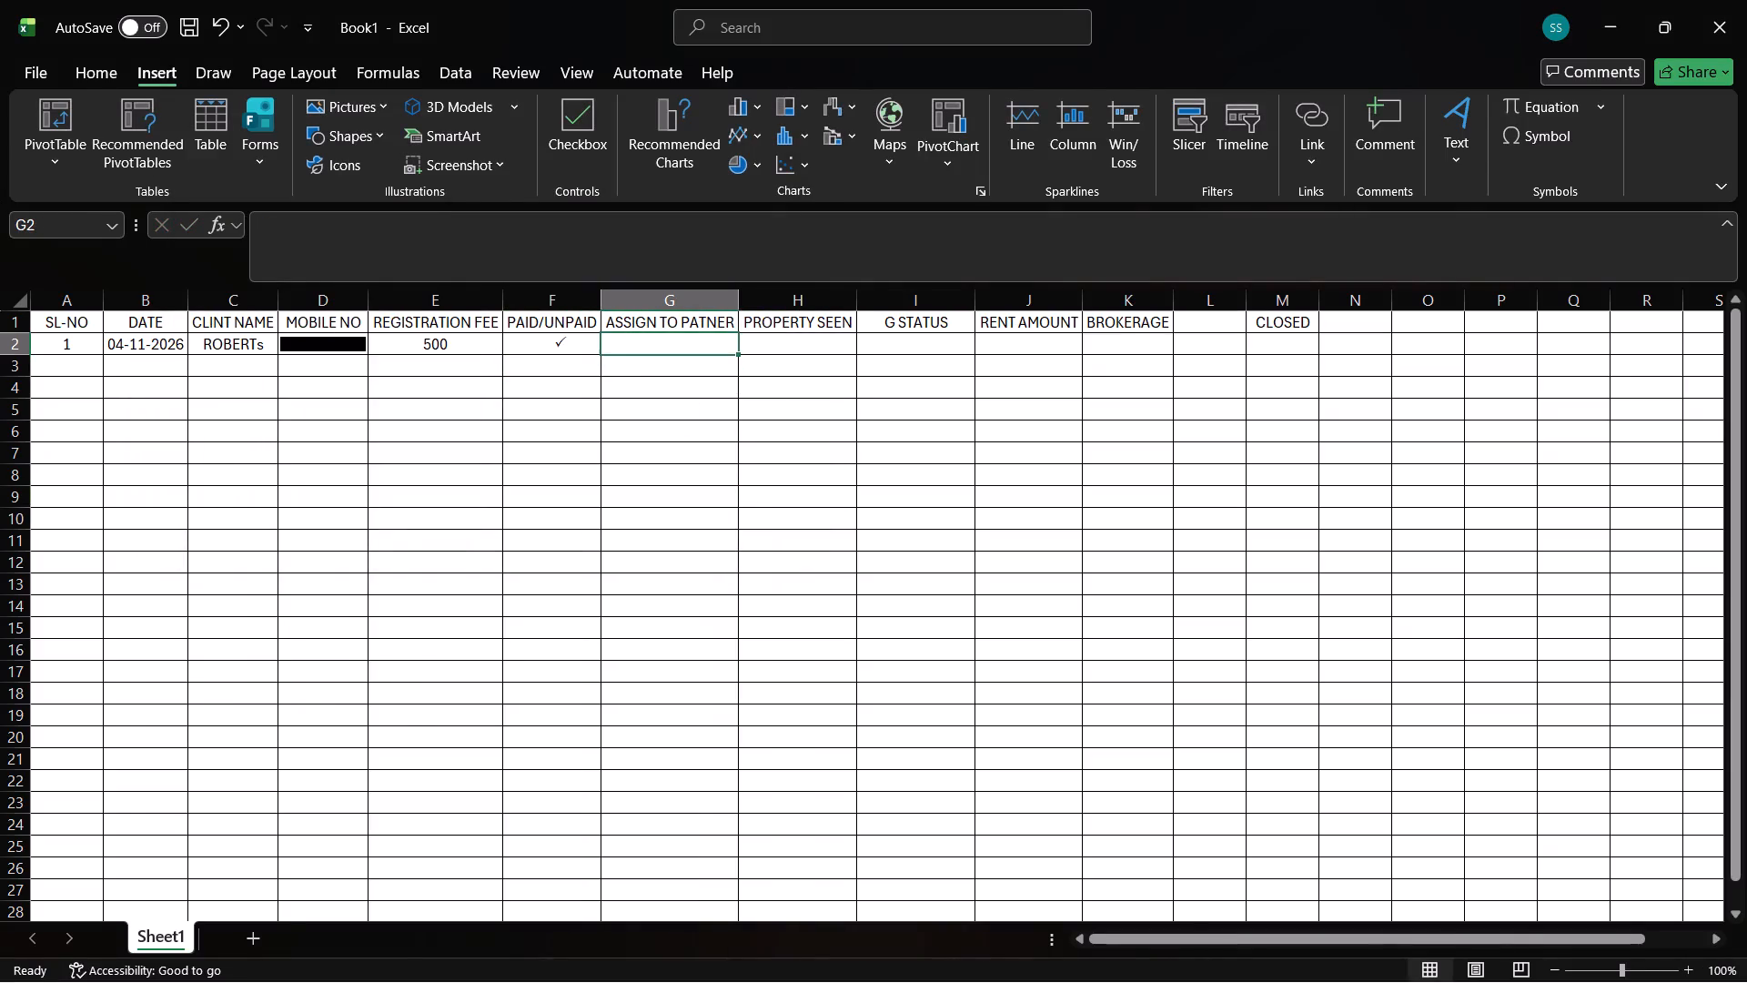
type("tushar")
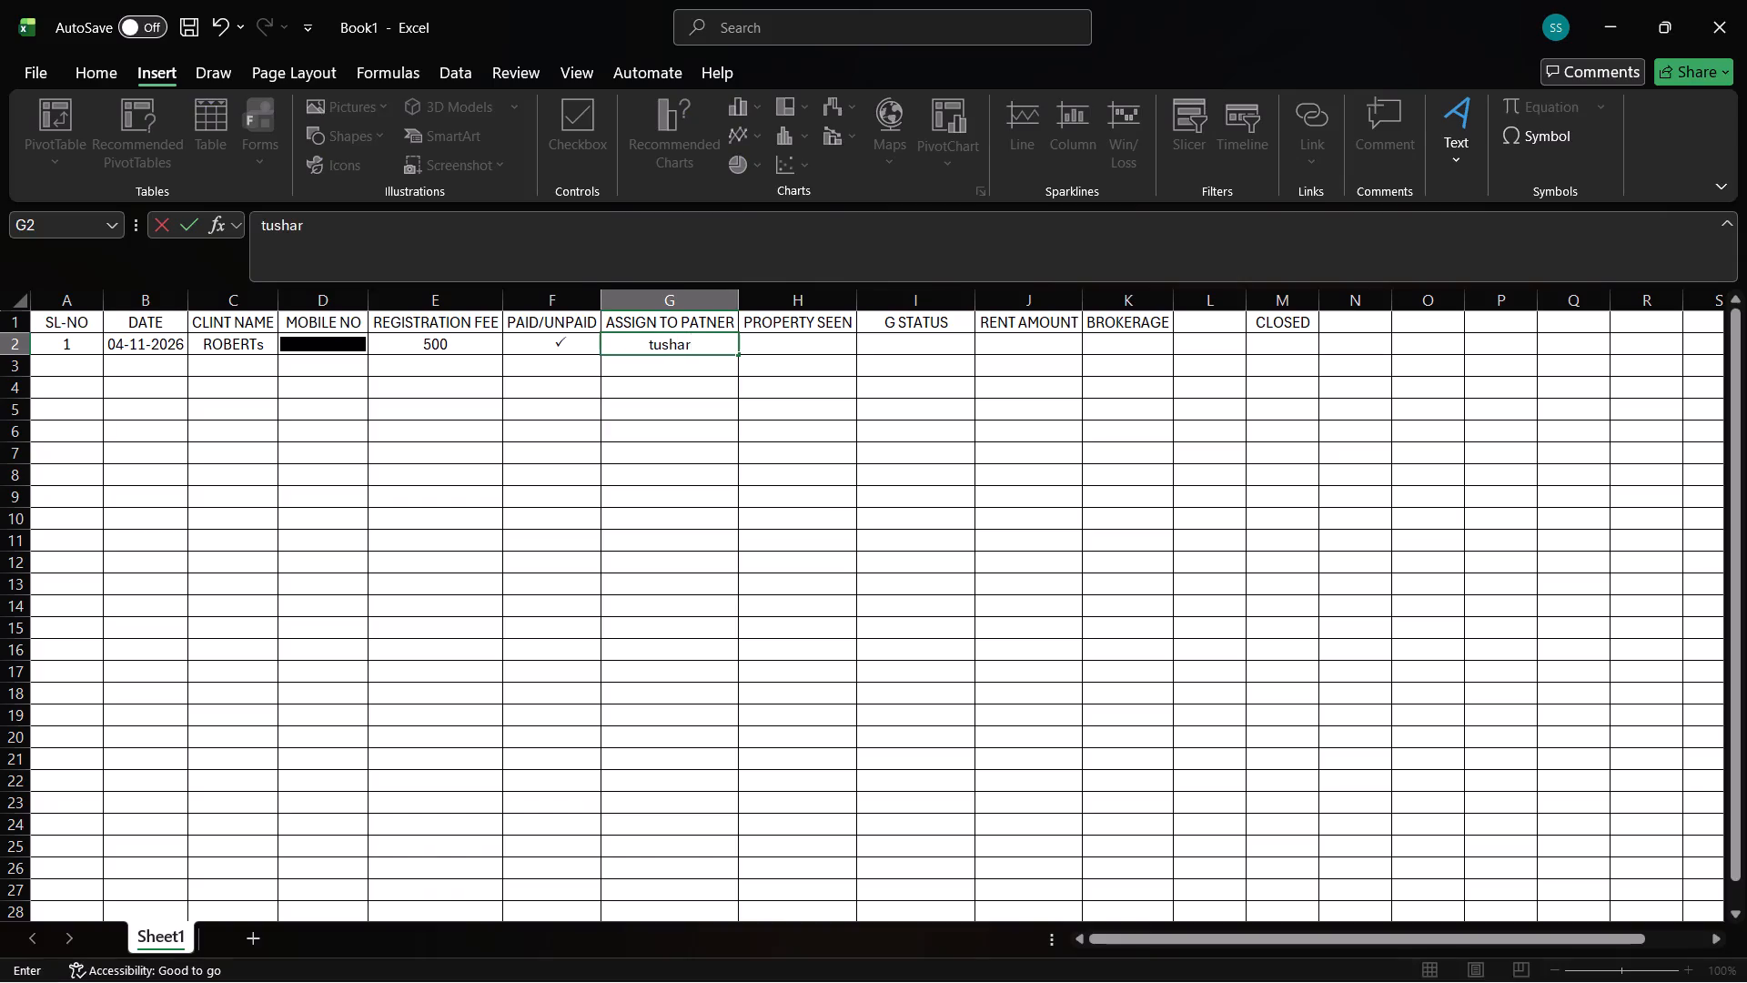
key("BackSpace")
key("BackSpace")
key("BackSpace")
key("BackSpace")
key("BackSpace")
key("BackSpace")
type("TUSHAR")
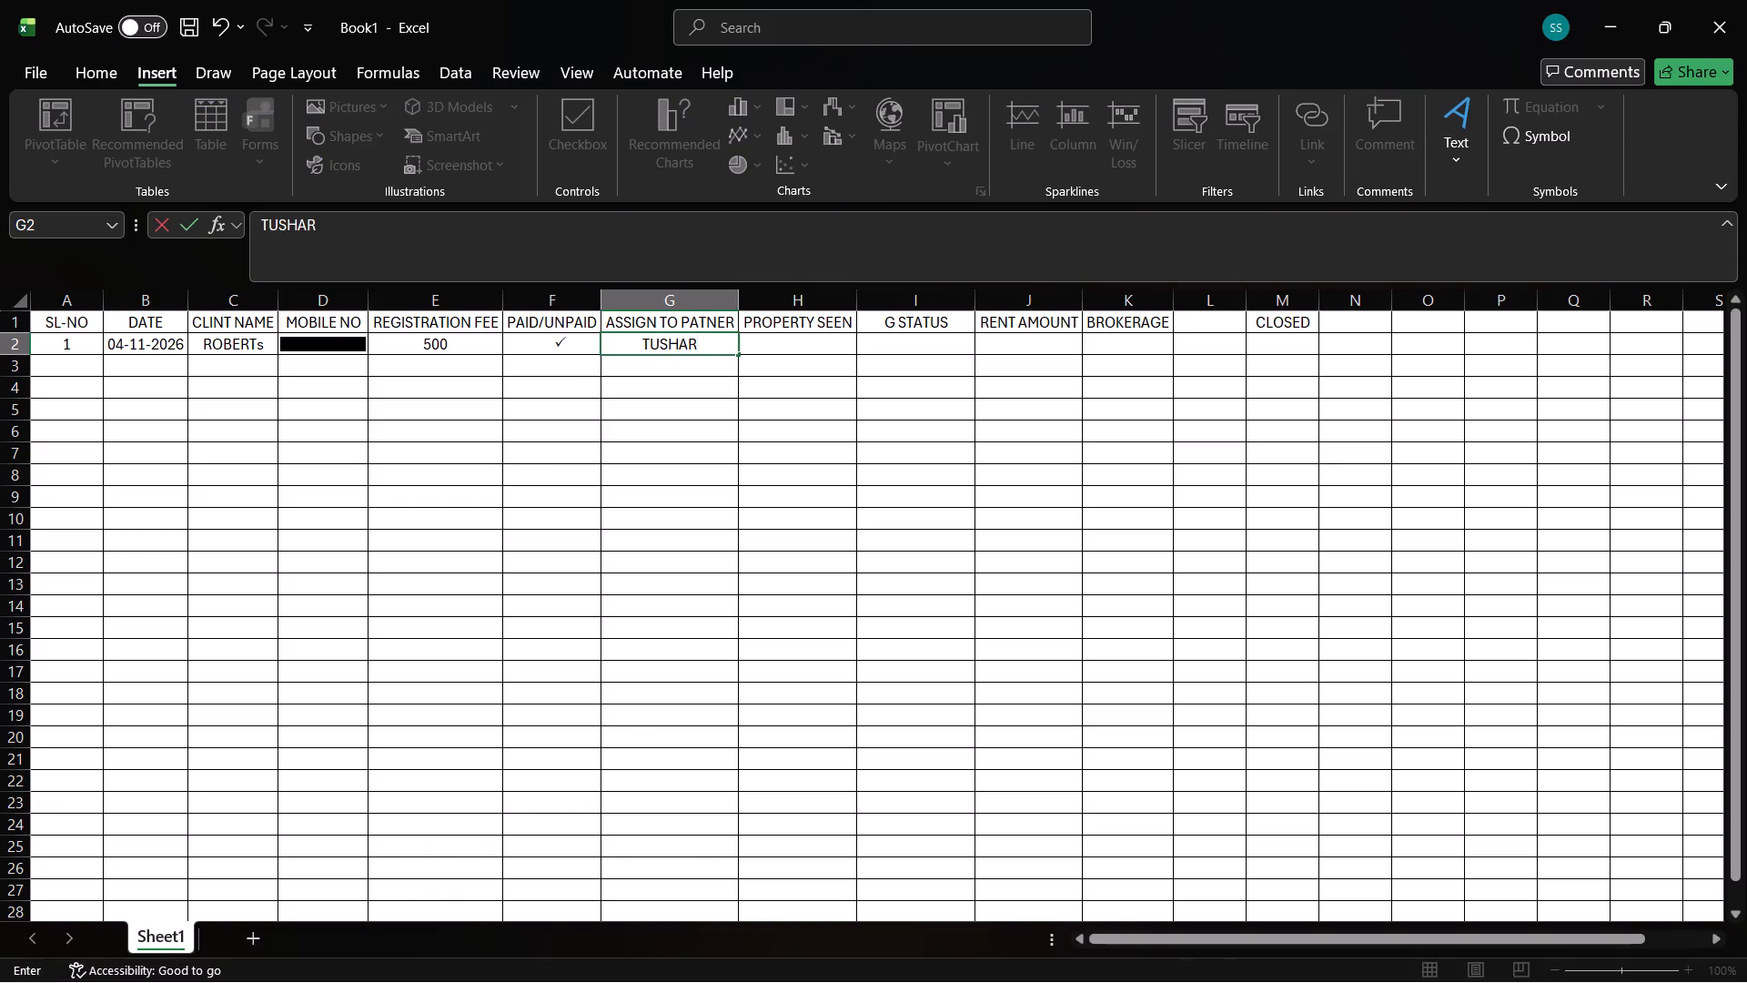
Check the reference tracking layout in Chrome and enter NO in H2 under PROPERTY SEEN.
left_click(809, 346)
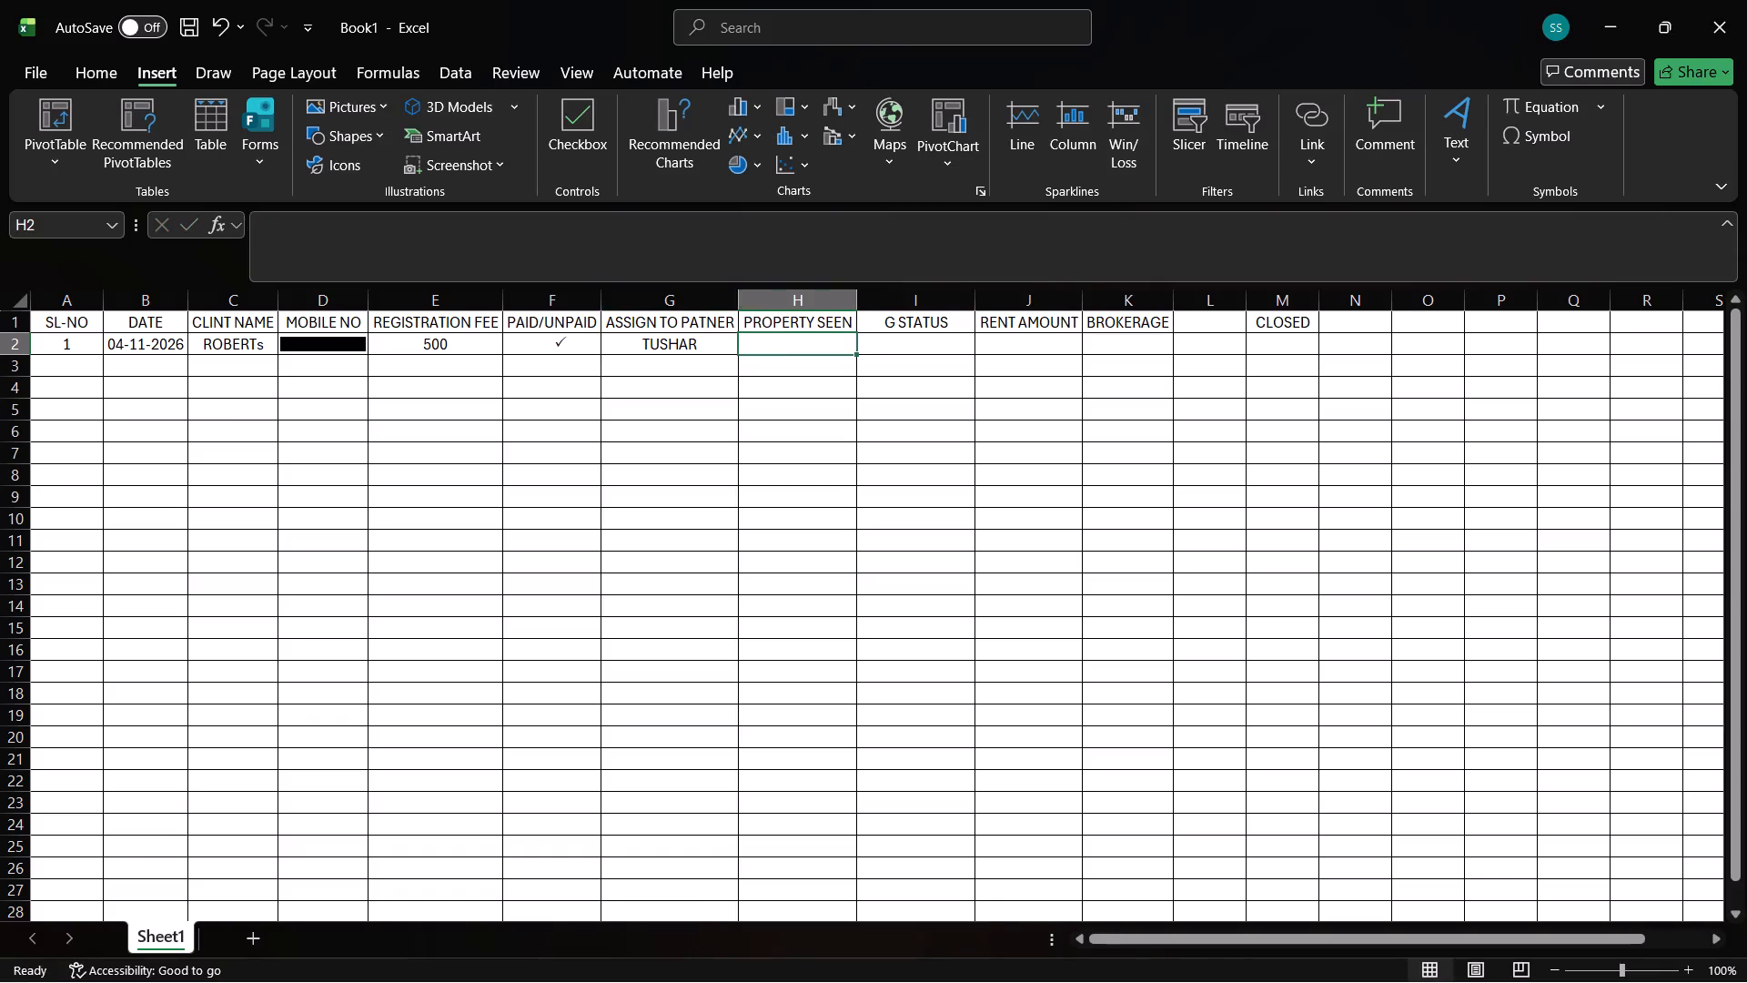
left_click(1226, 954)
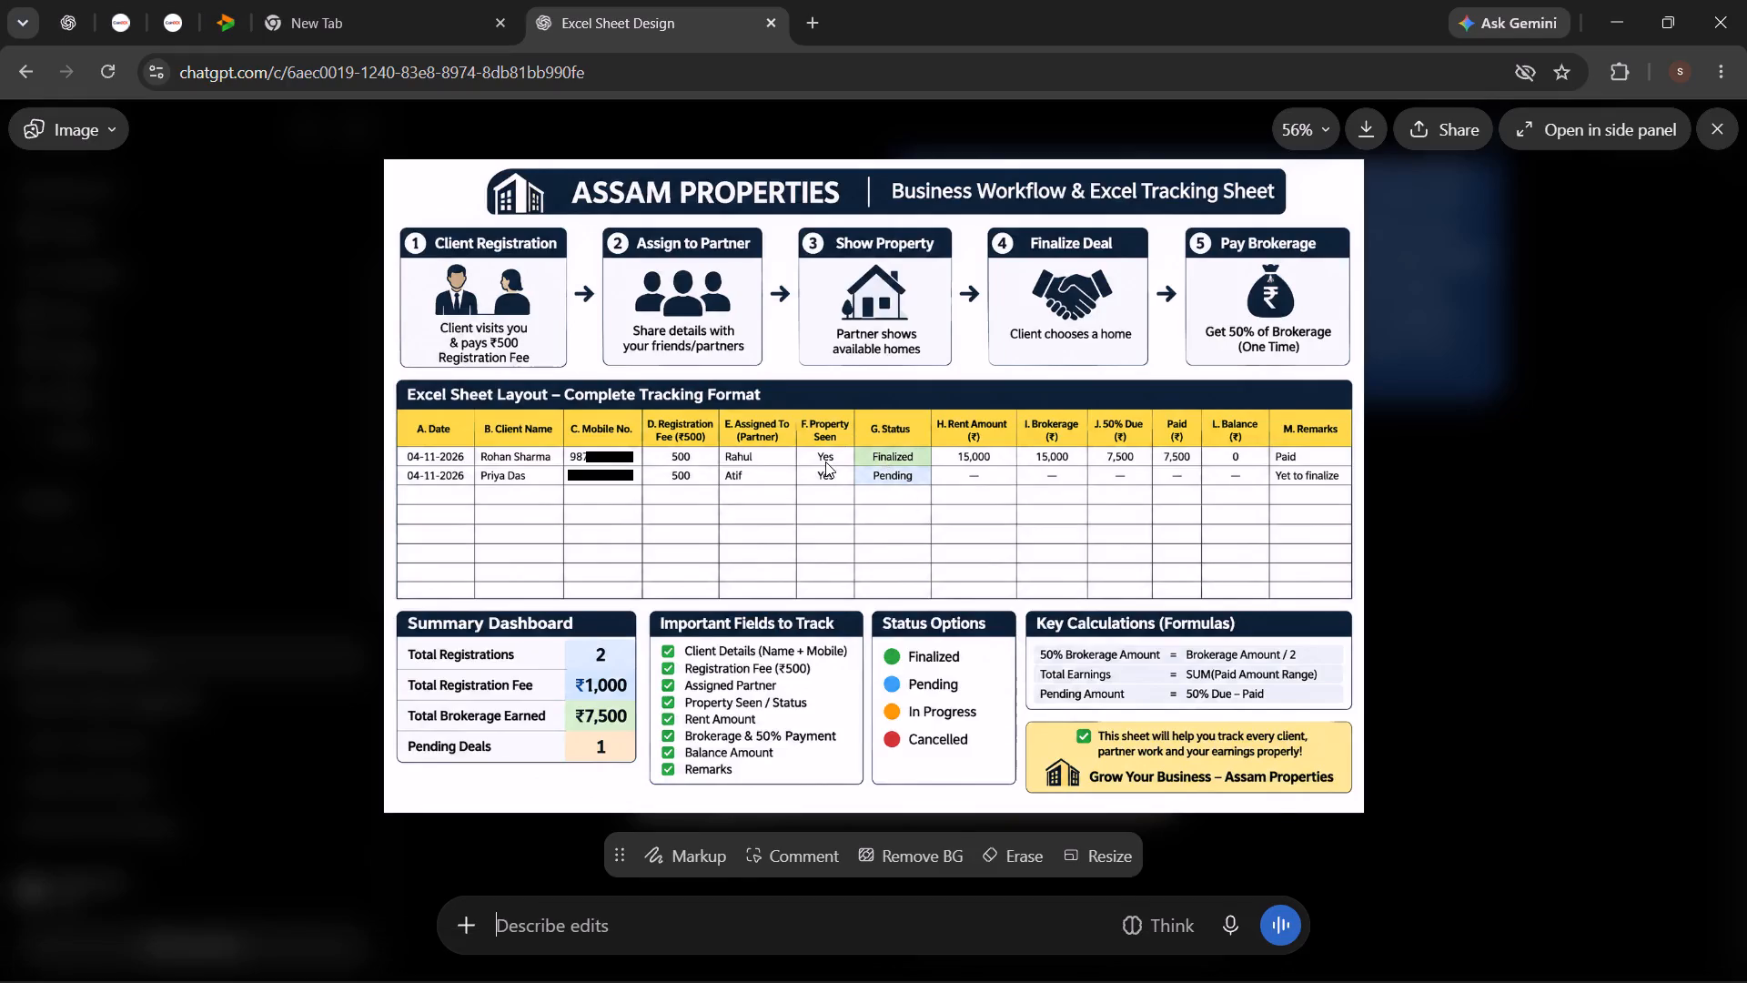
left_click(1267, 970)
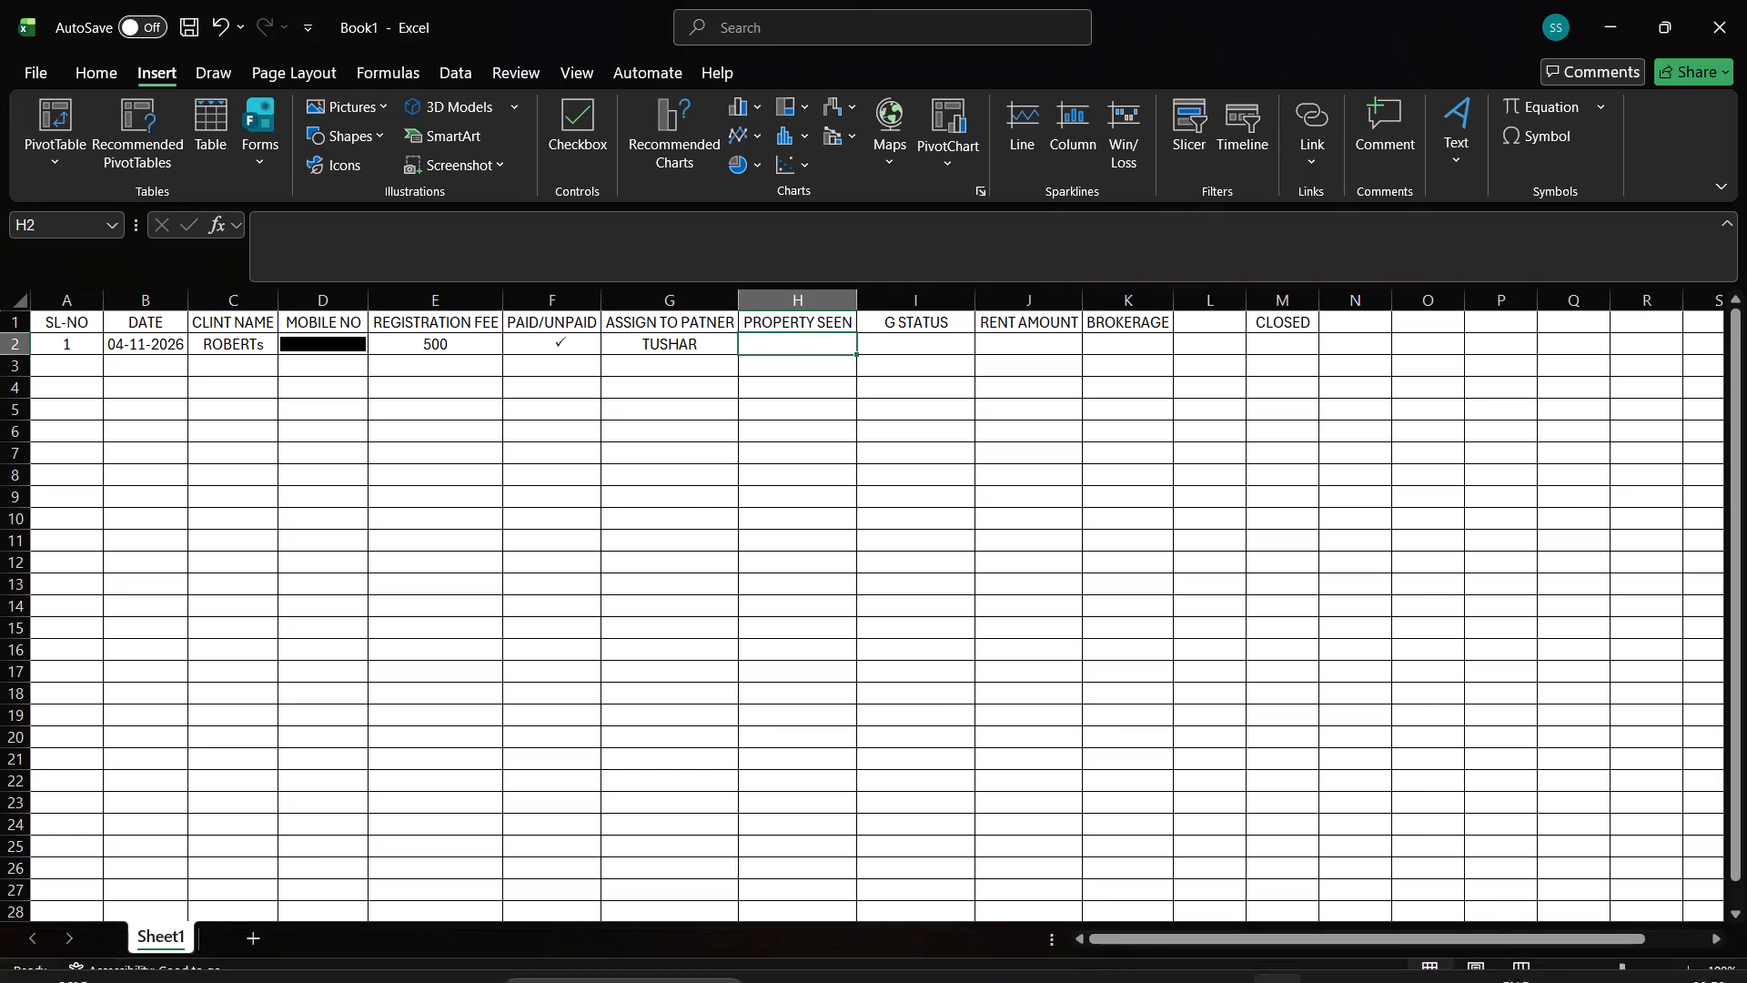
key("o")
key("BackSpace")
key("BackSpace")
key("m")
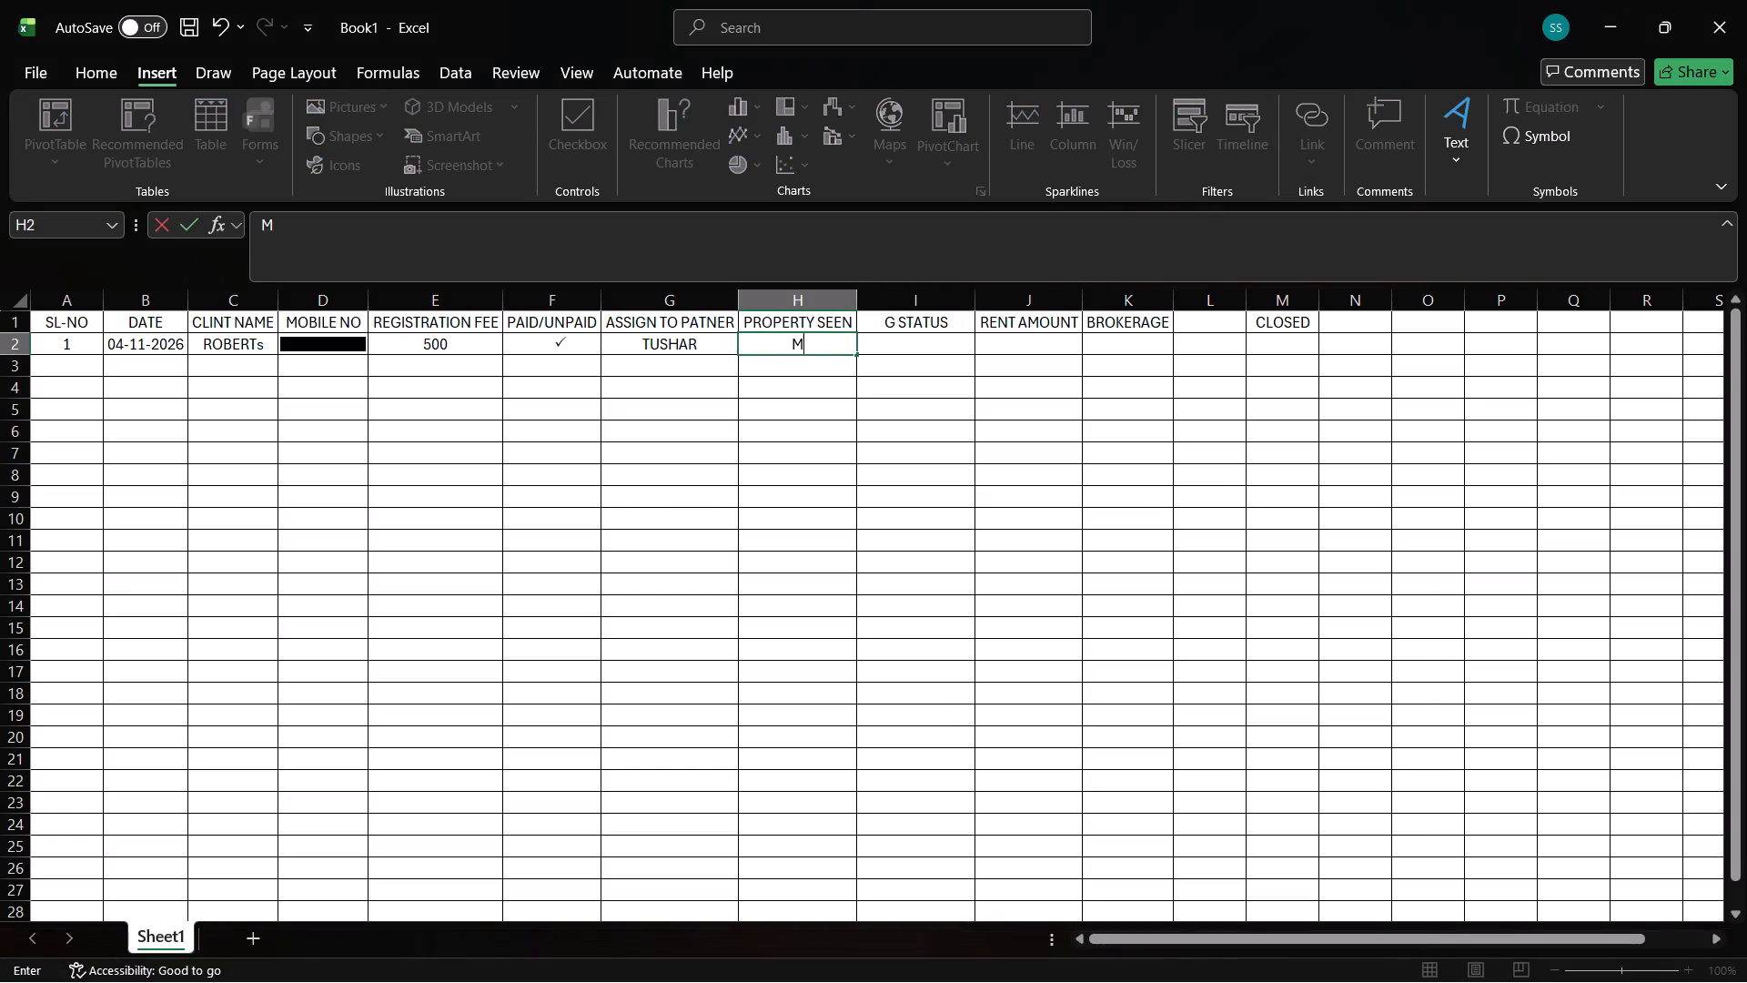
key("BackSpace")
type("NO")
Enter PENDING in I2 under G STATUS and check the reference tracking layout in Chrome.
left_click(929, 351)
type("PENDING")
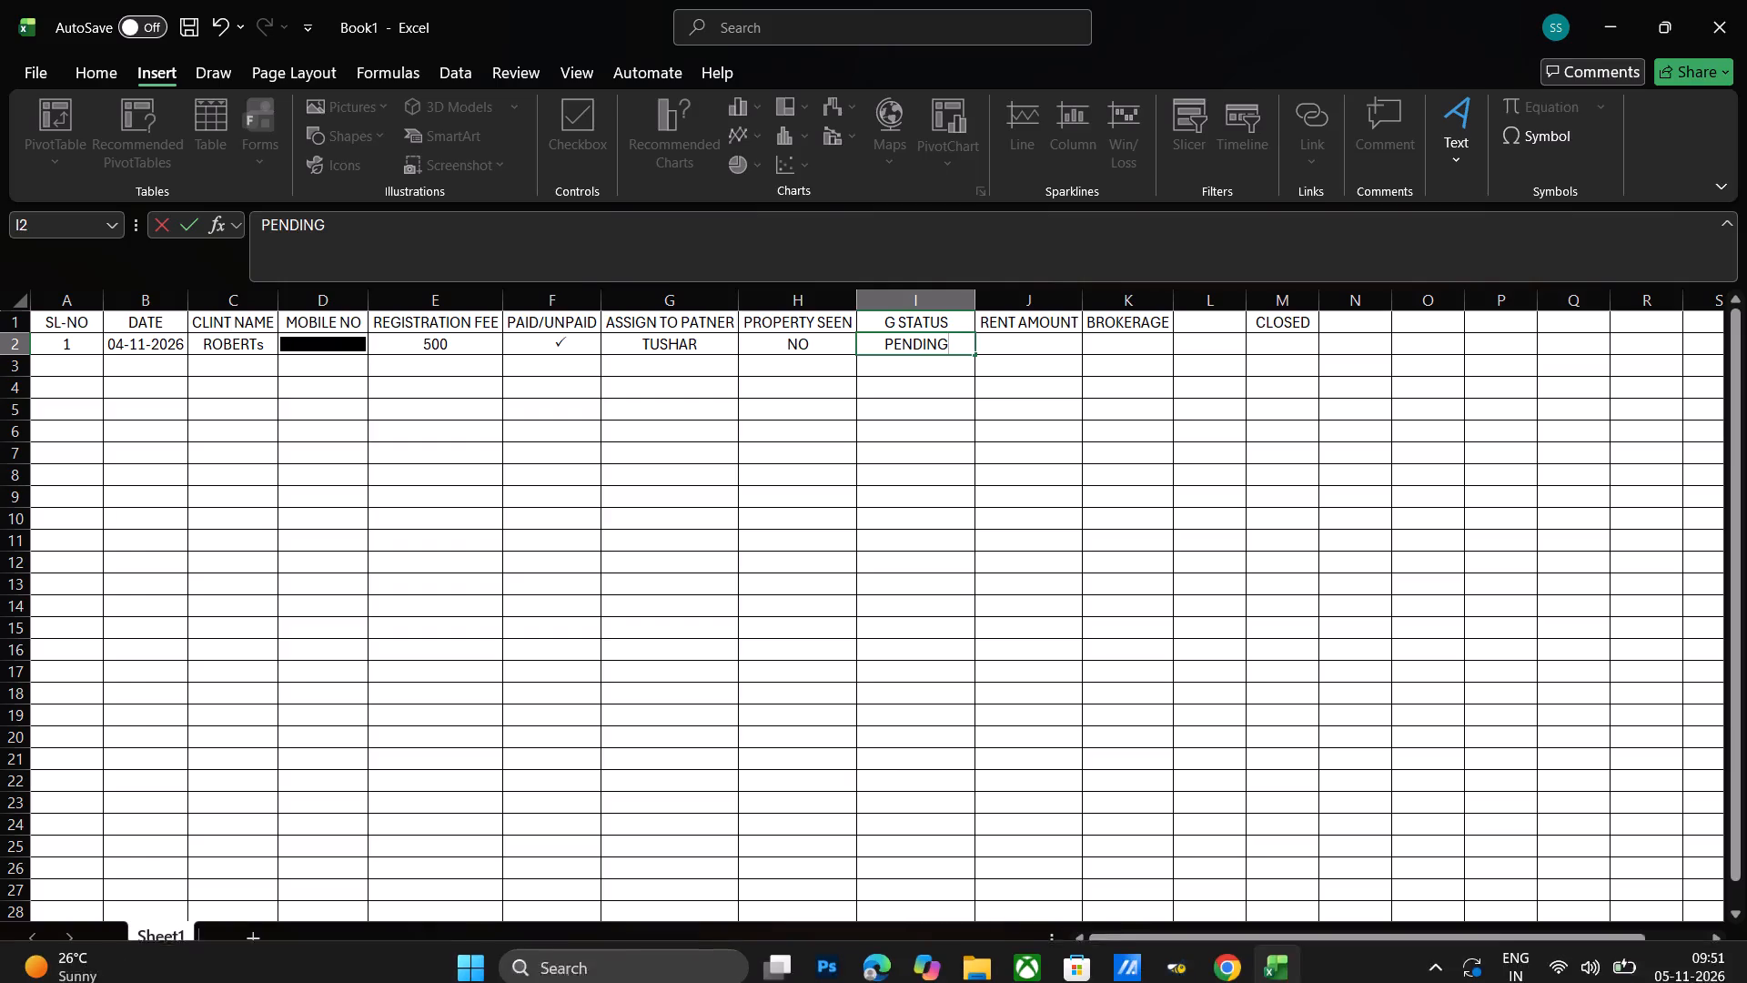
left_click(1247, 959)
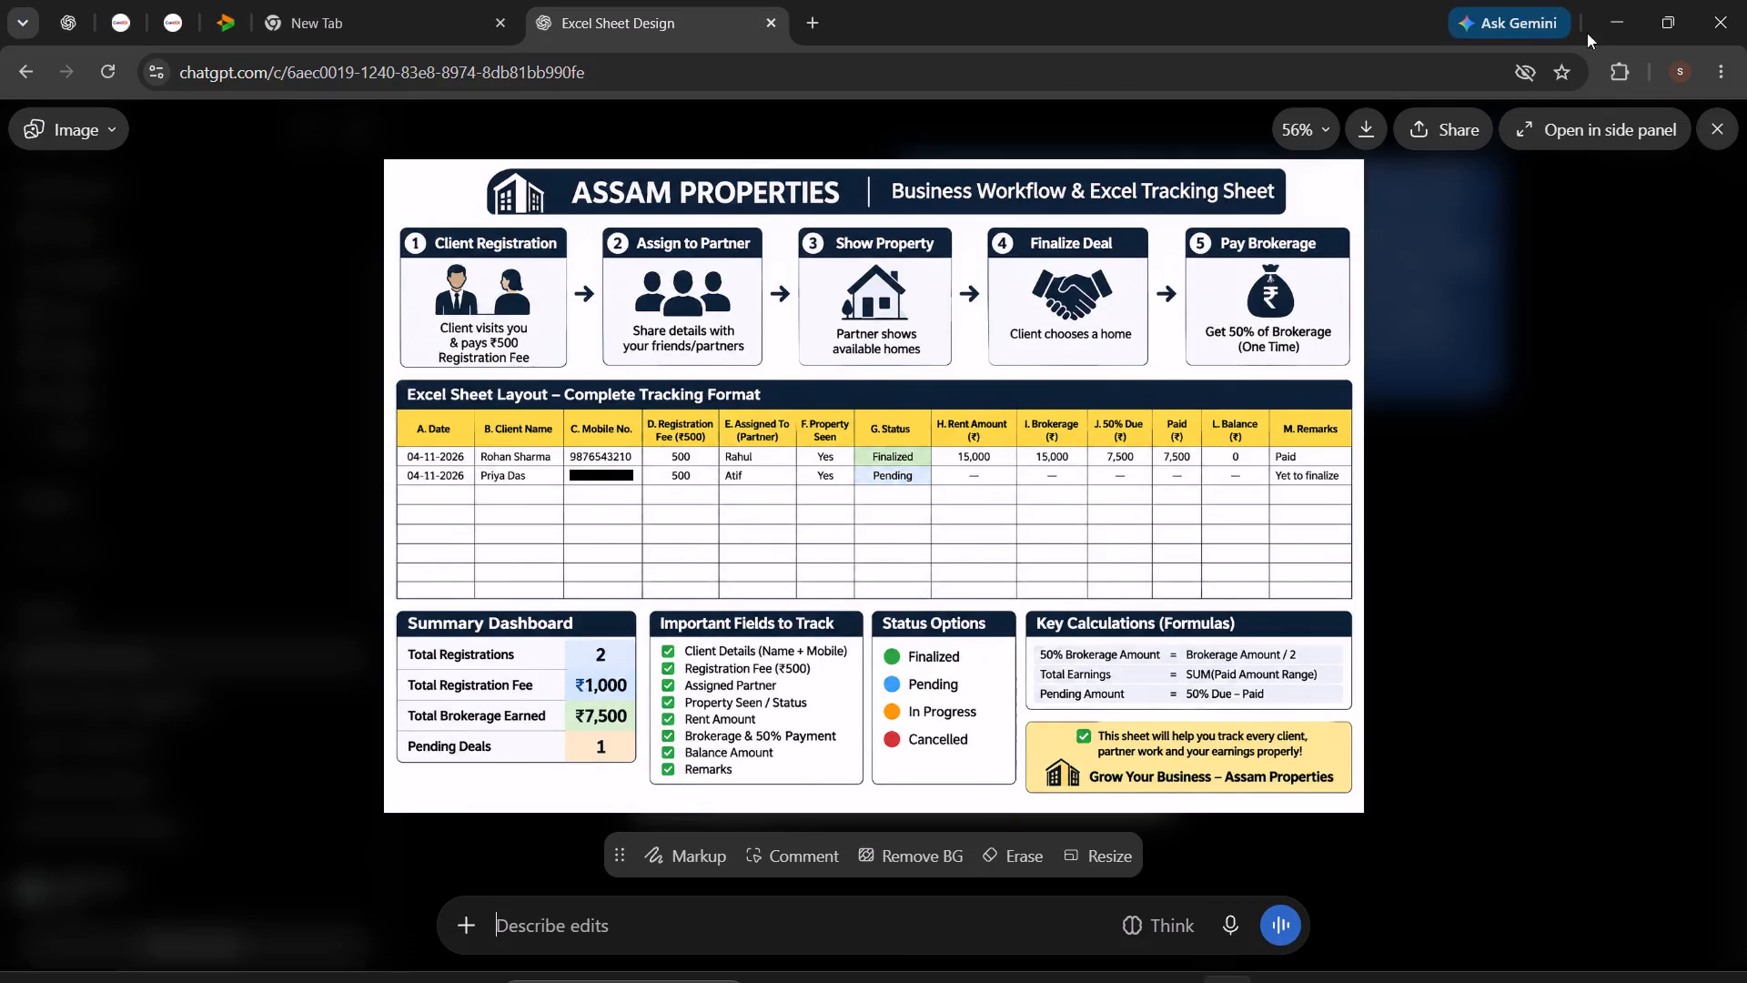
left_click(1615, 9)
left_click(1038, 336)
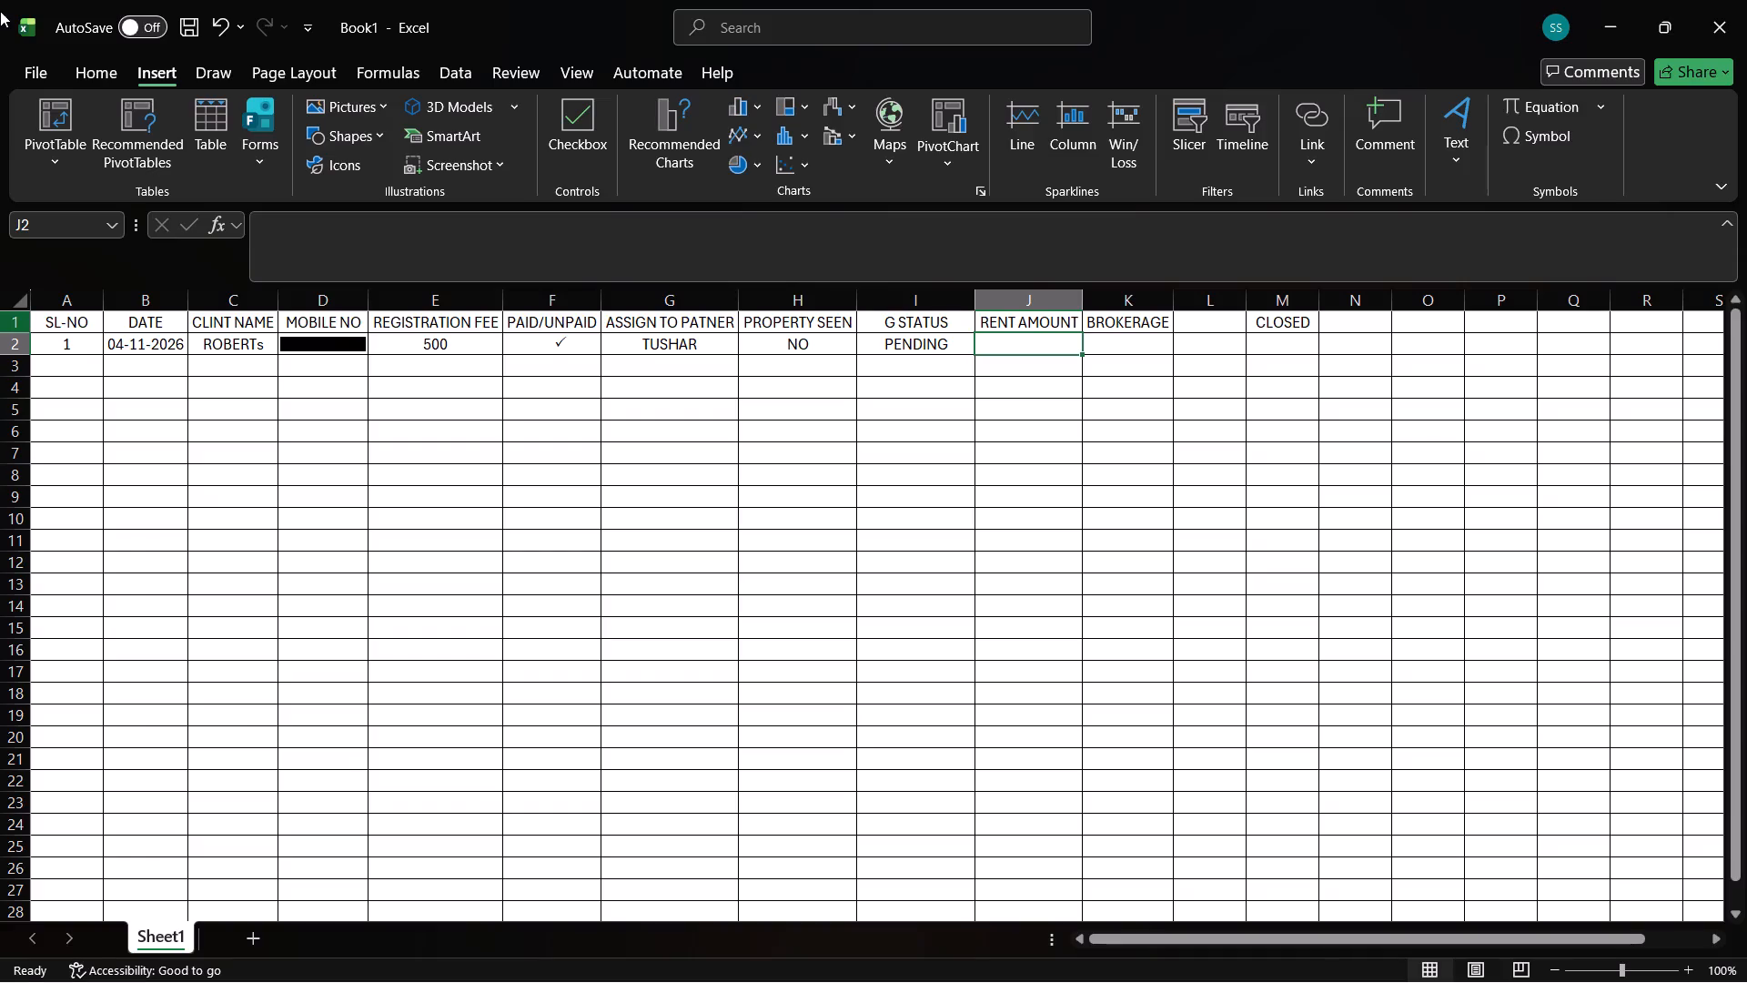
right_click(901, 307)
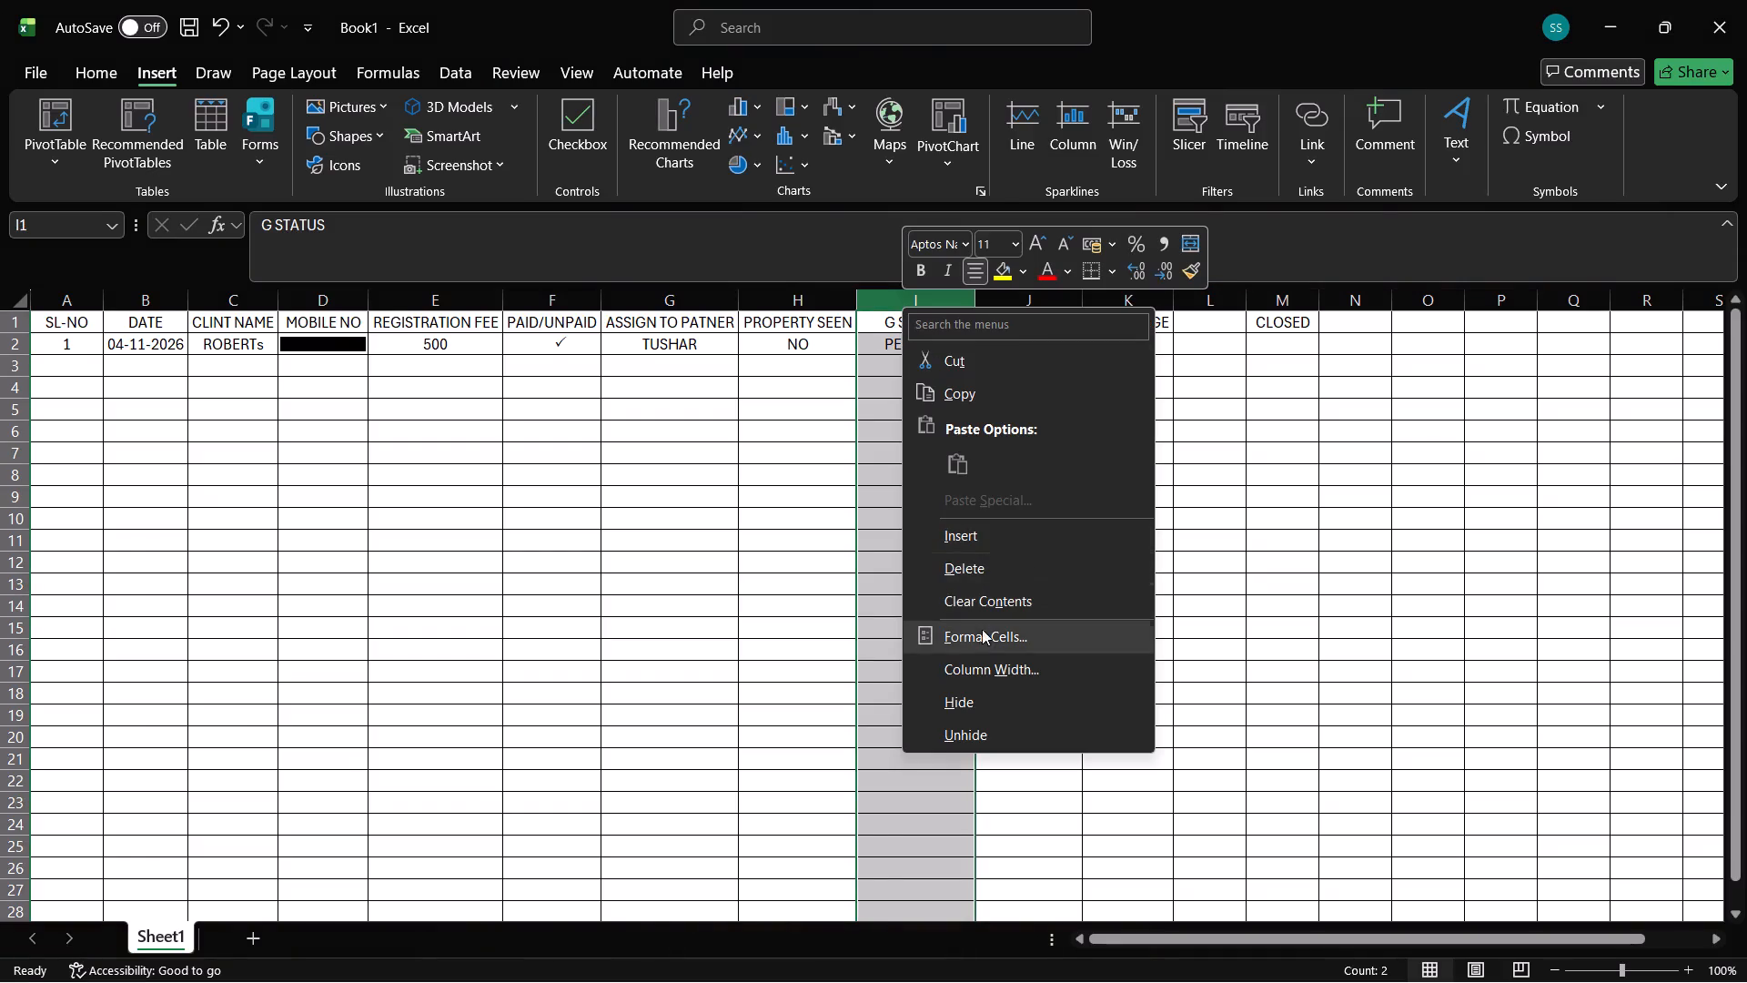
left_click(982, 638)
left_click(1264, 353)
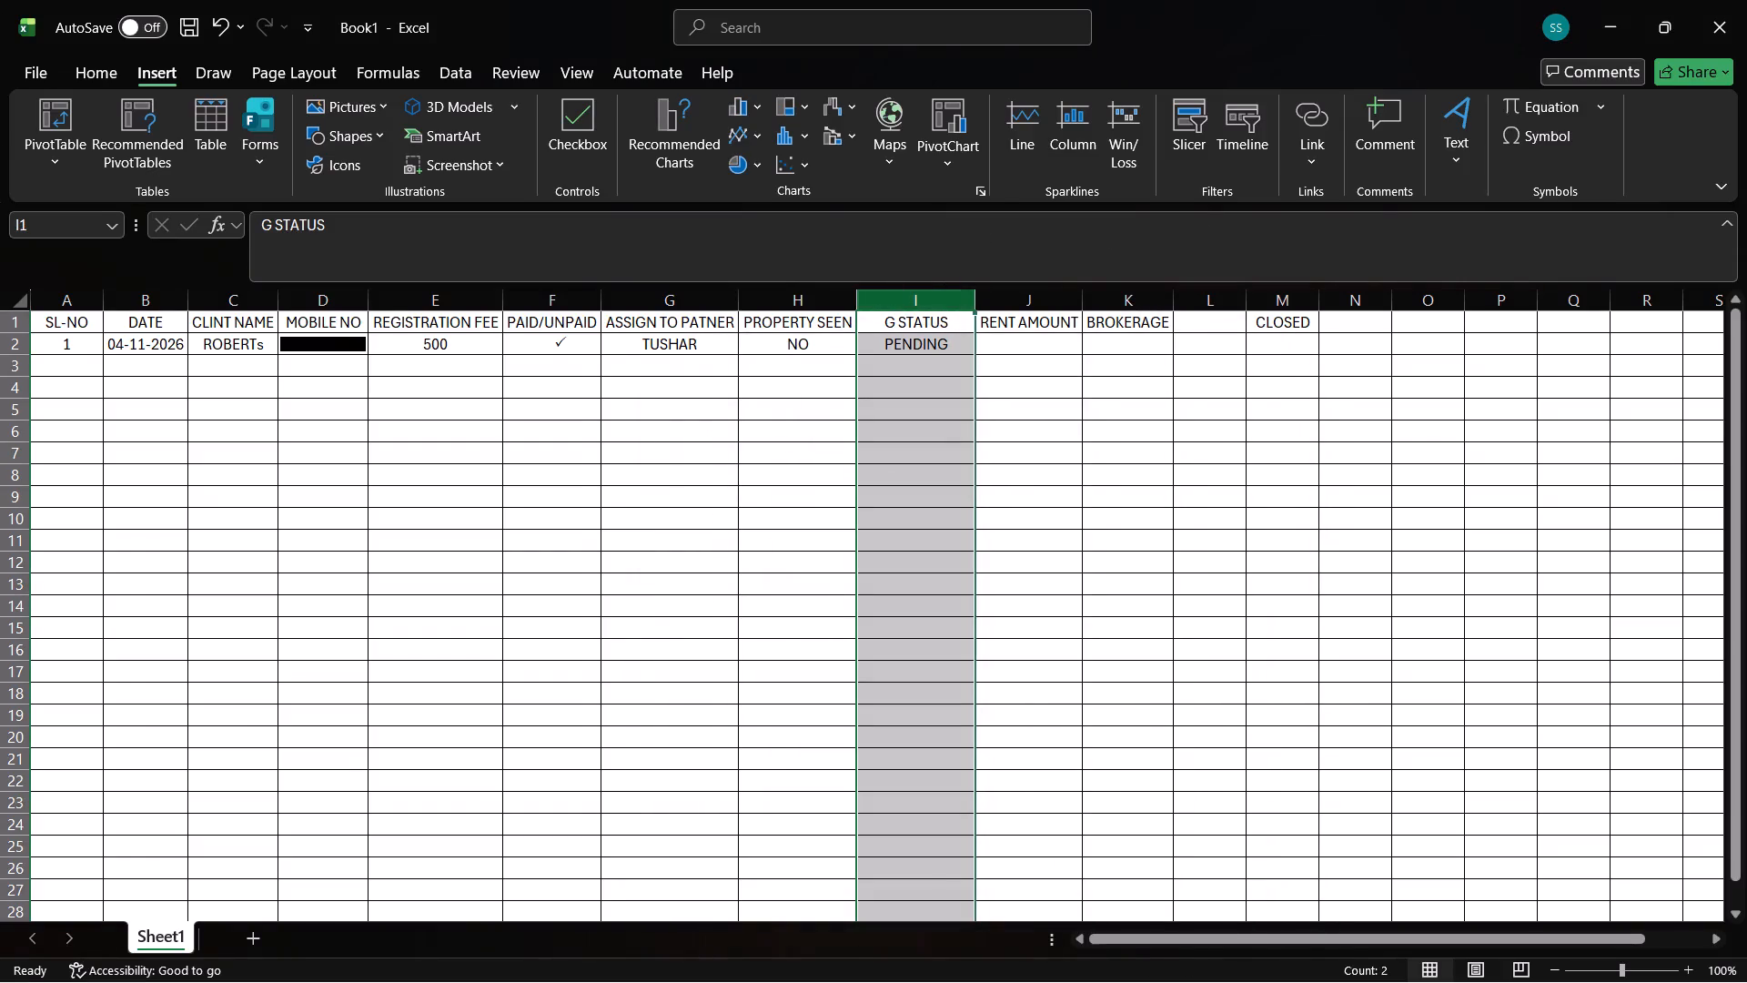
Insert a new column before G STATUS and enter the heading PROPERTY DETAILS in I1.
right_click(938, 299)
left_click(1018, 532)
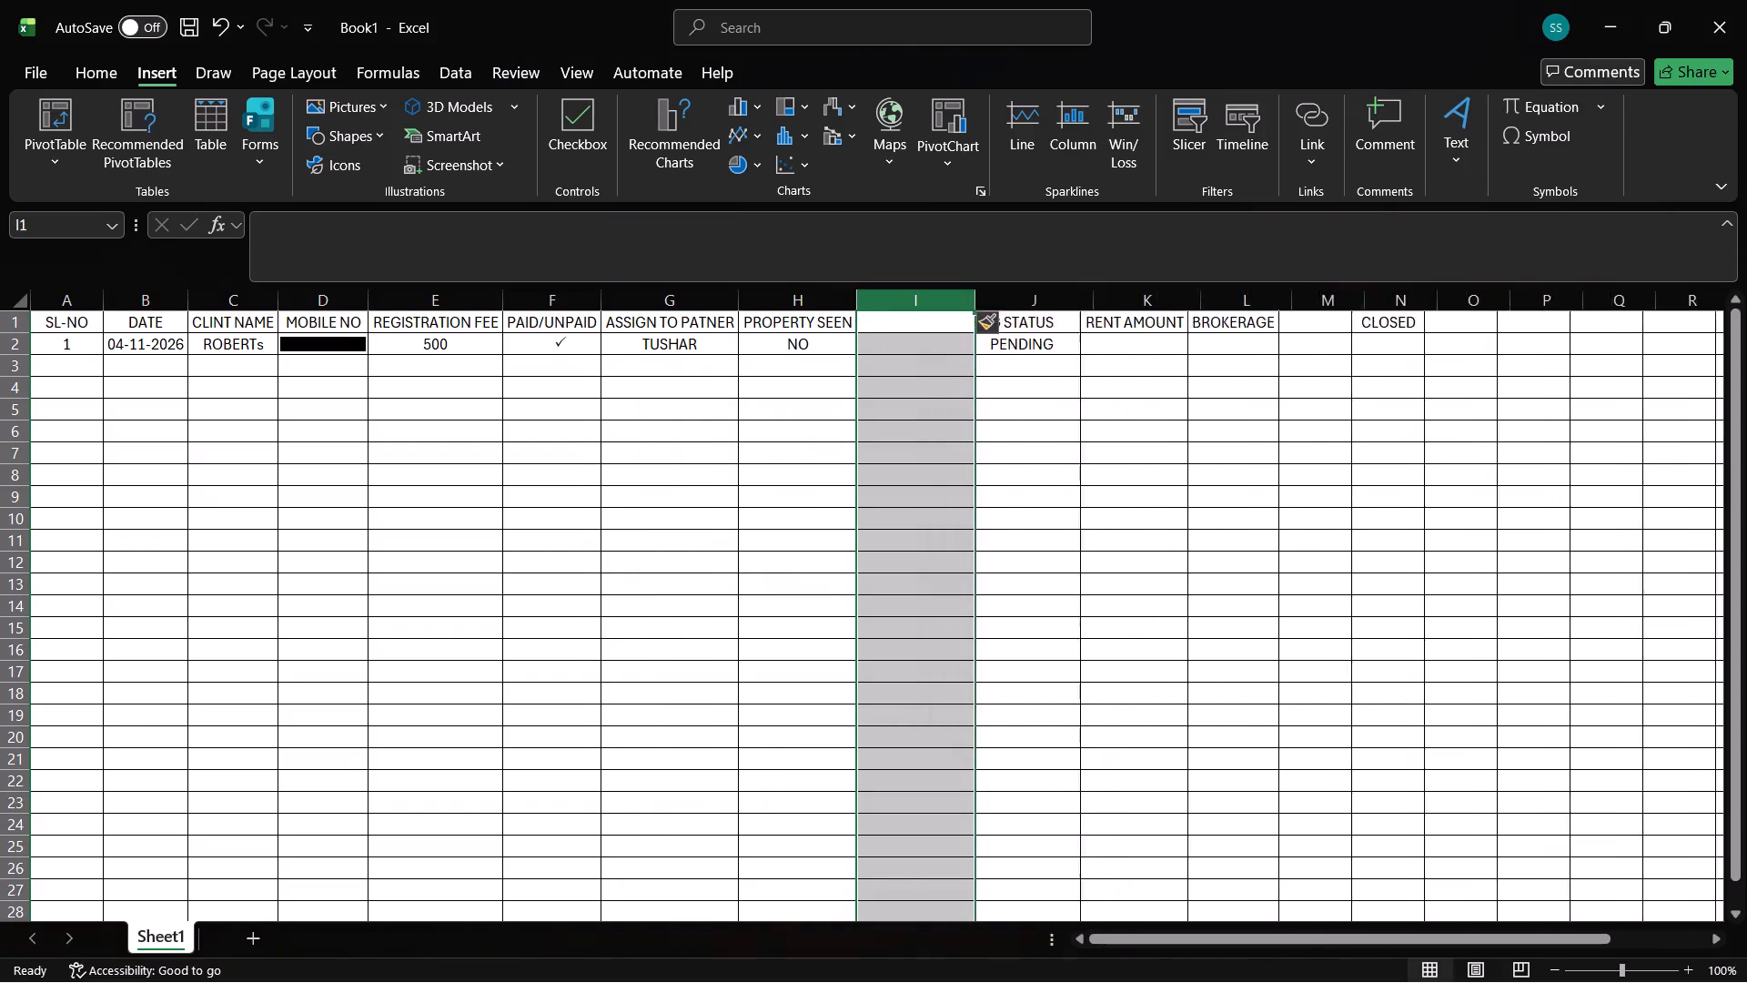
left_click(903, 328)
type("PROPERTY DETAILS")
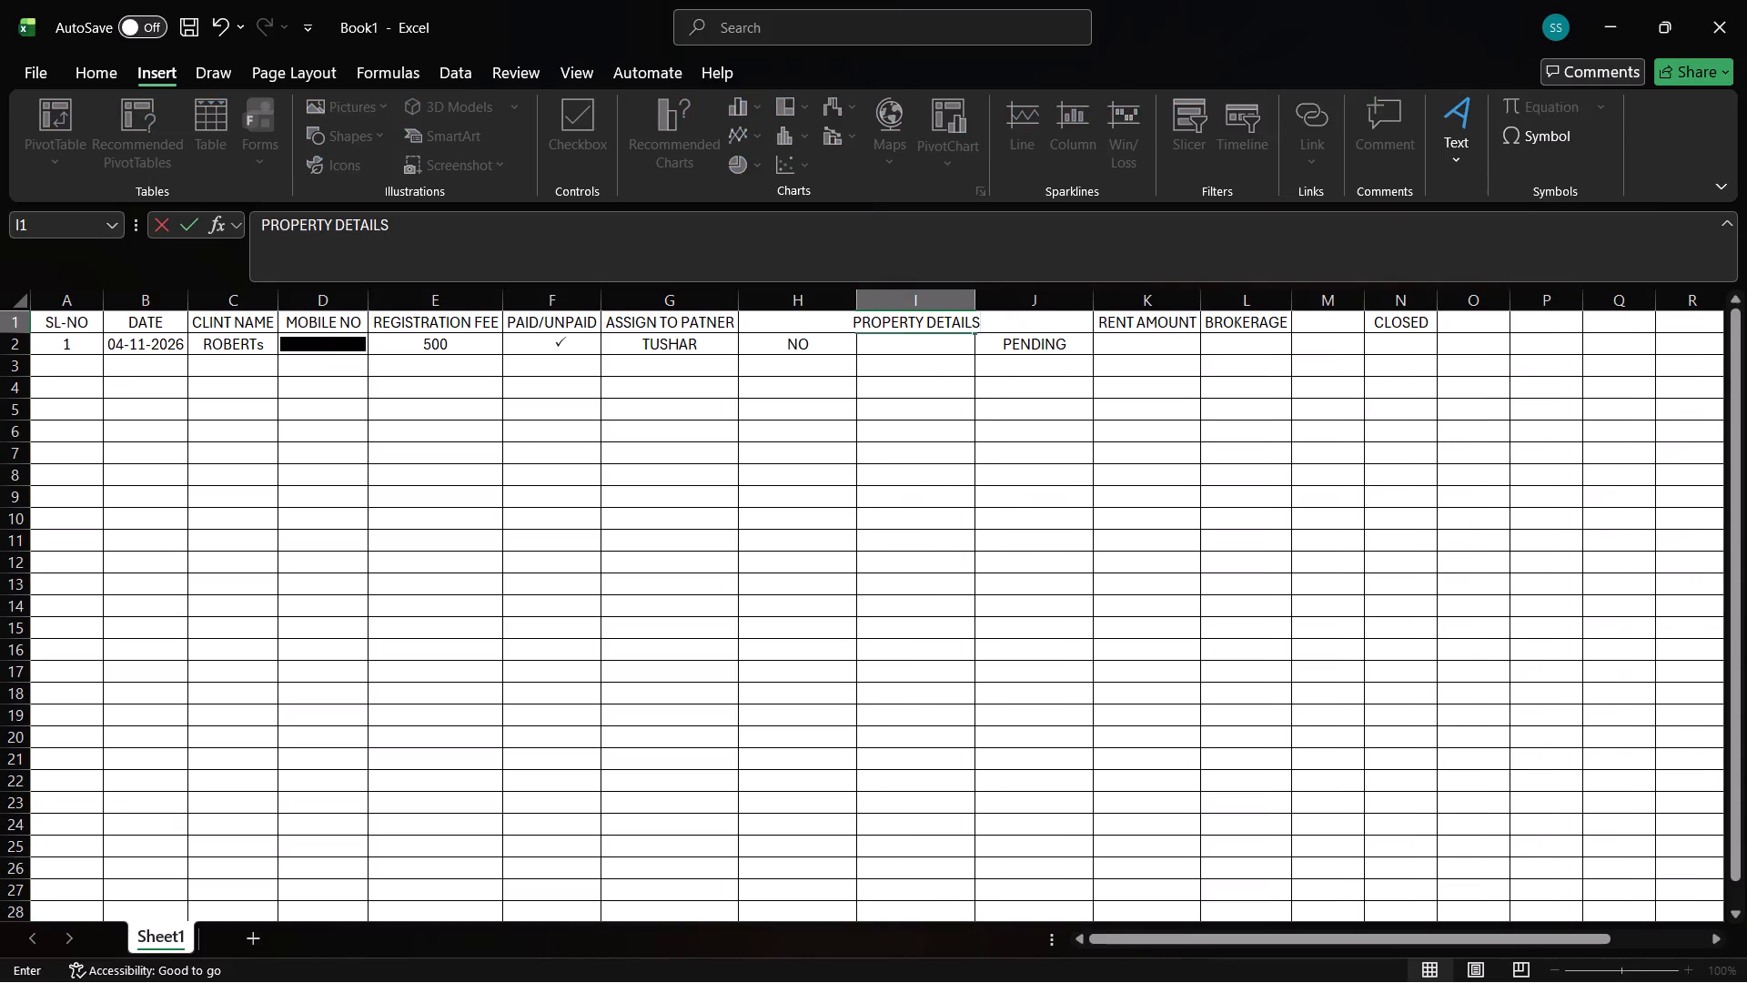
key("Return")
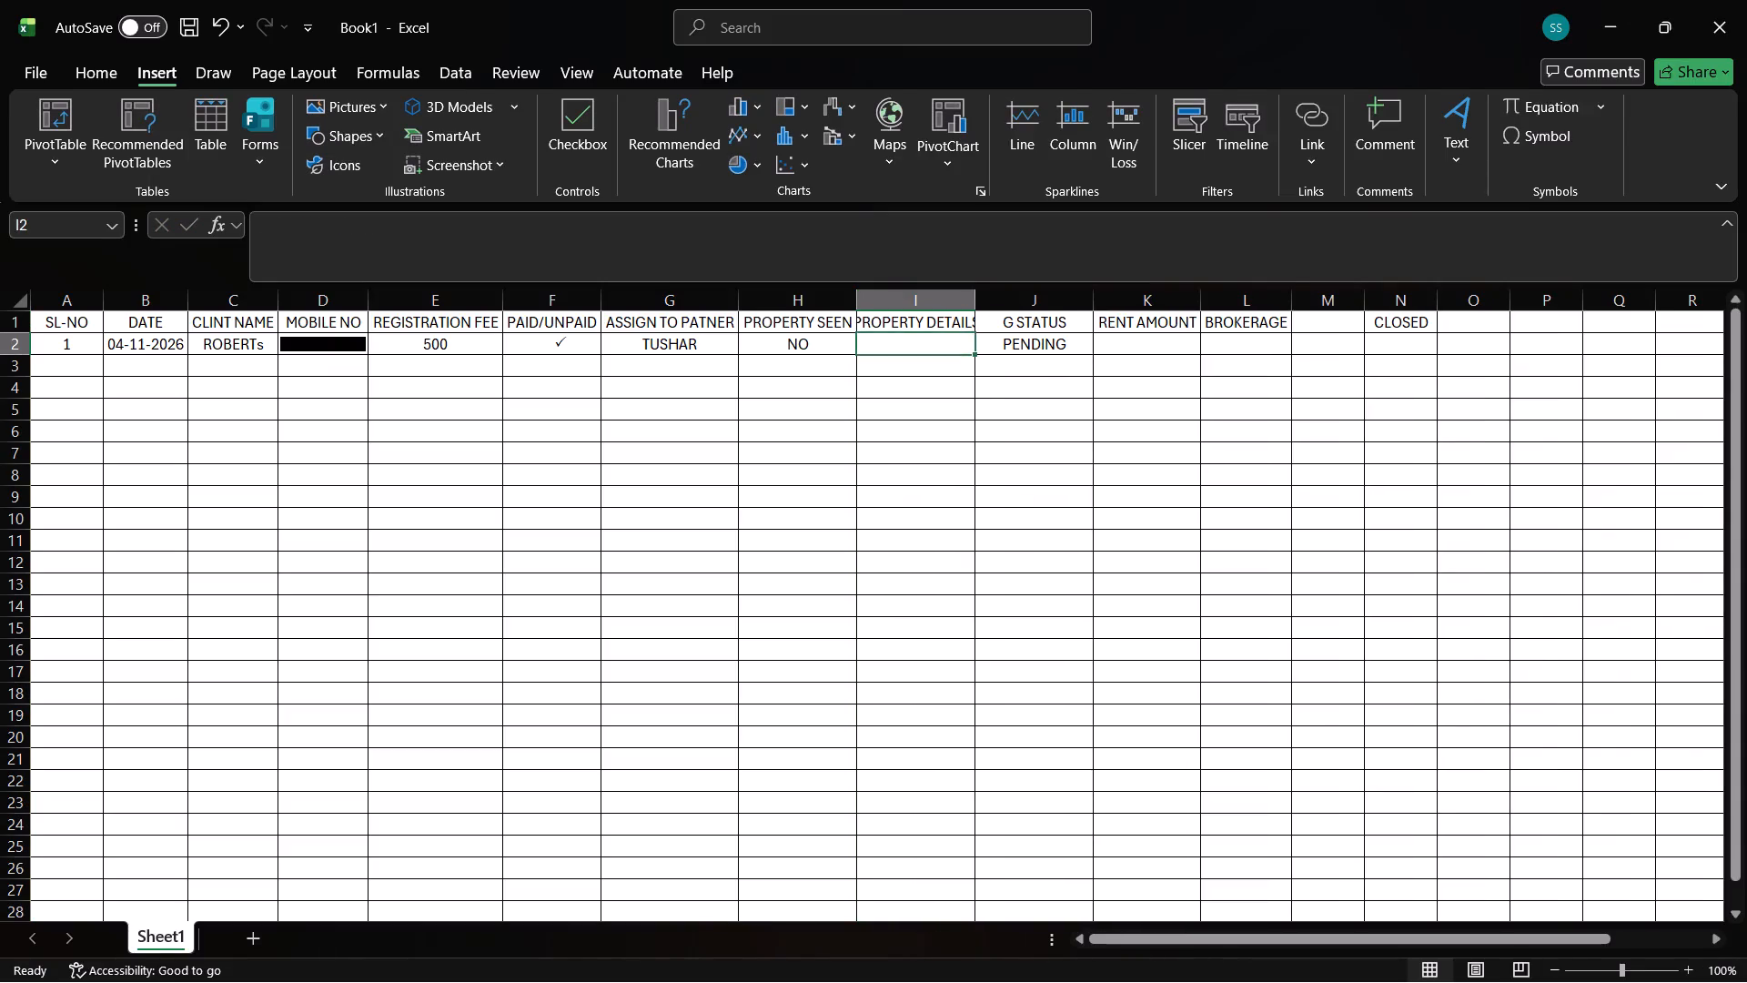
Fit the width of column I to its PROPERTY DETAILS heading.
left_click(1226, 468)
double_click(978, 303)
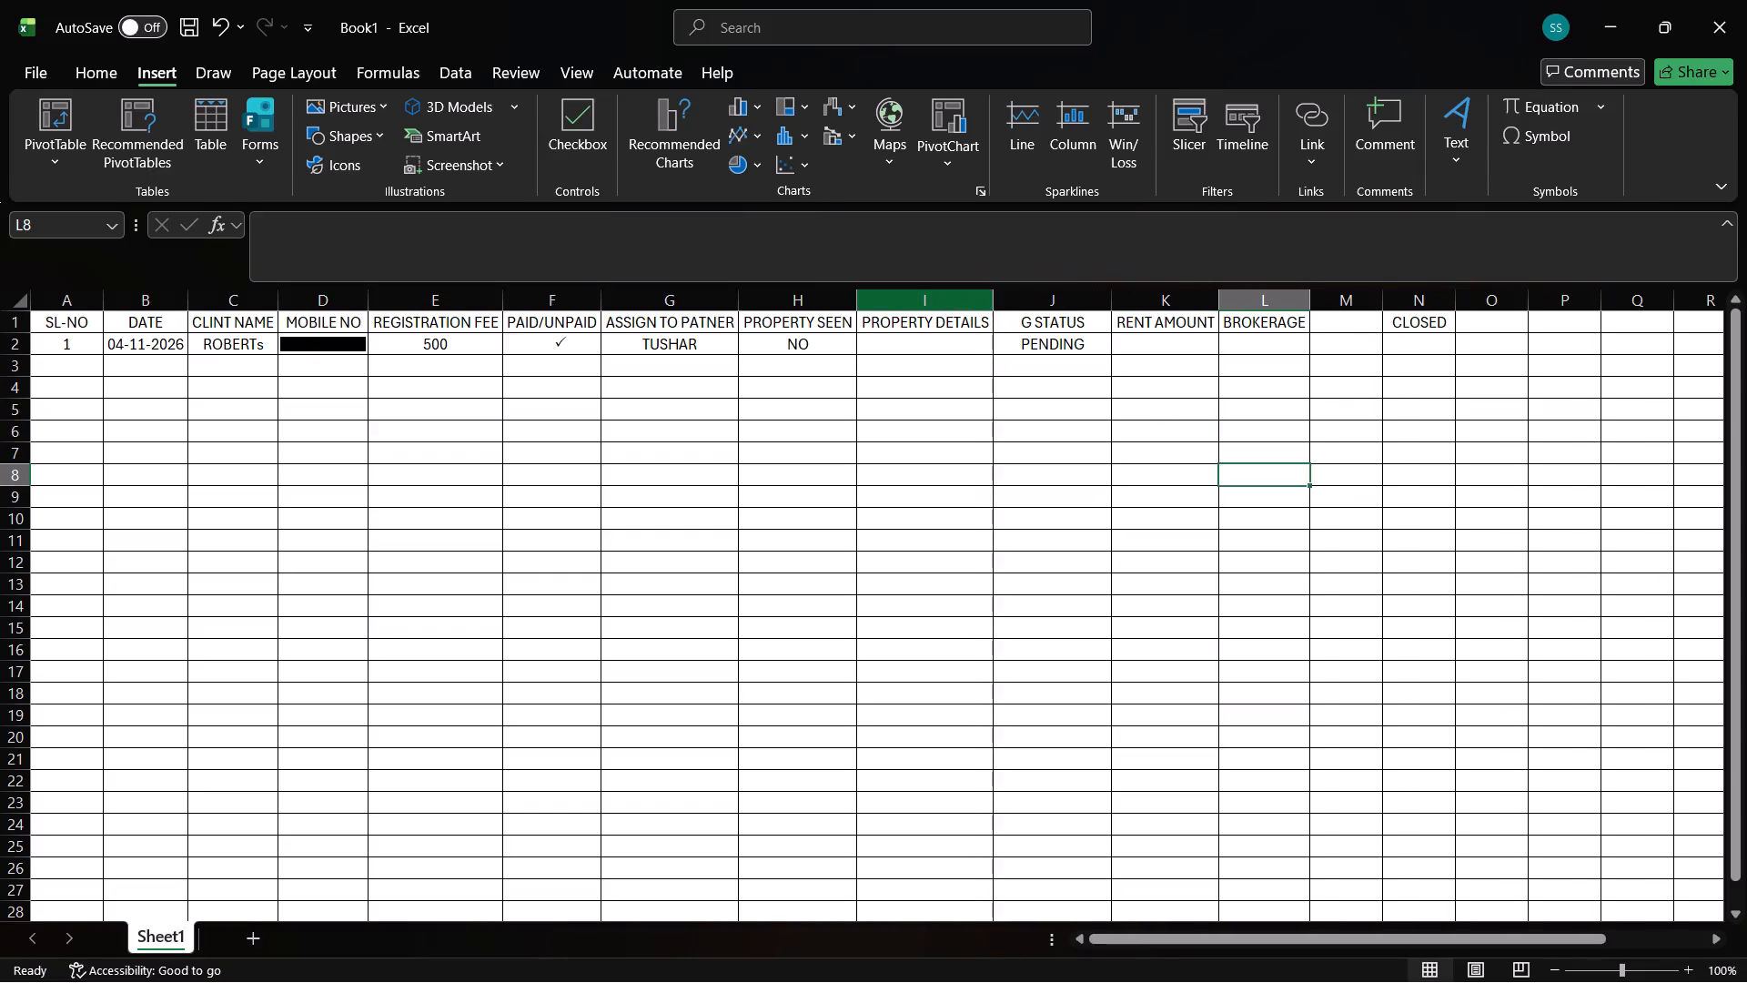
left_click(1010, 497)
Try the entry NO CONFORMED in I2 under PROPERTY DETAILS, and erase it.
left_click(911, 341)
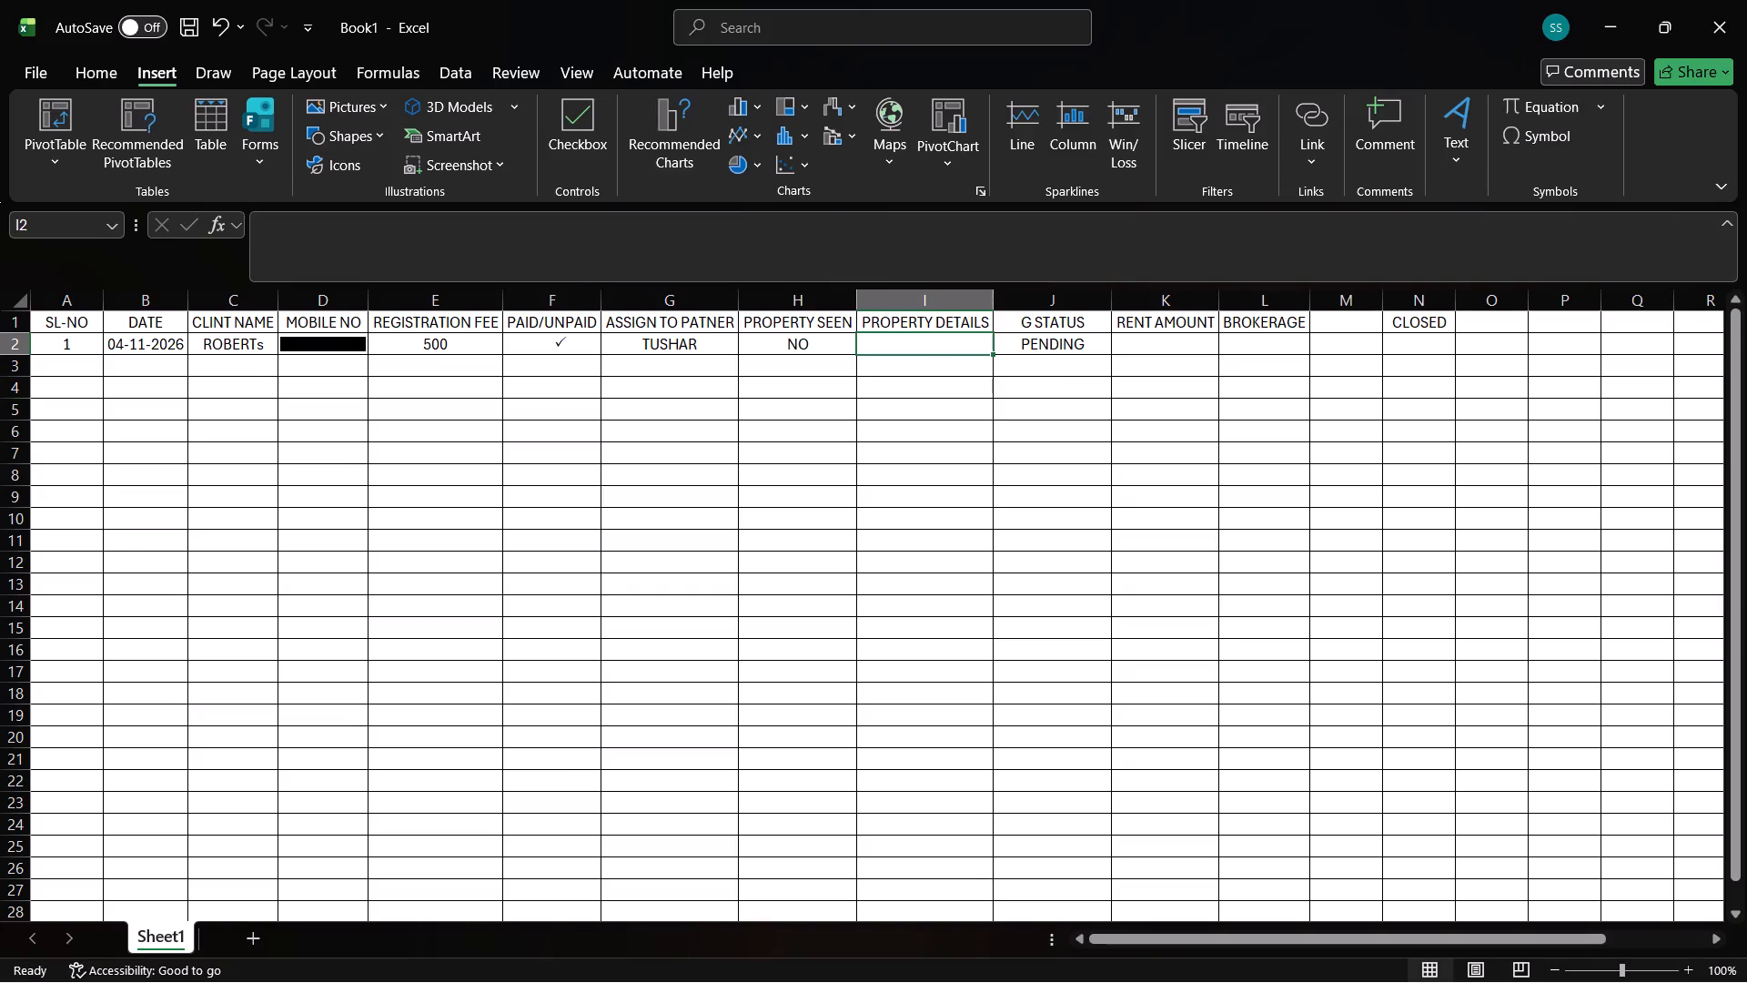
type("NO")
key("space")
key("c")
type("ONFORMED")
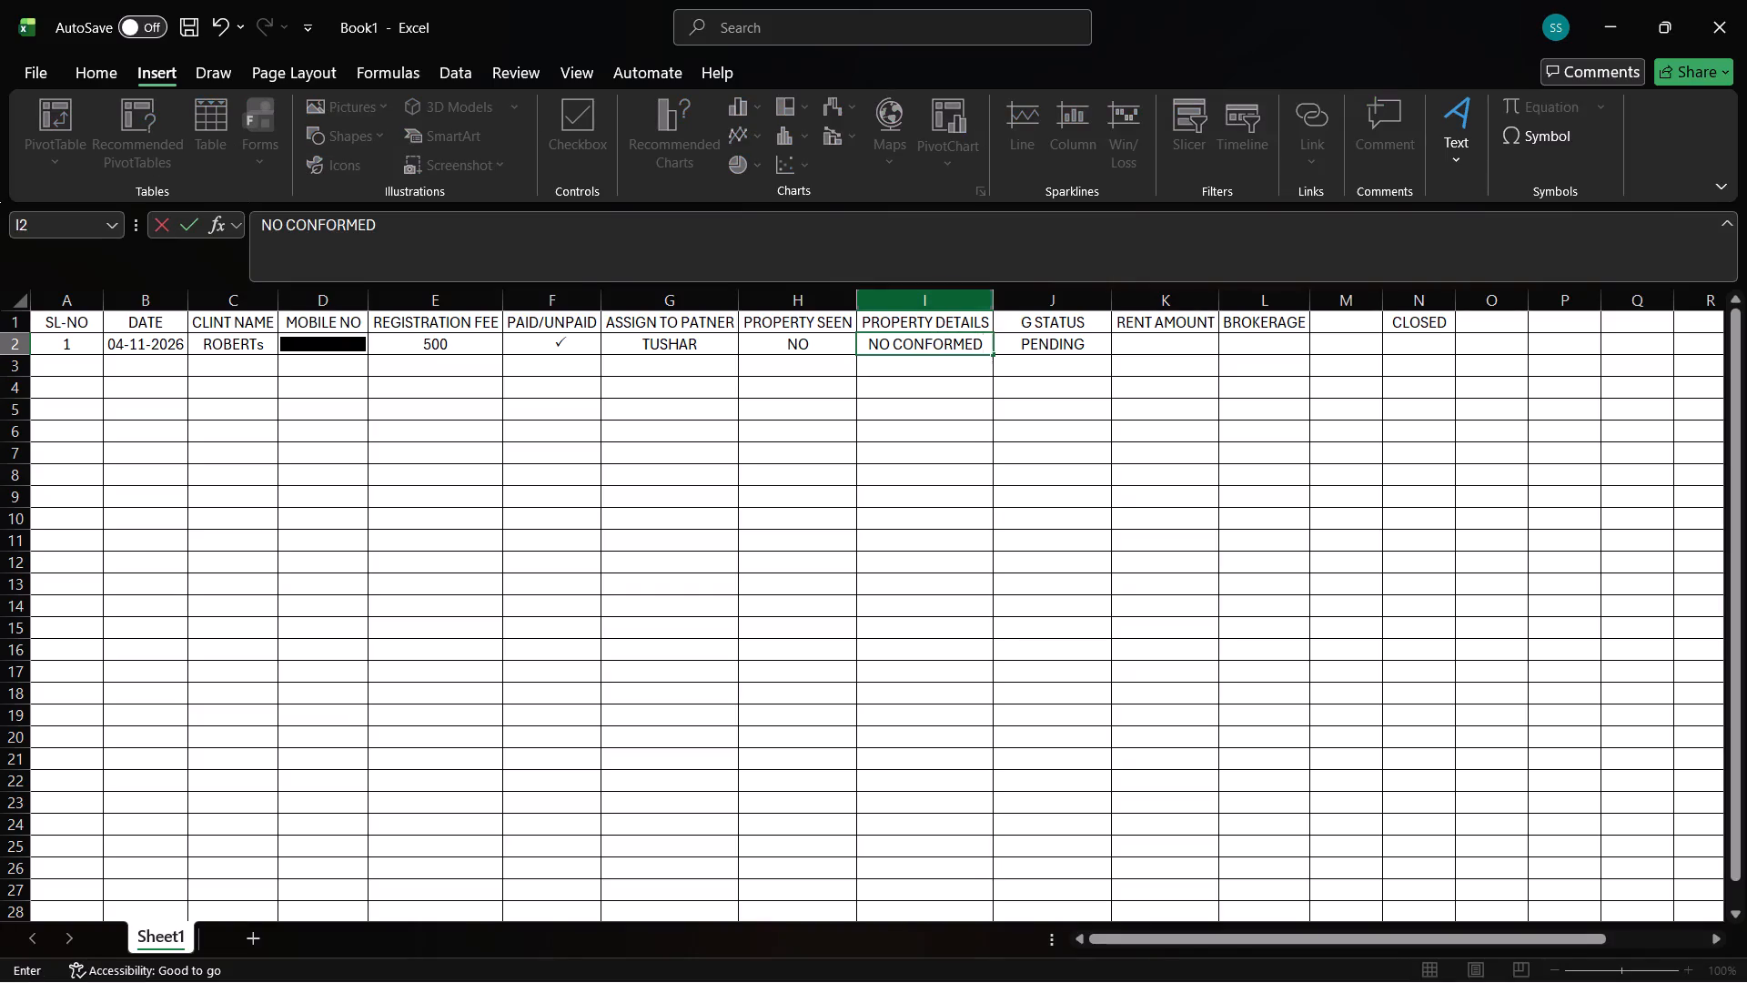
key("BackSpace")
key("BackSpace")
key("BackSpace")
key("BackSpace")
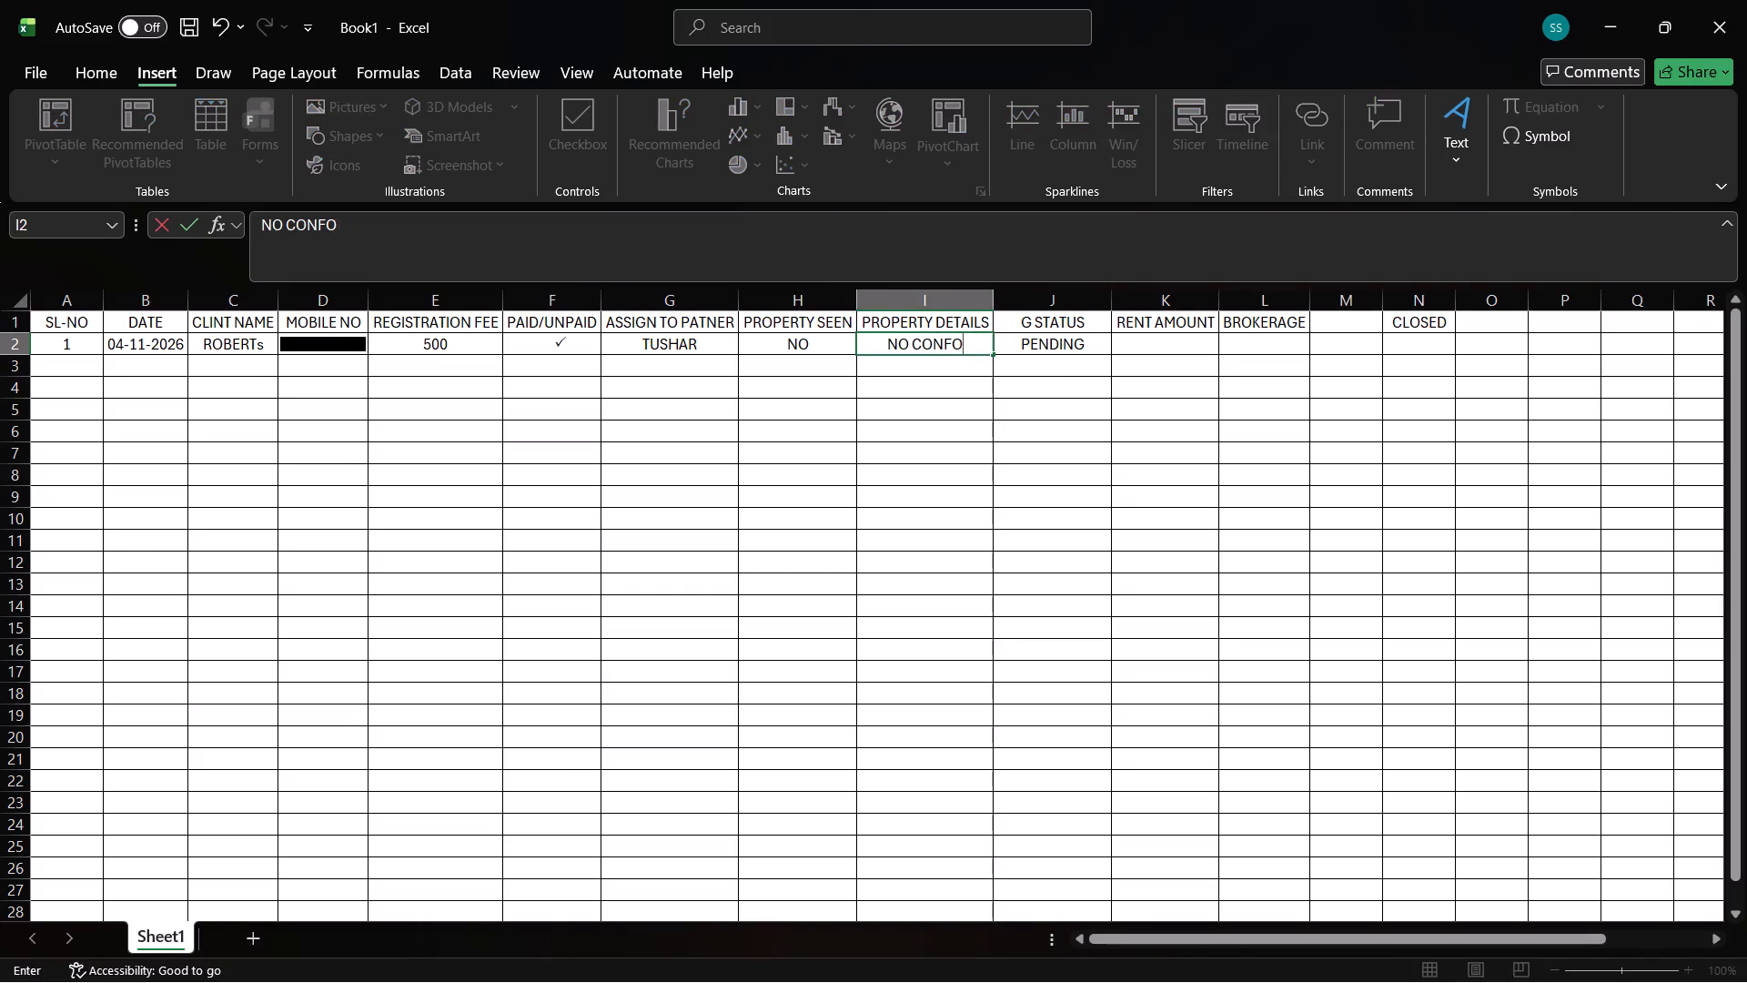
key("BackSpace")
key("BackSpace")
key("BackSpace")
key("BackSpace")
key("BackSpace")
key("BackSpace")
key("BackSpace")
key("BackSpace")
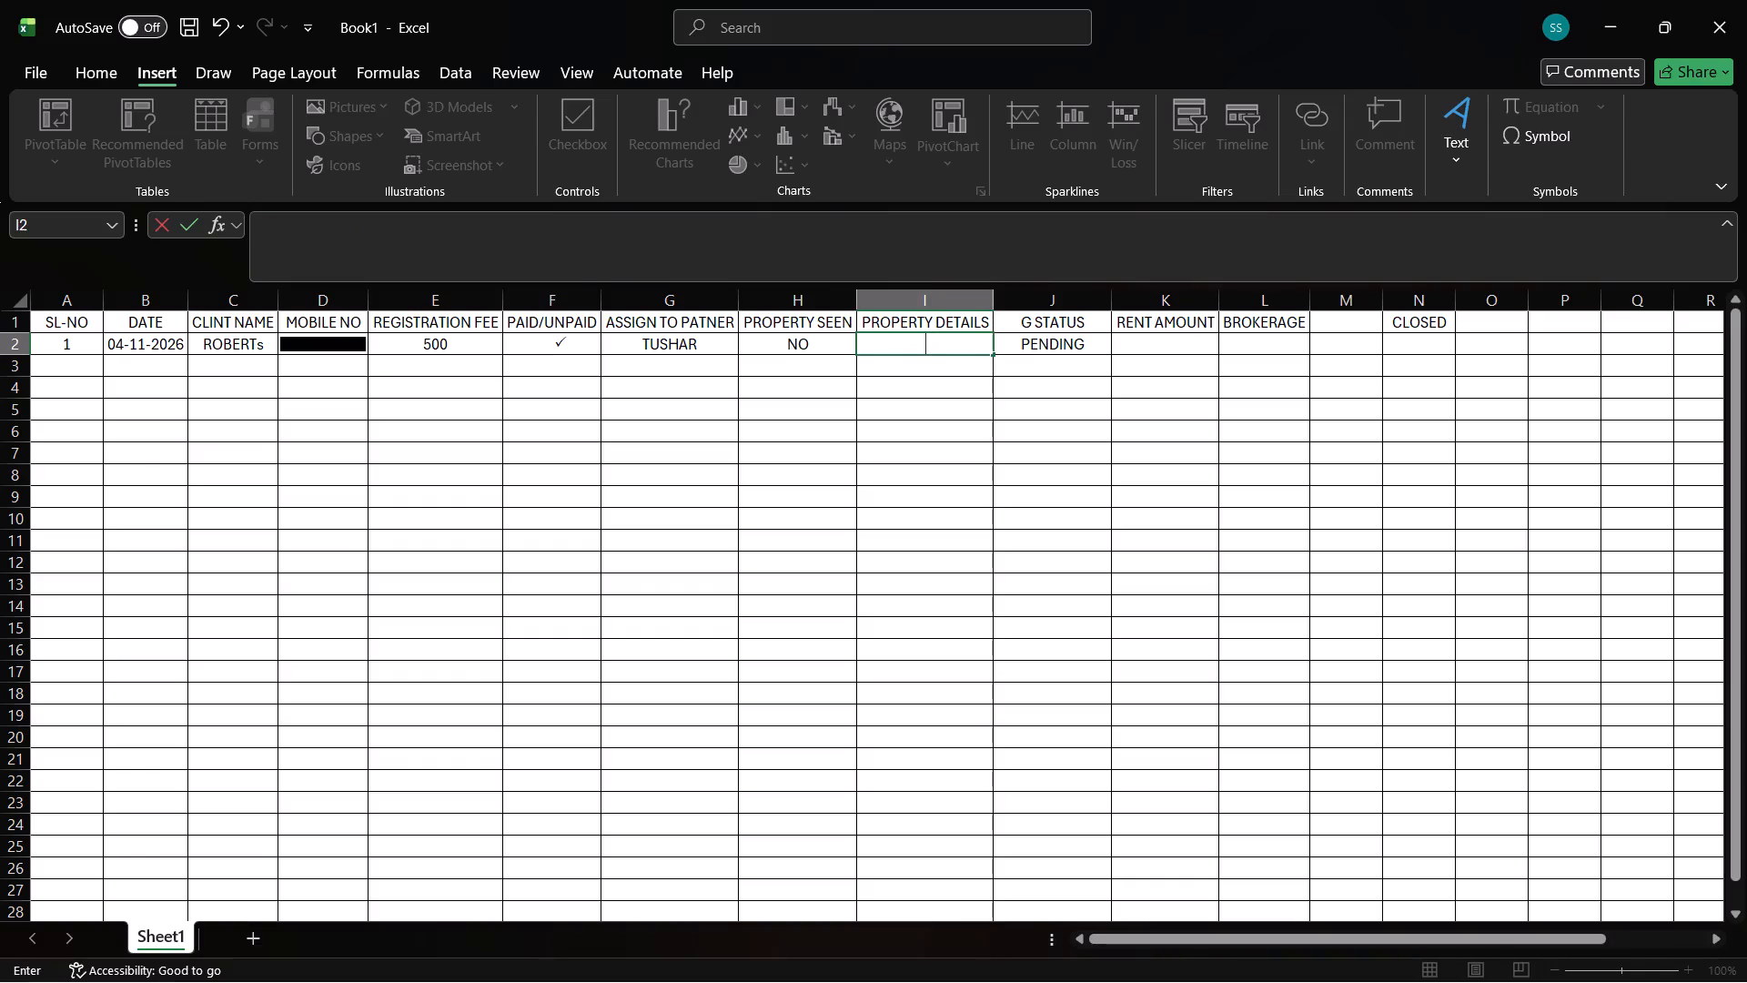
Enter SEARCHING in I2 under PROPERTY DETAILS.
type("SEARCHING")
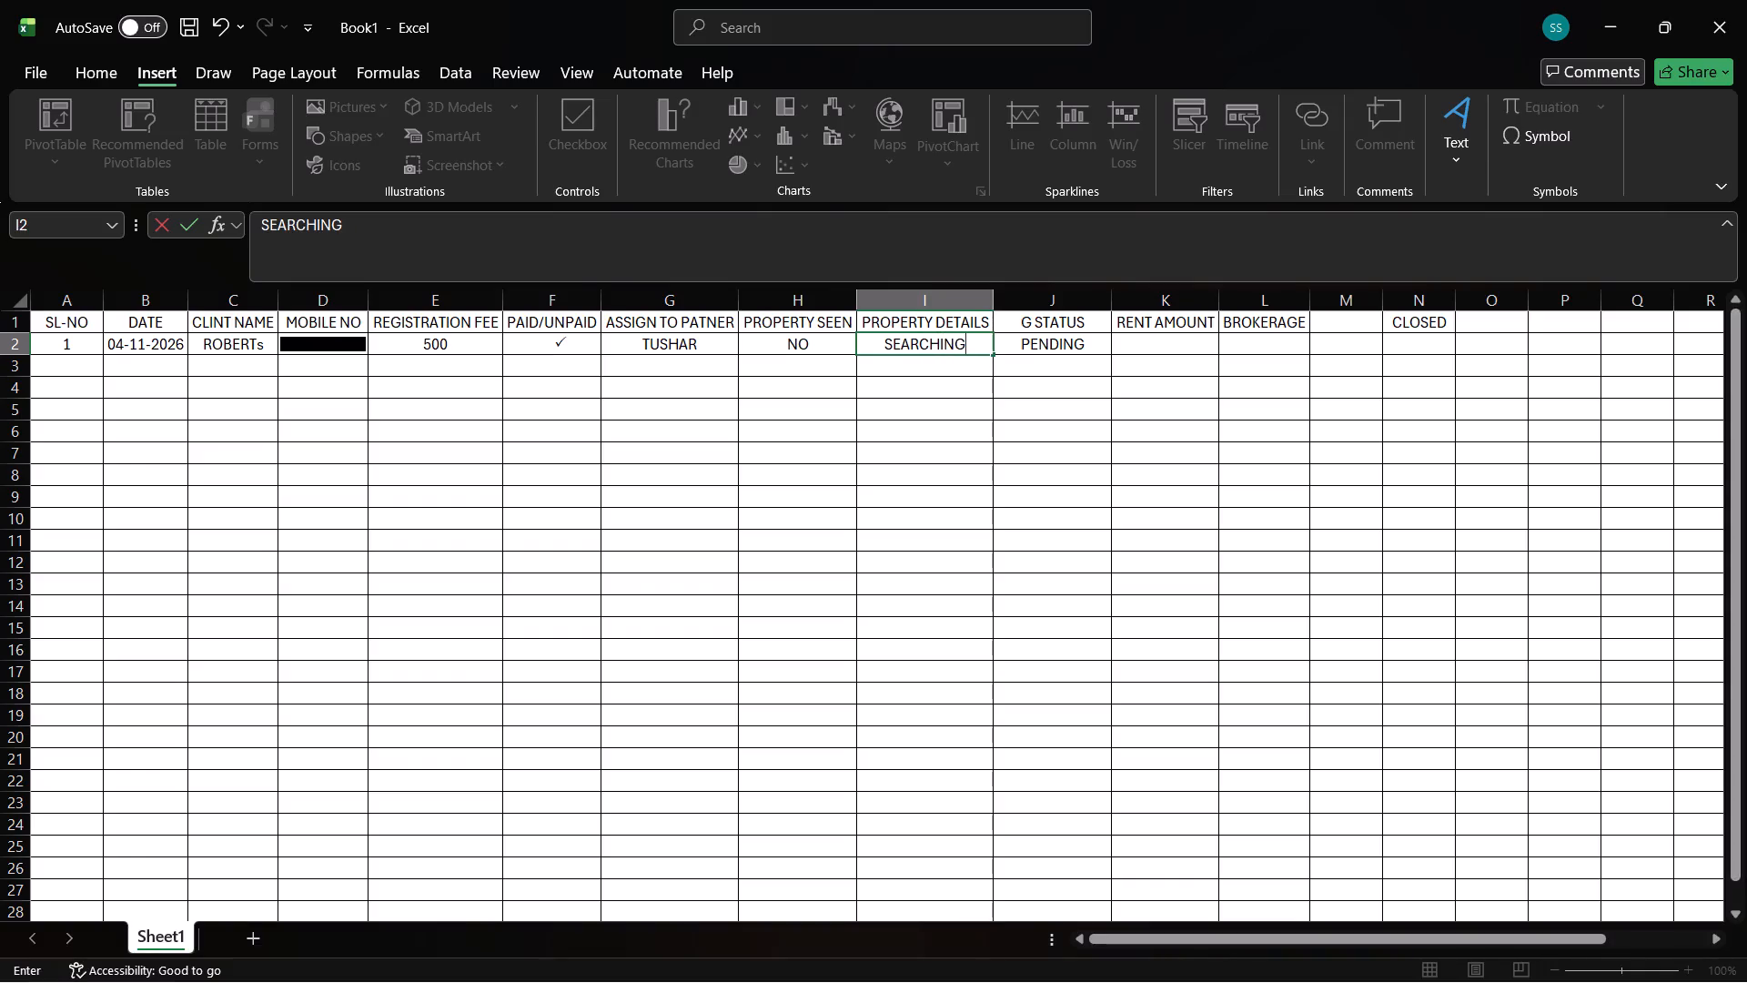
left_click(1087, 489)
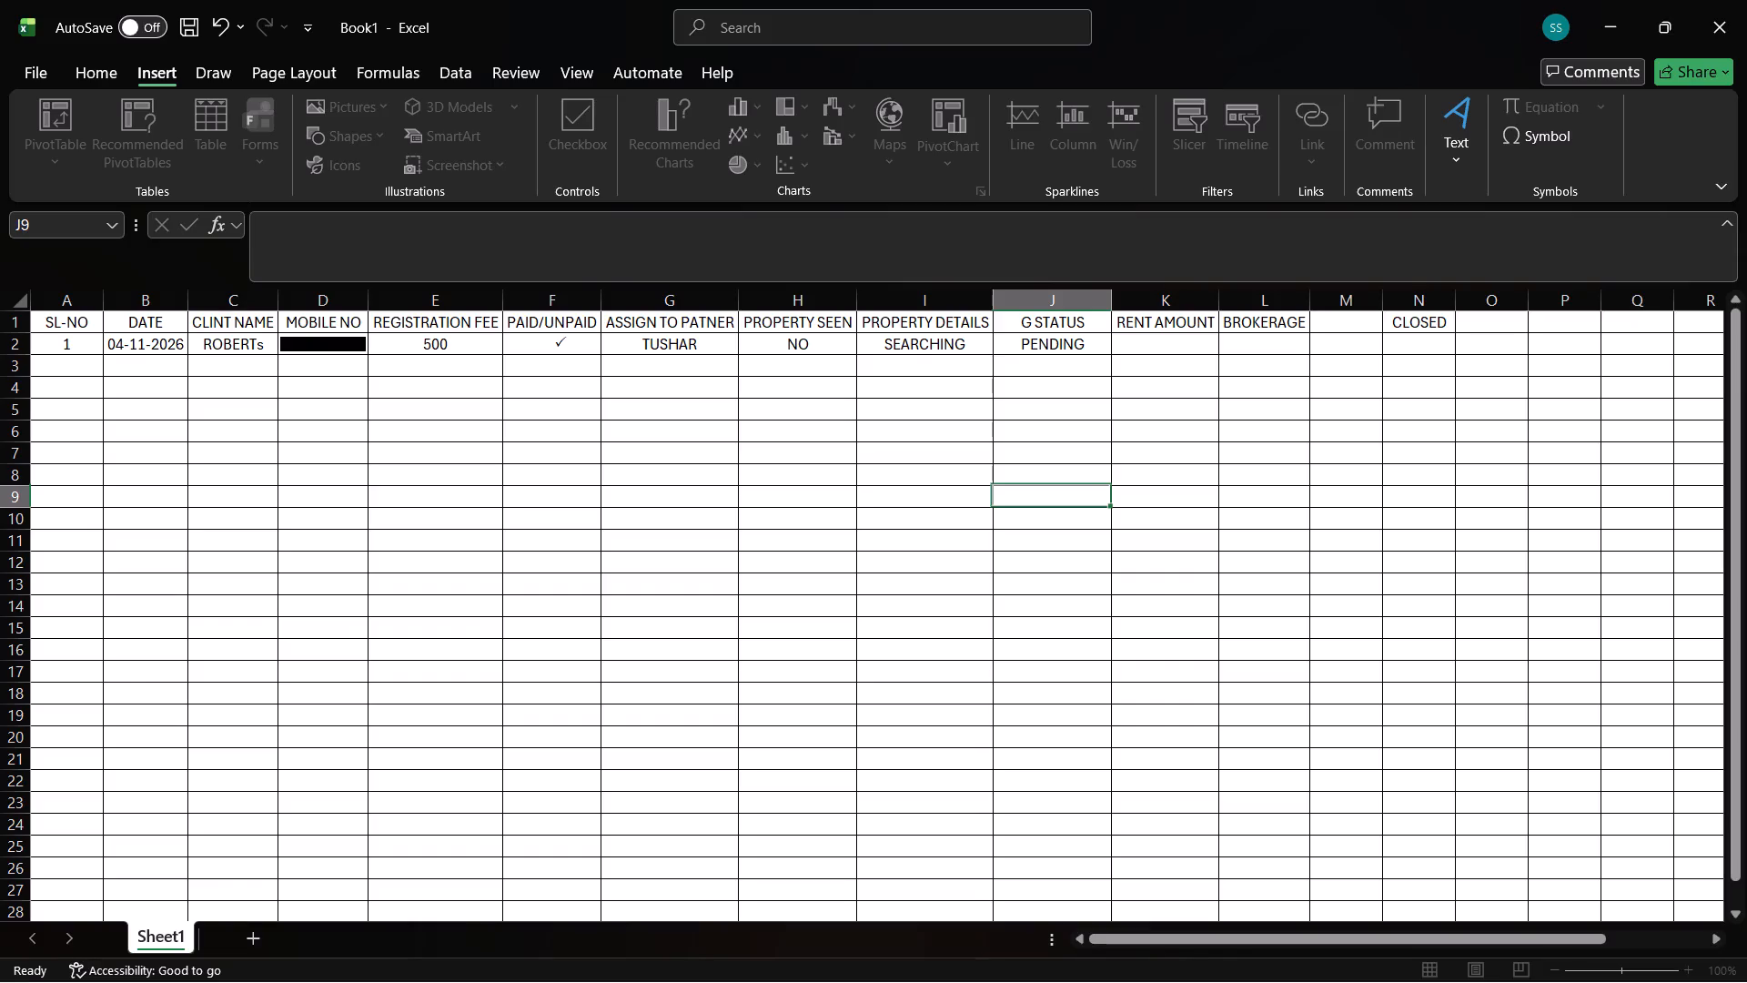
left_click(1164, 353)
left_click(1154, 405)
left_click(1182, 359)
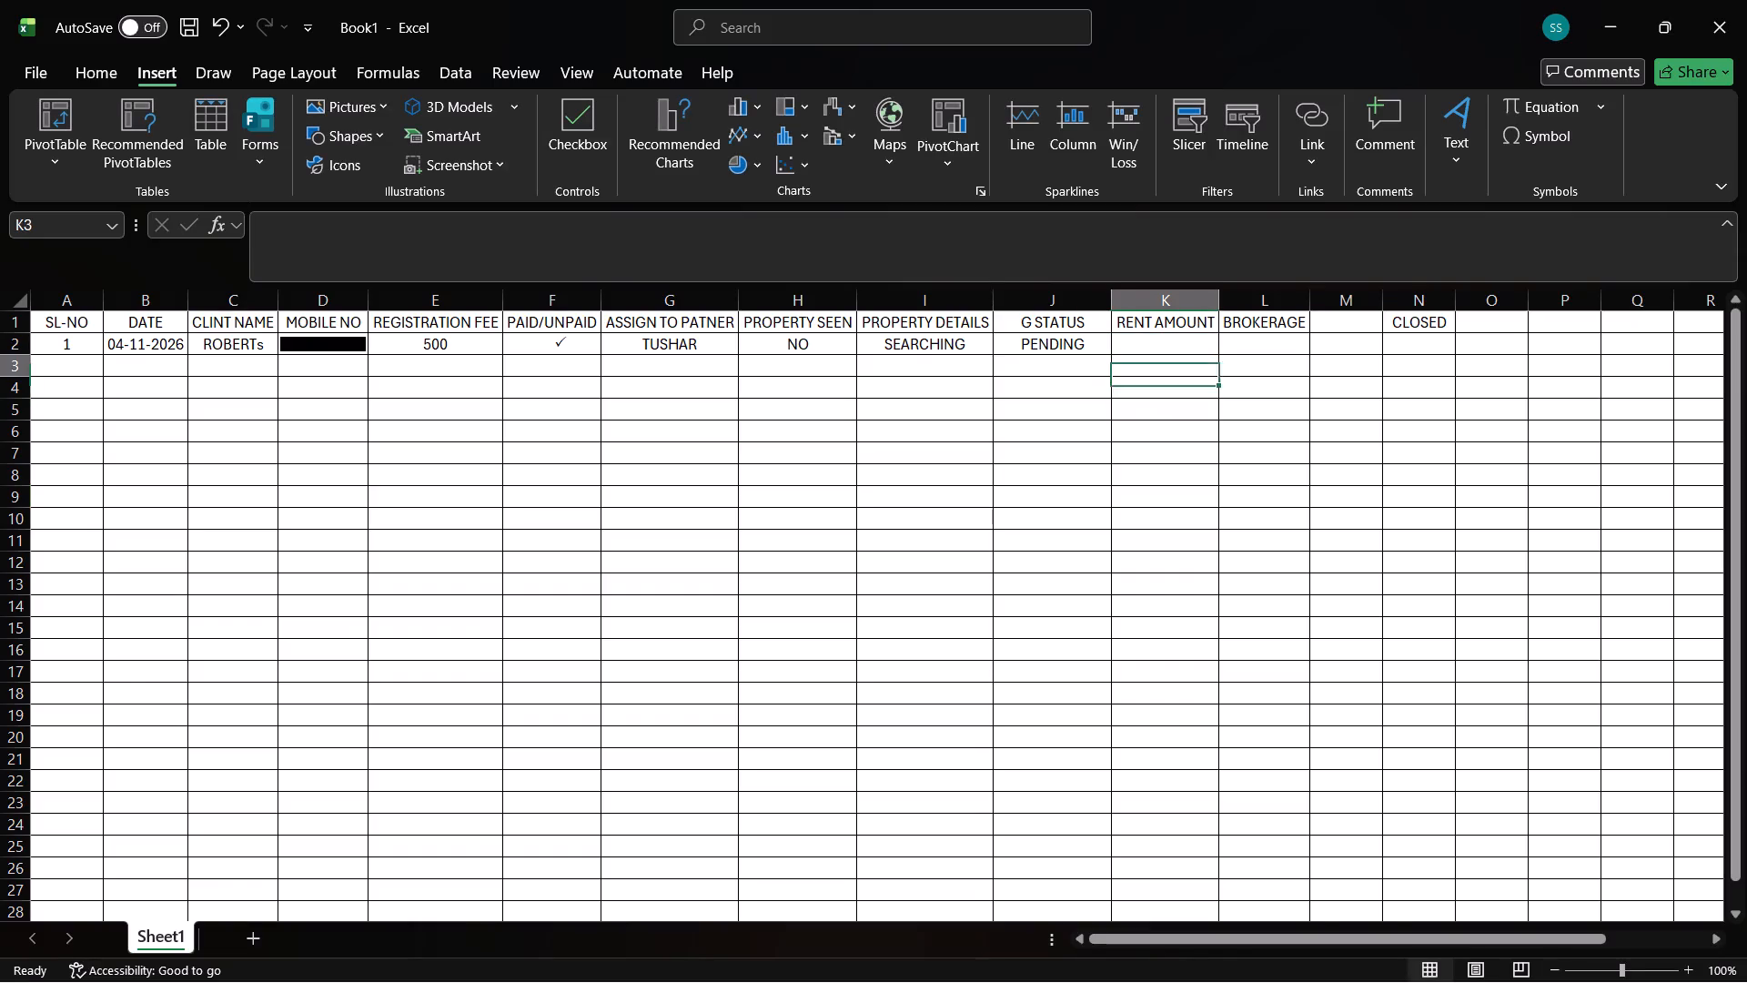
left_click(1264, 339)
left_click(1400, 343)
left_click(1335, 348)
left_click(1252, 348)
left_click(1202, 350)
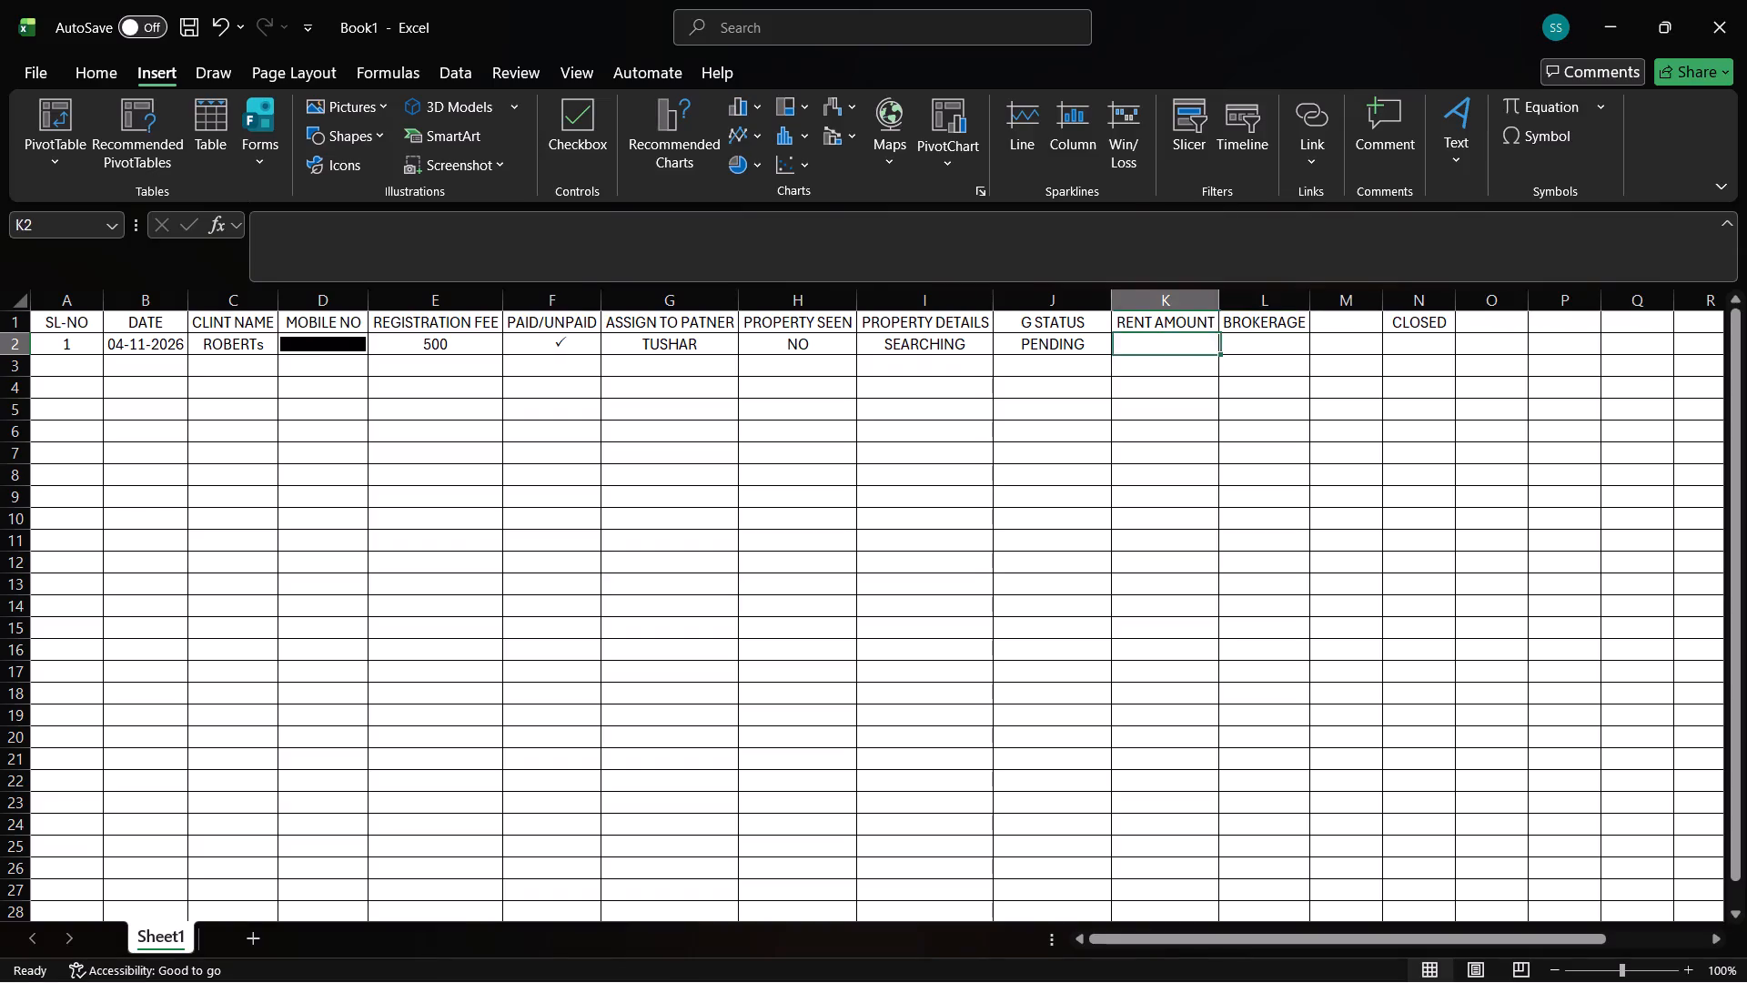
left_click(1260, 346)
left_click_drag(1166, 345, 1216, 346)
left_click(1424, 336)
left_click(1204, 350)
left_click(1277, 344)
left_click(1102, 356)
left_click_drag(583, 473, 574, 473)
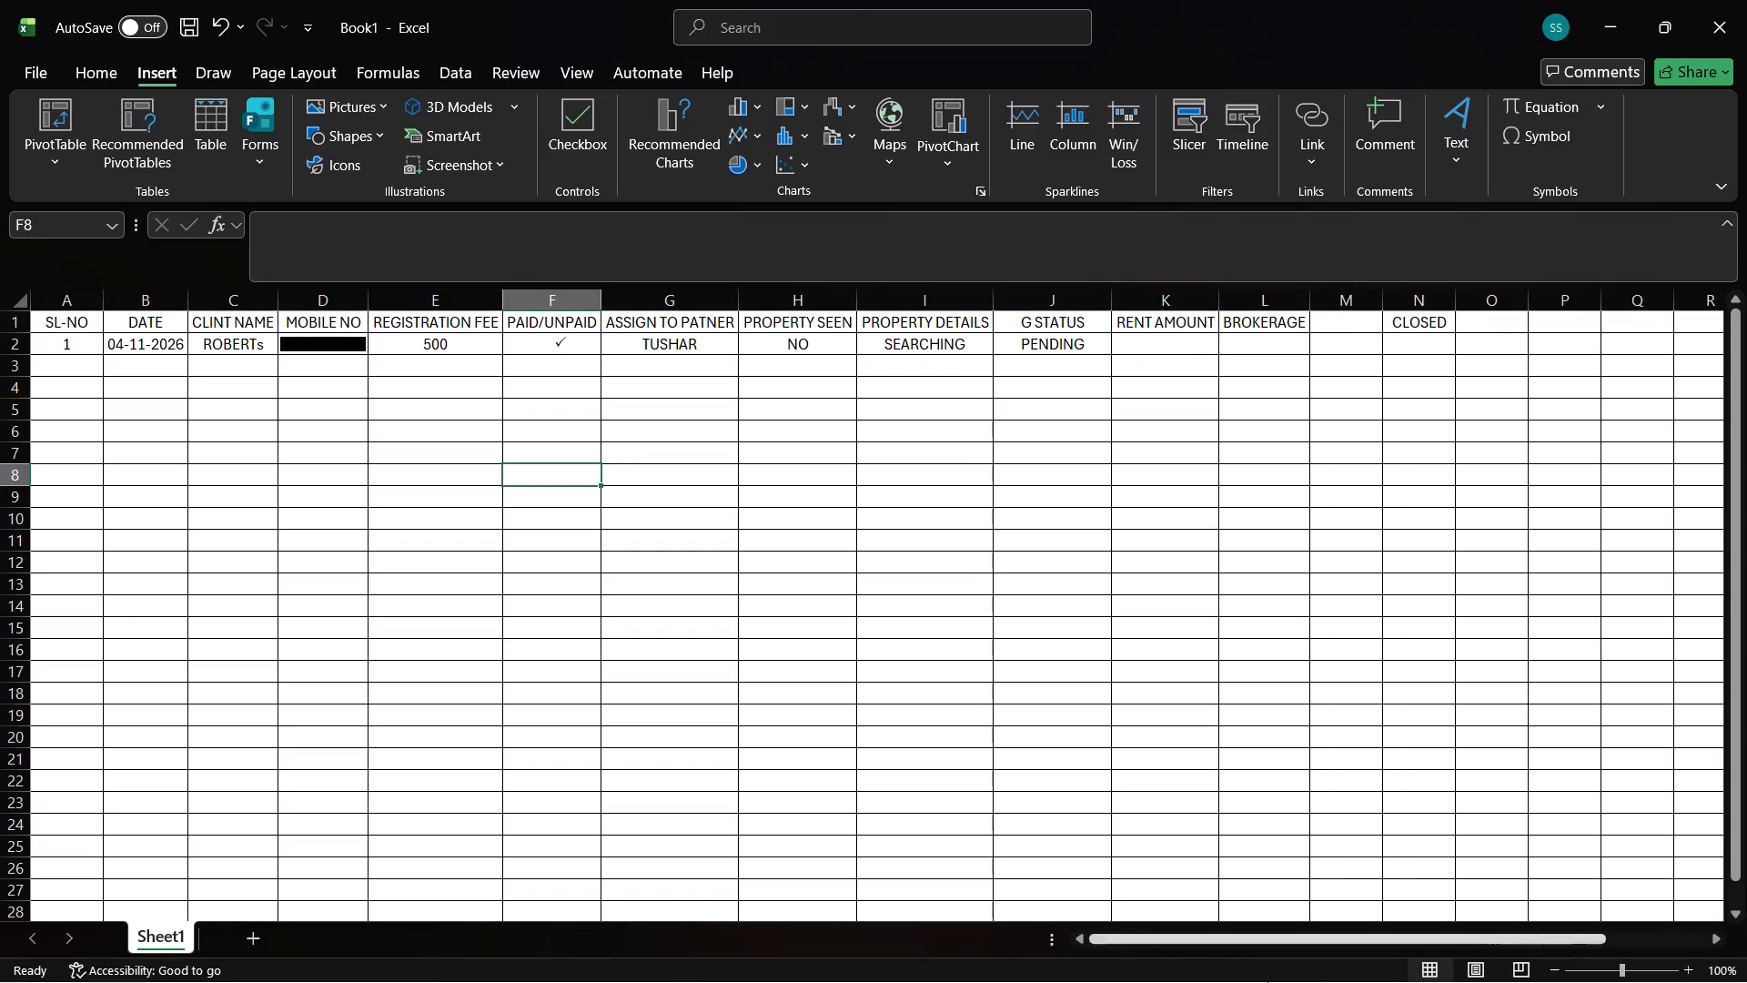
Switch to Chrome to review the column layout of the reference tracking sheet, and return to the workbook.
left_click(1209, 963)
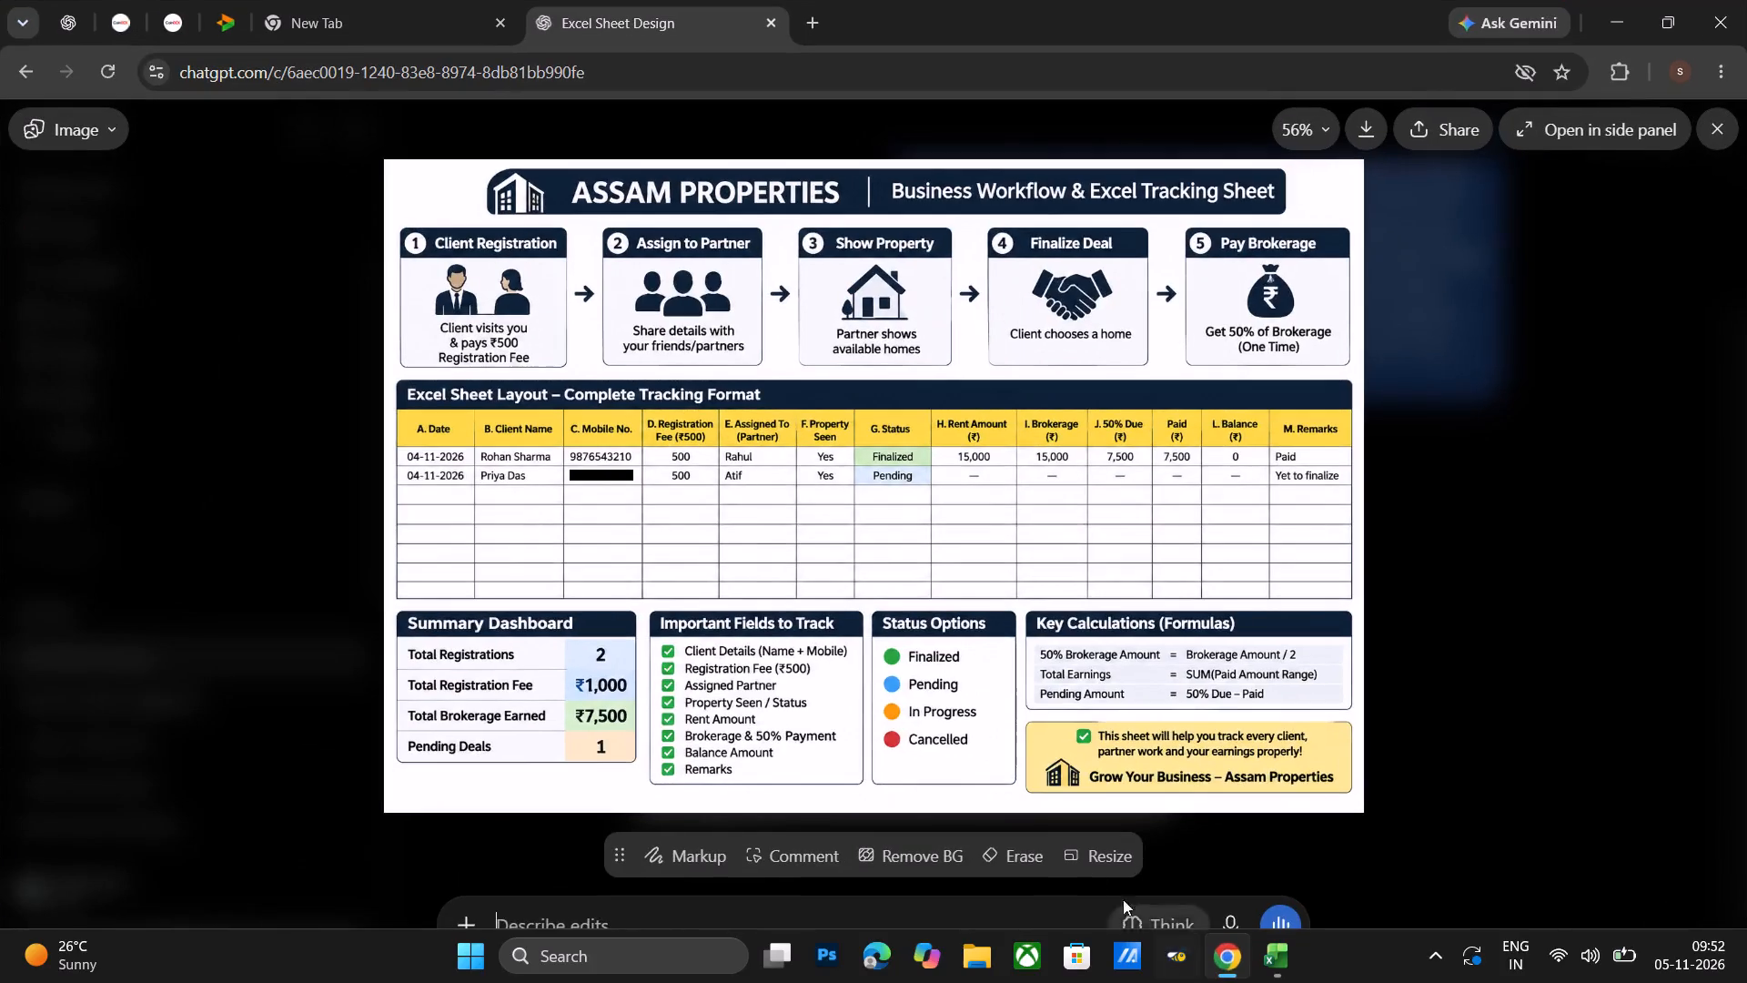
left_click(1625, 1)
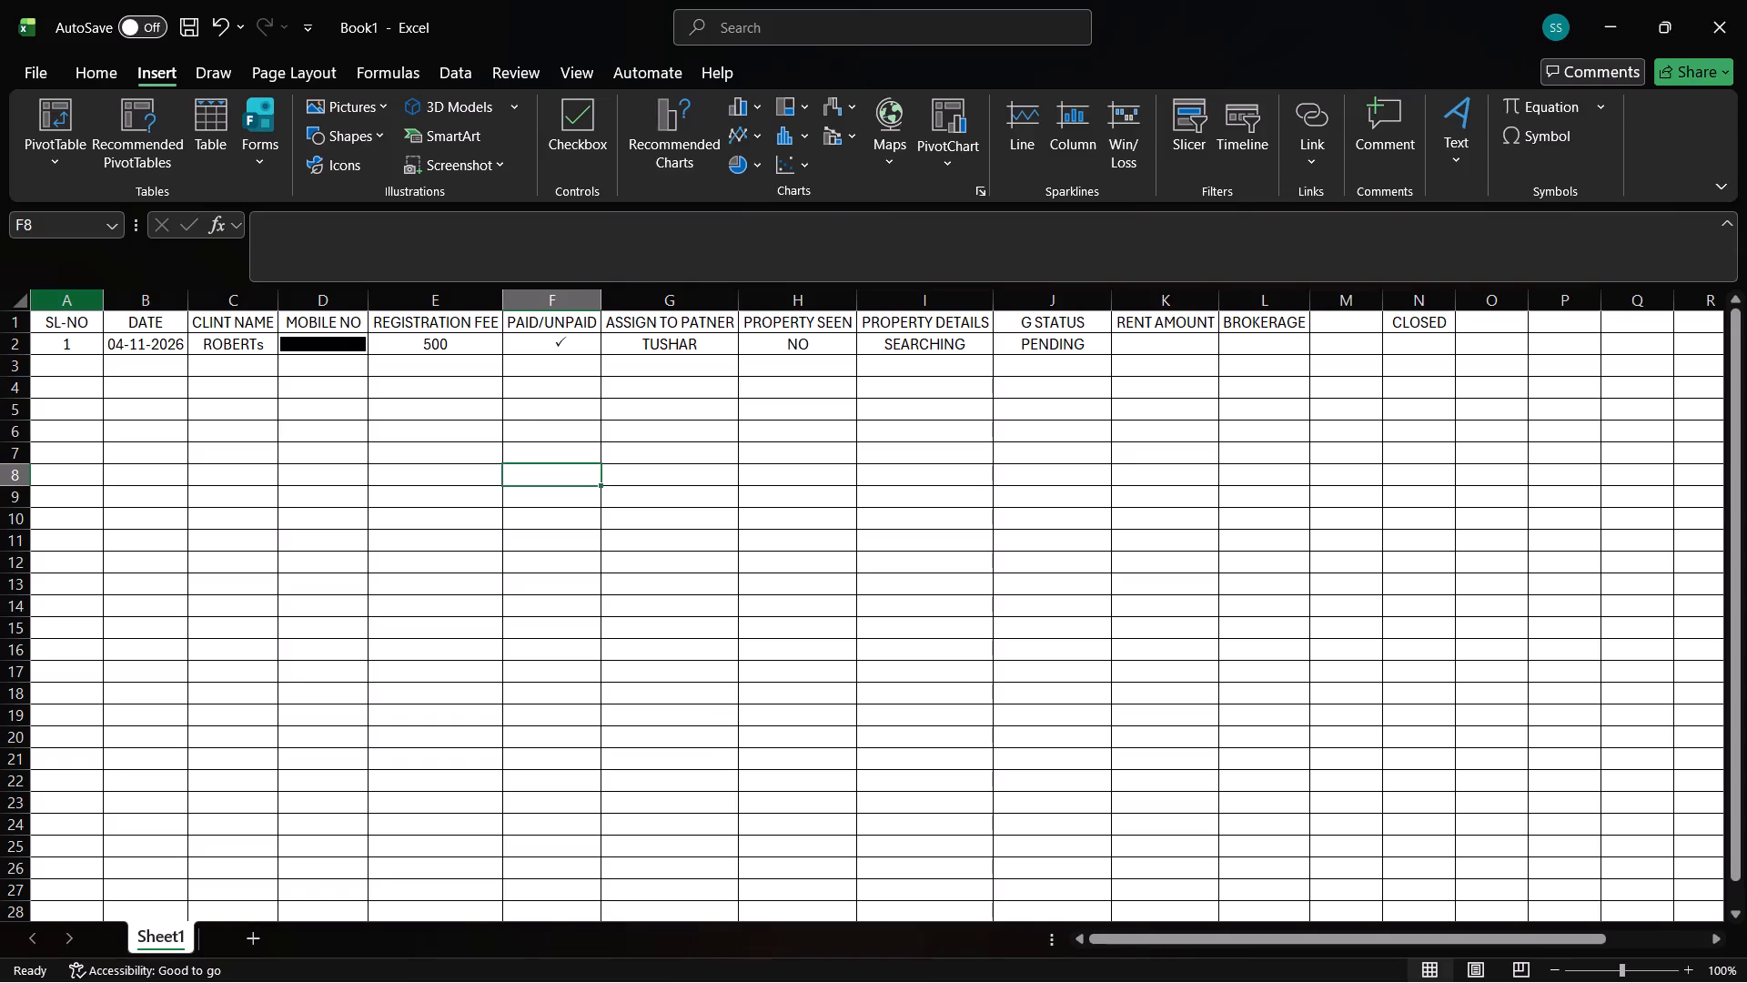
Set the registration fee in E2 to 500/-.
left_click(452, 339)
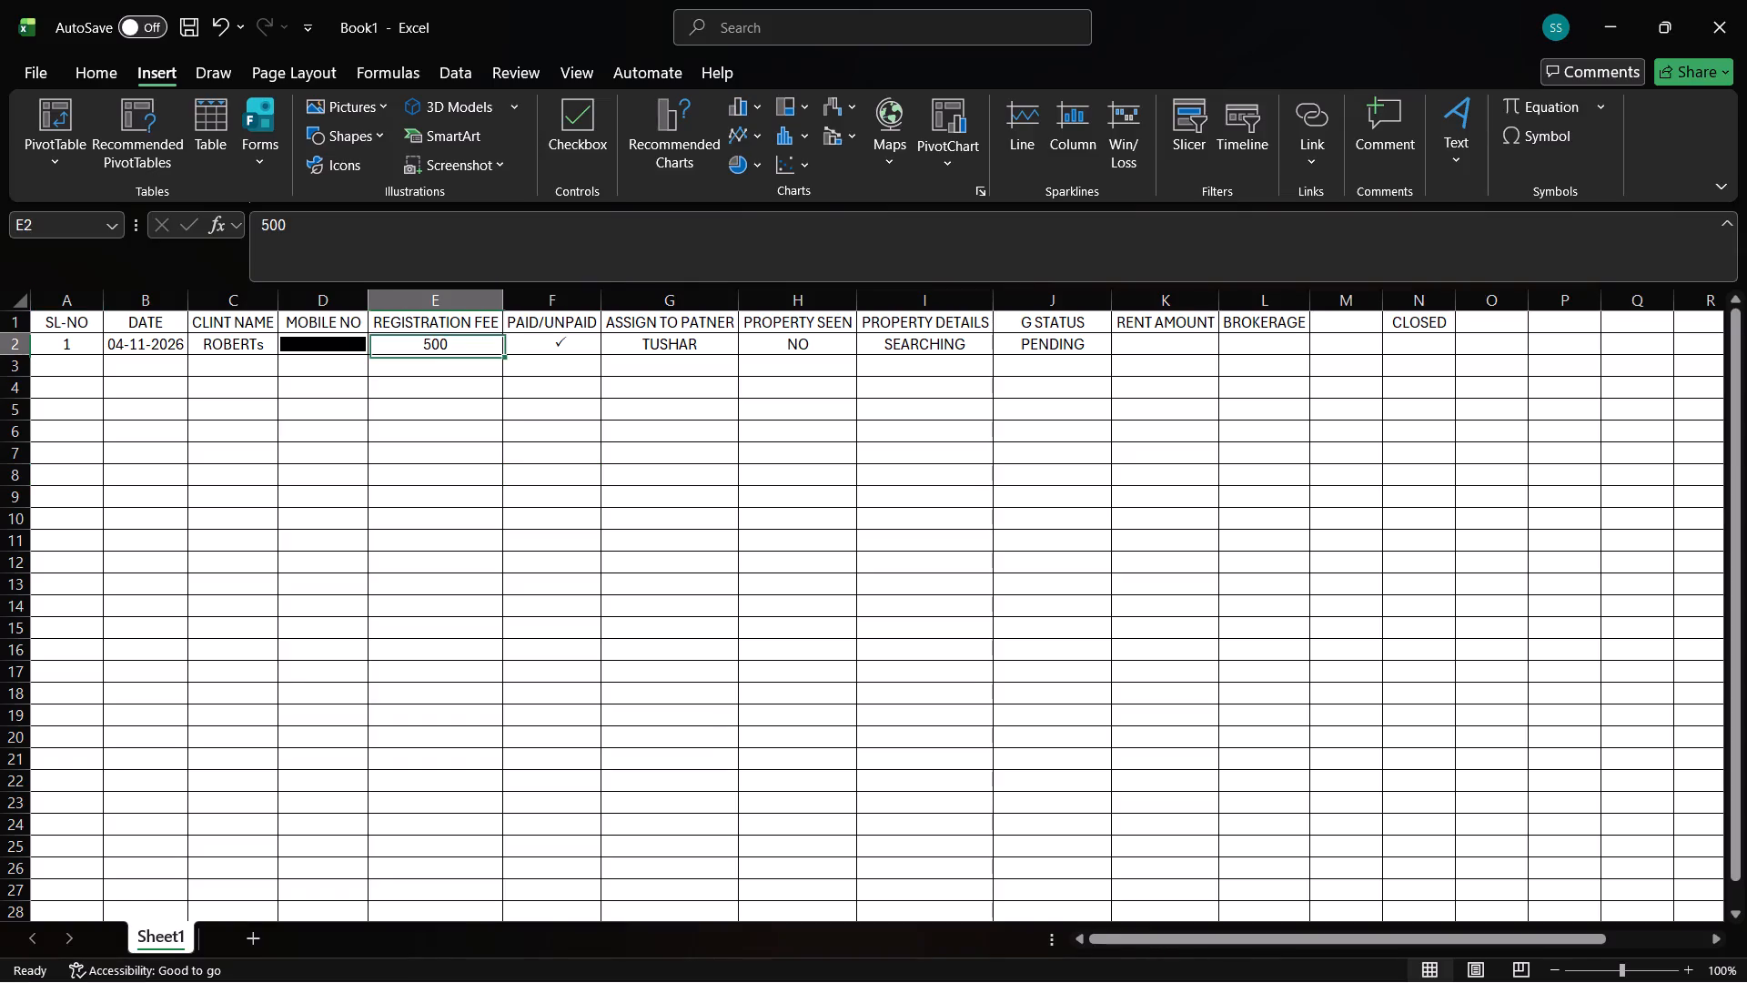
left_click(466, 350)
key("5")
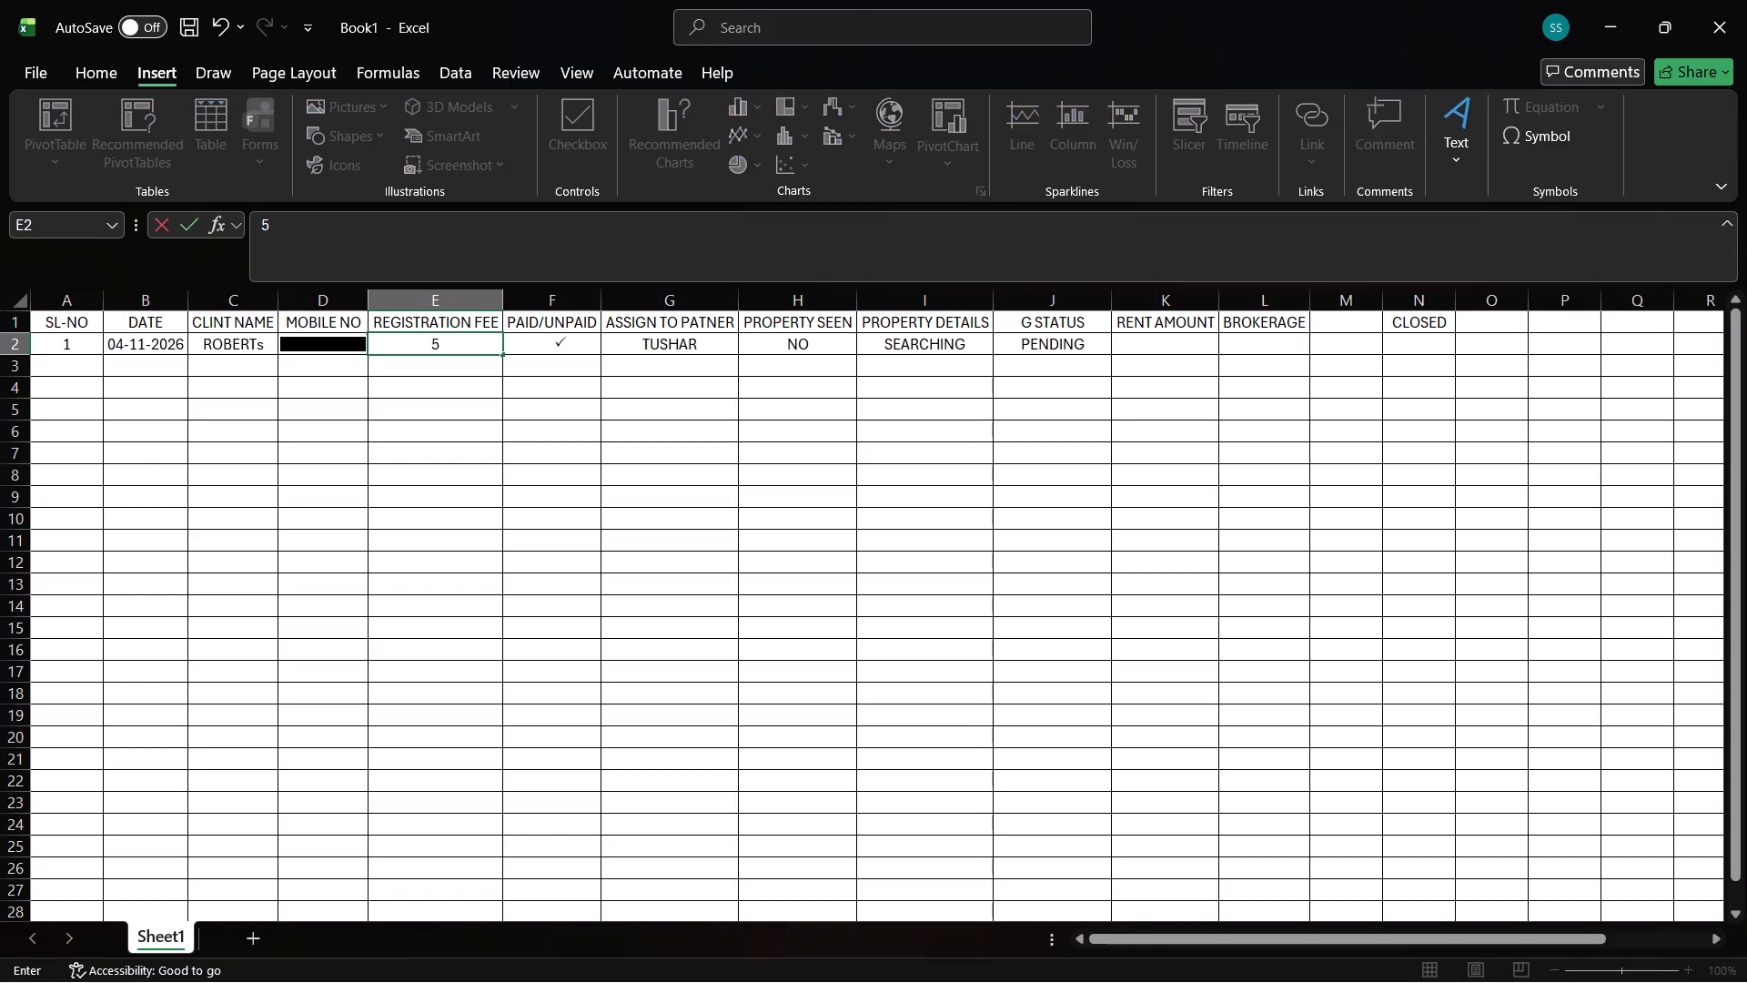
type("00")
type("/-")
left_click(617, 439)
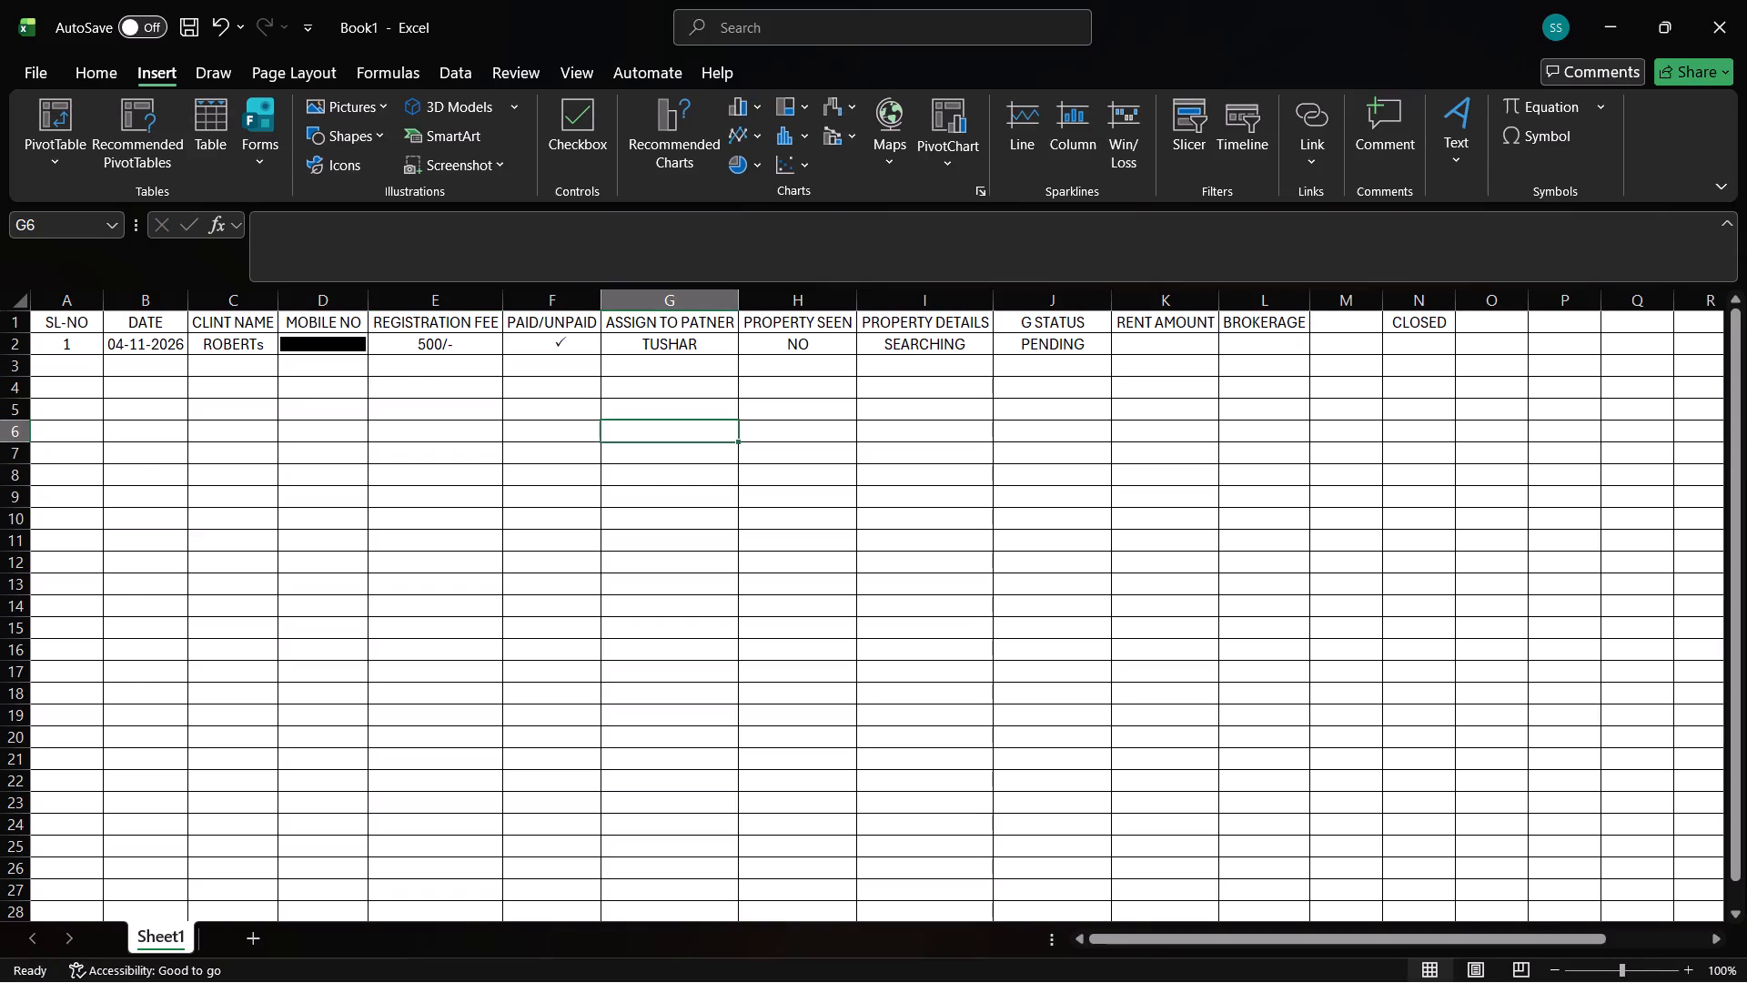
Add a conditional formatting rule to the header cells A1:N1 that fills cells containing No Blanks with yellow.
left_click_drag(69, 328, 486, 345)
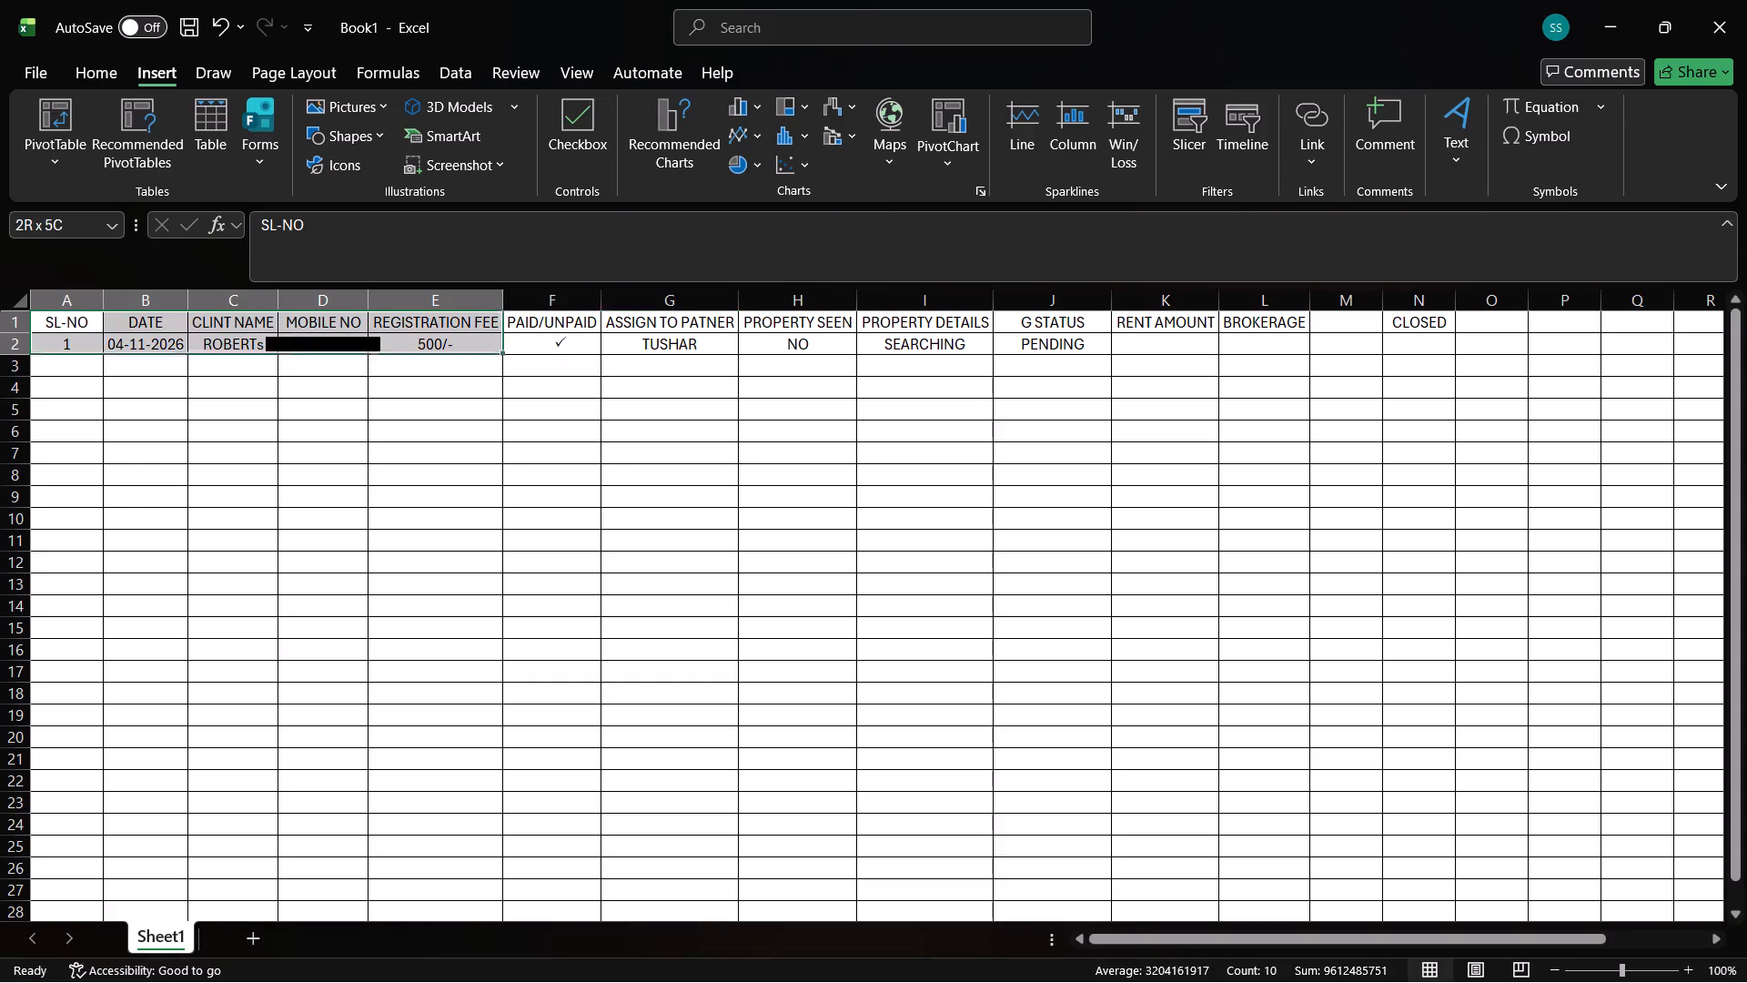
left_click_drag(486, 345, 1443, 319)
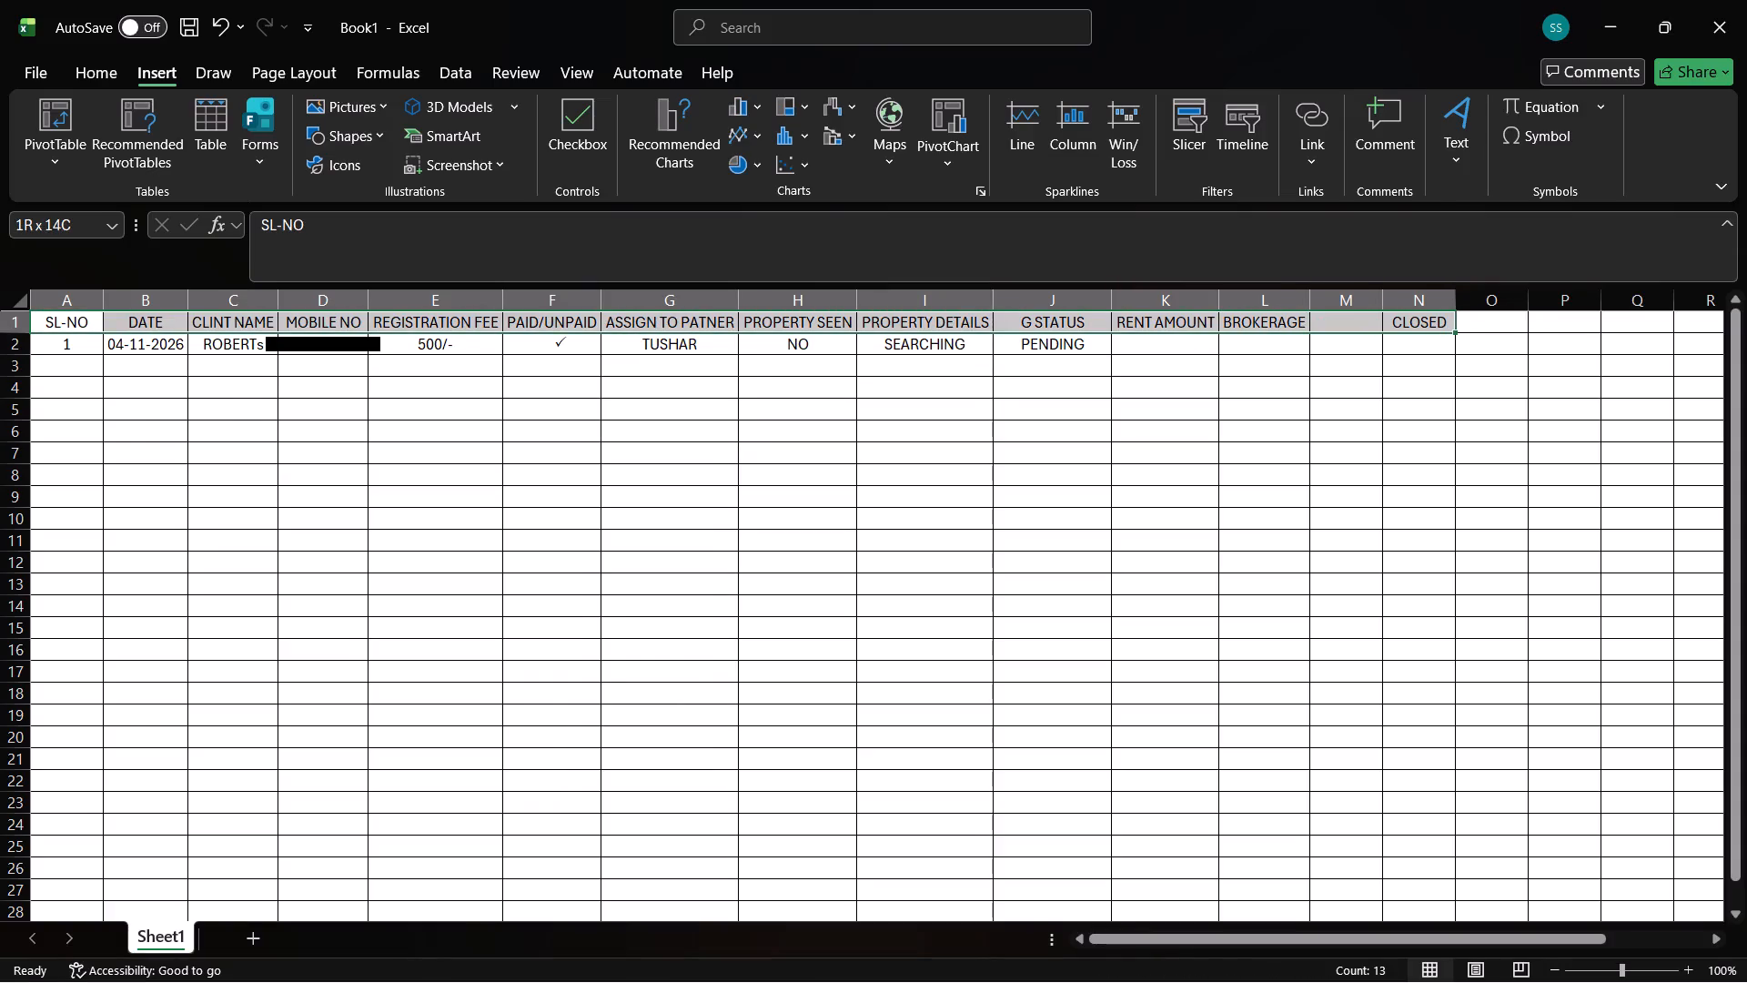
left_click_drag(1443, 319, 1444, 319)
left_click(97, 66)
left_click(1064, 165)
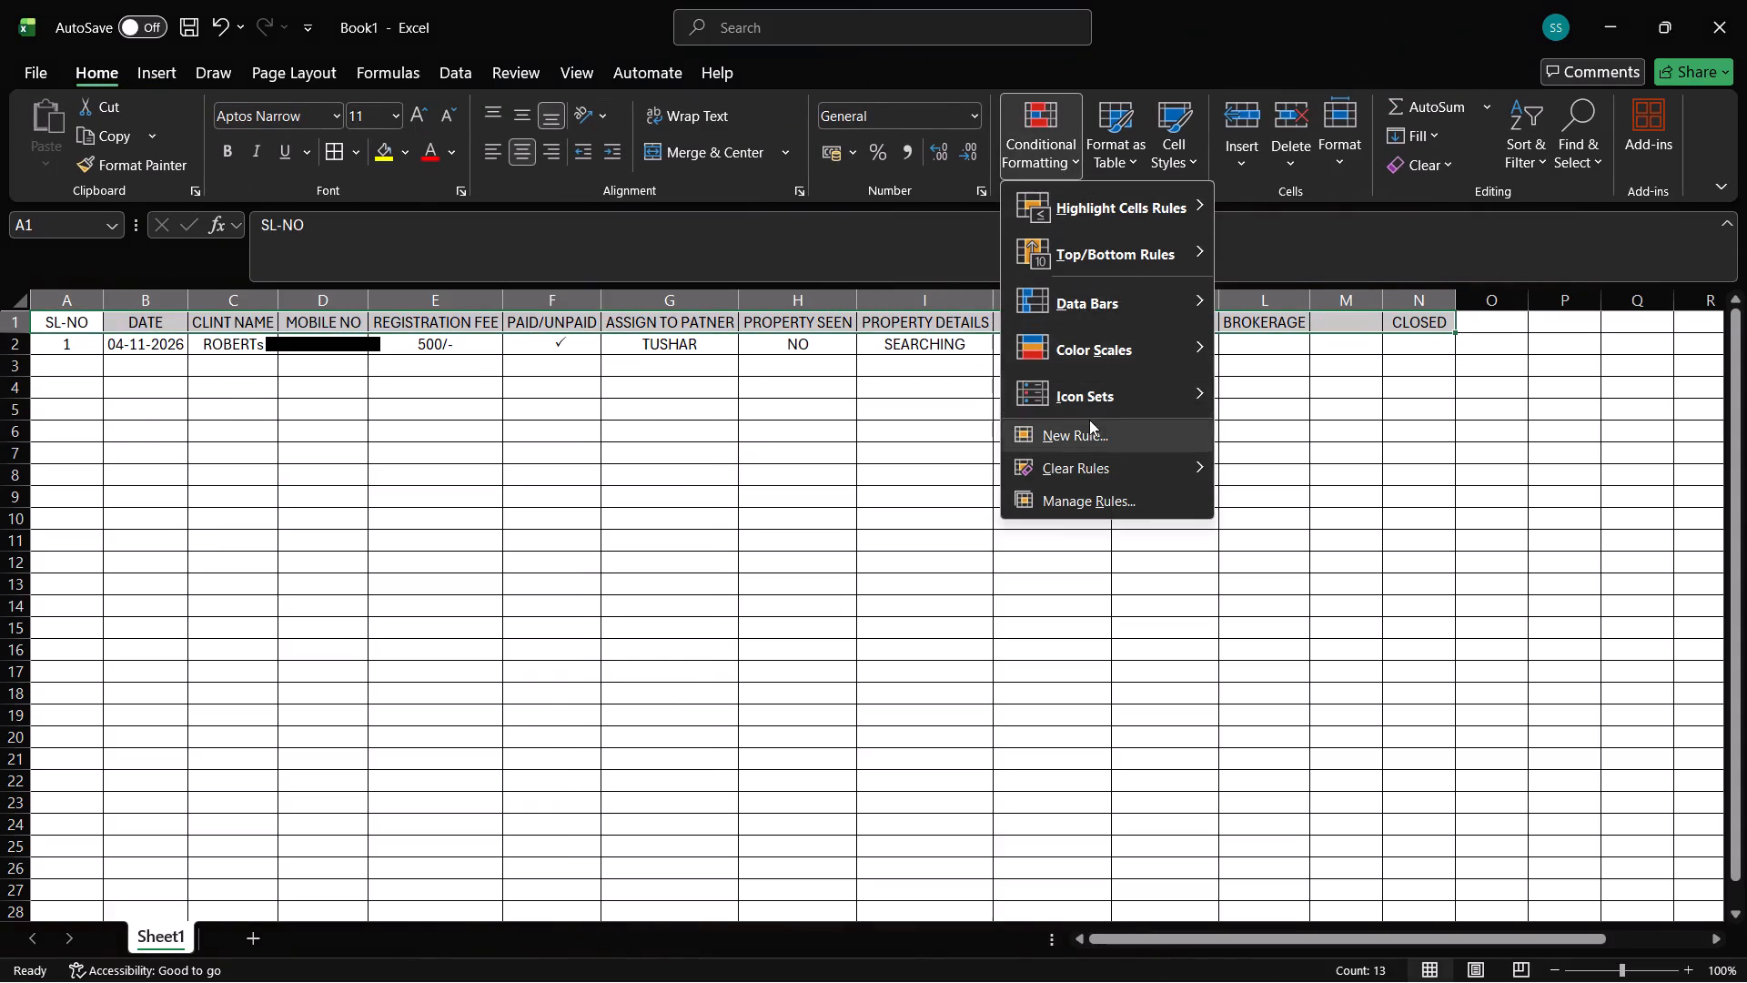
left_click(1091, 449)
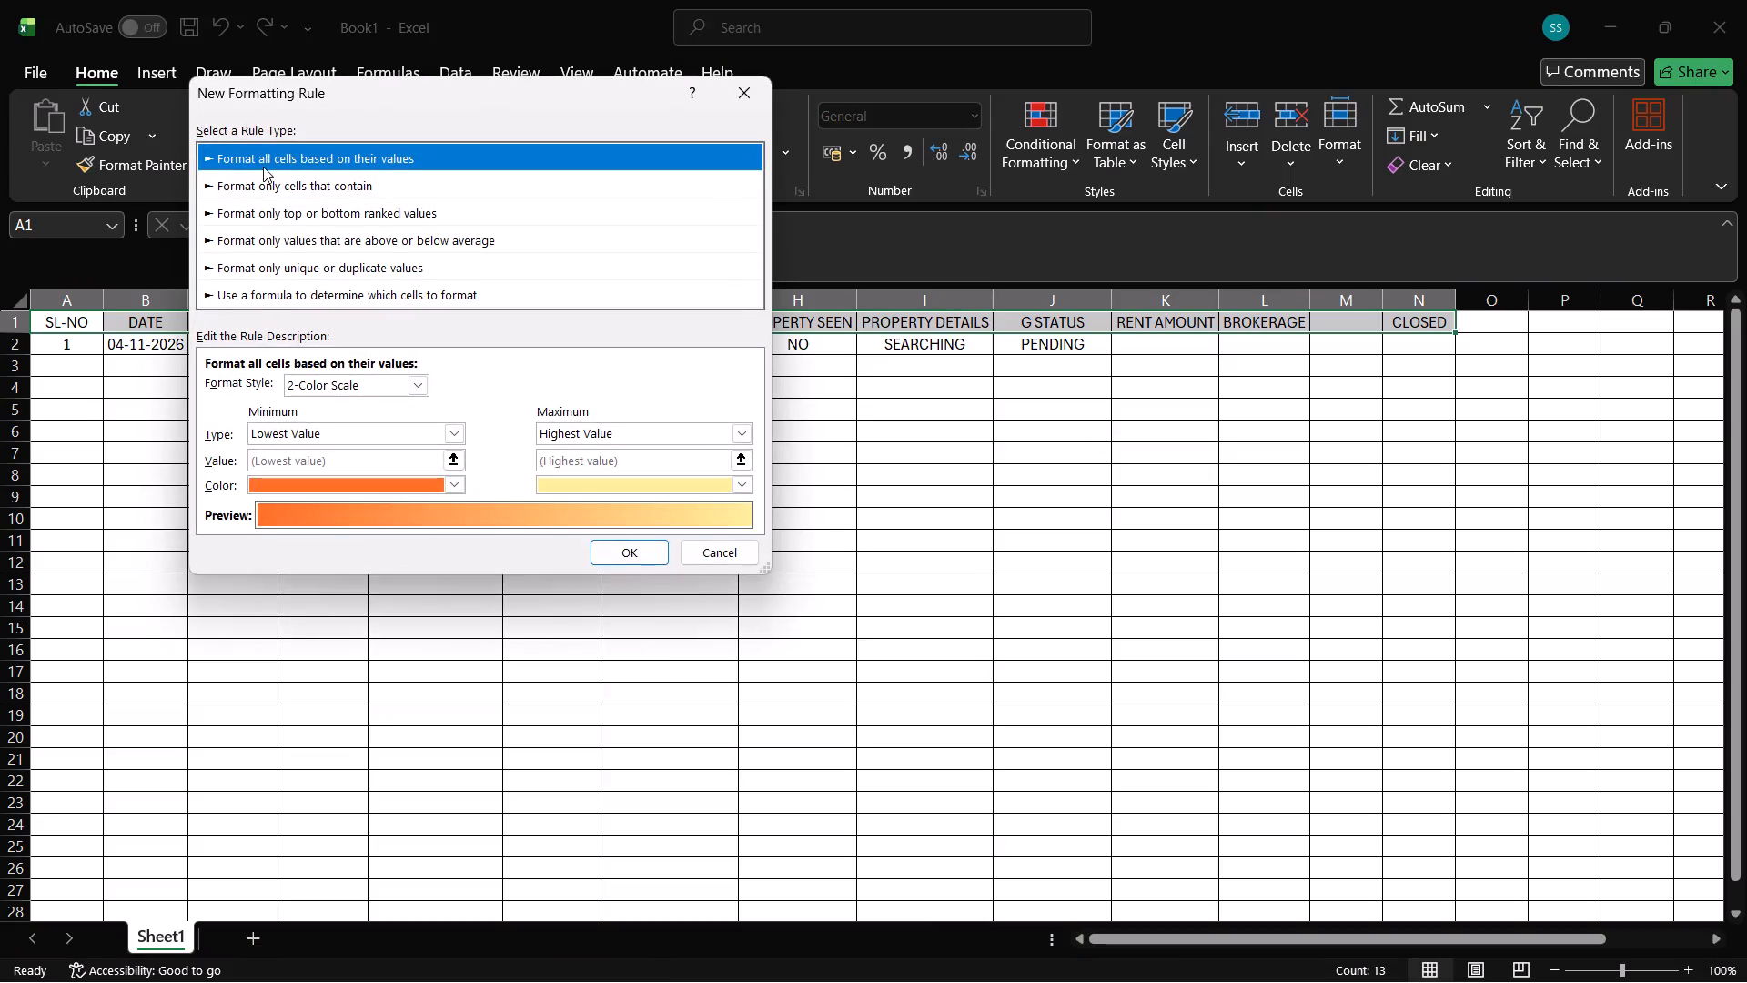
left_click(268, 168)
left_click(283, 180)
left_click(304, 387)
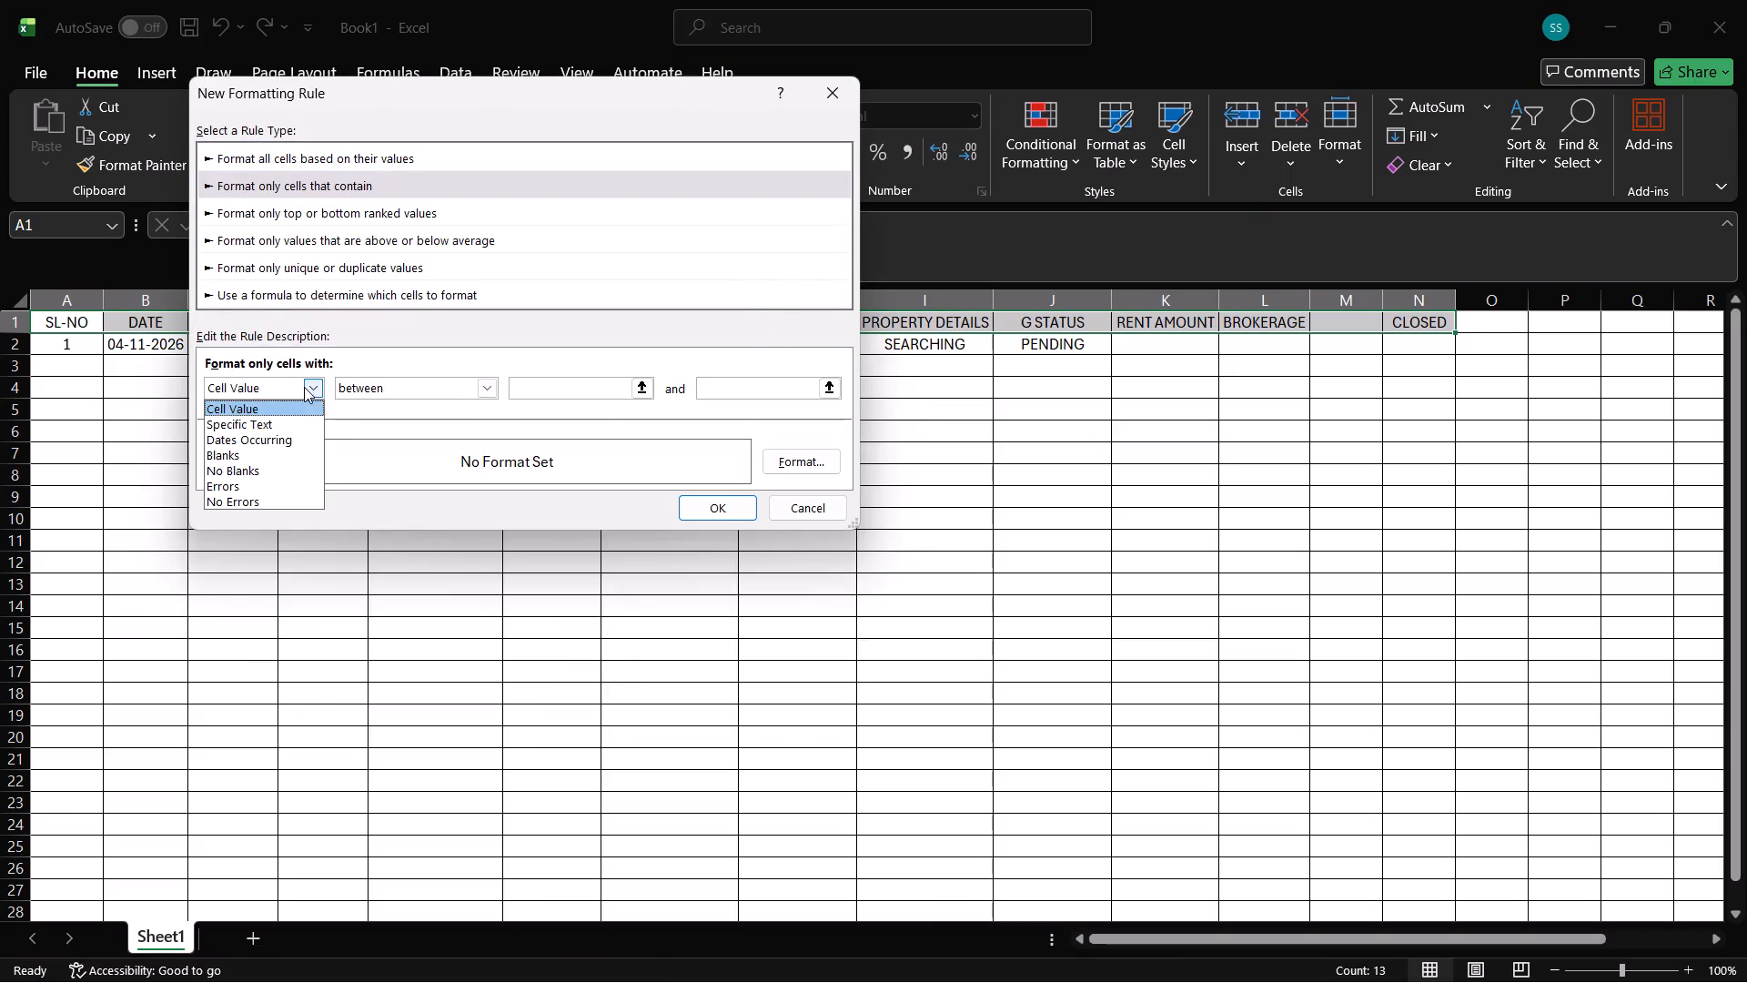
left_click(258, 464)
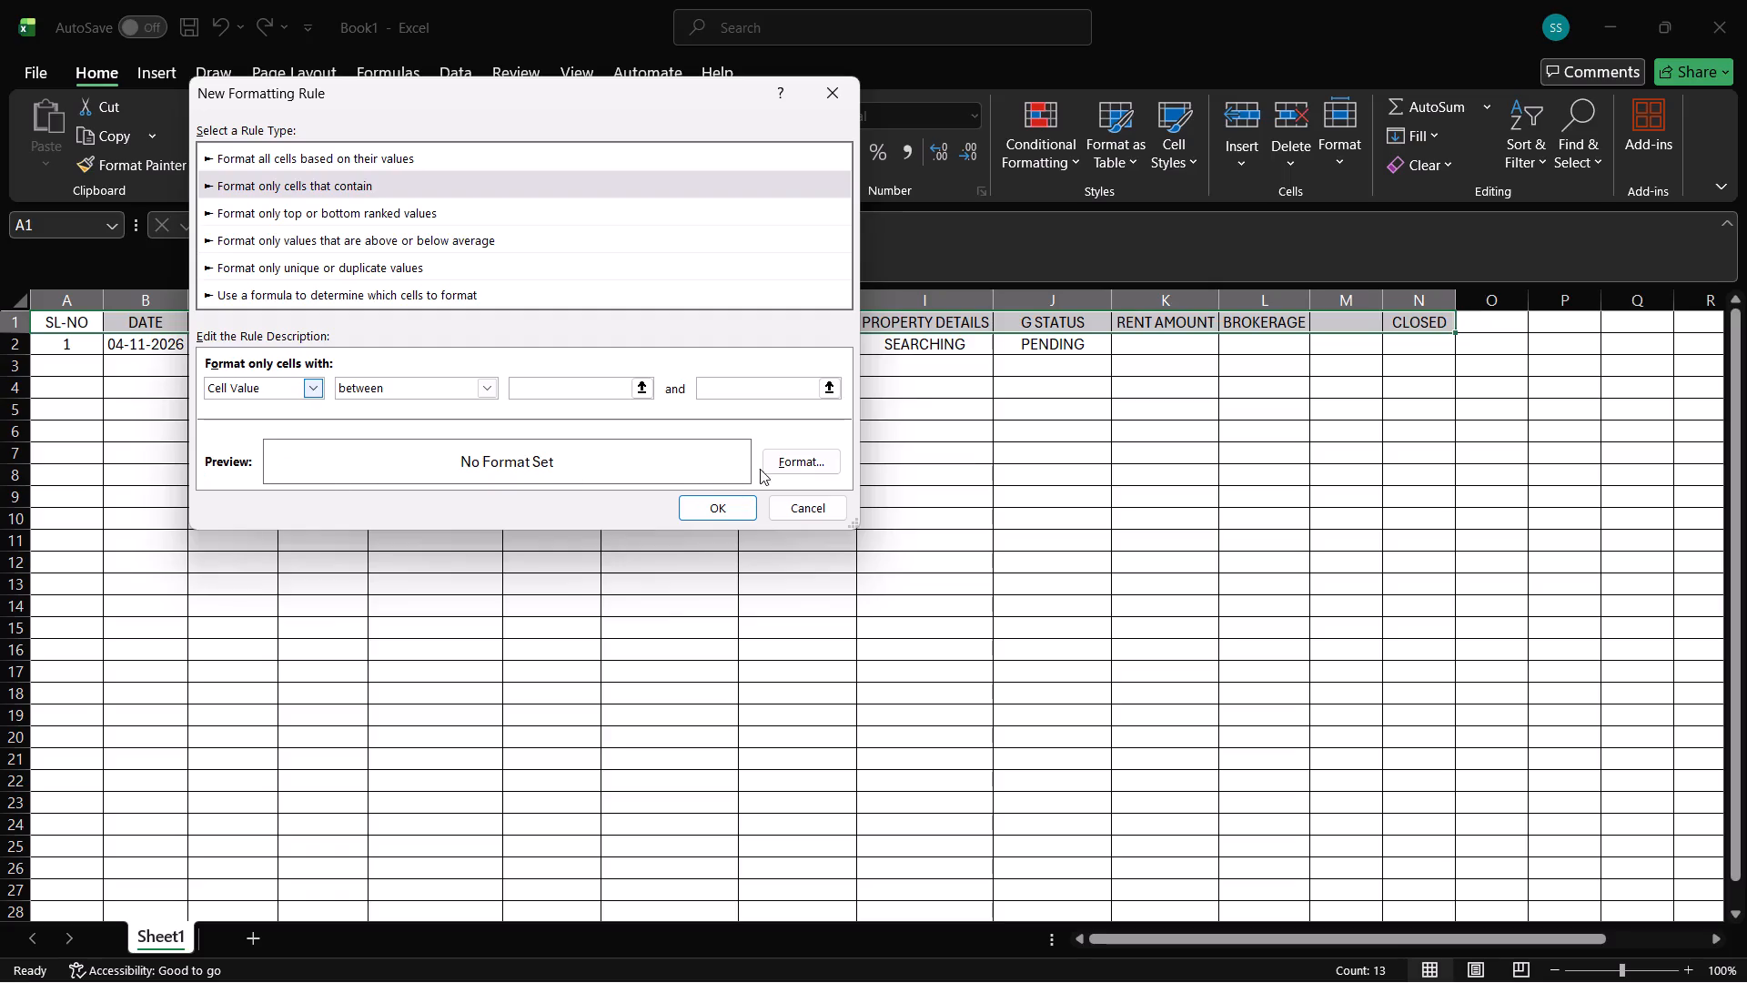
left_click(784, 462)
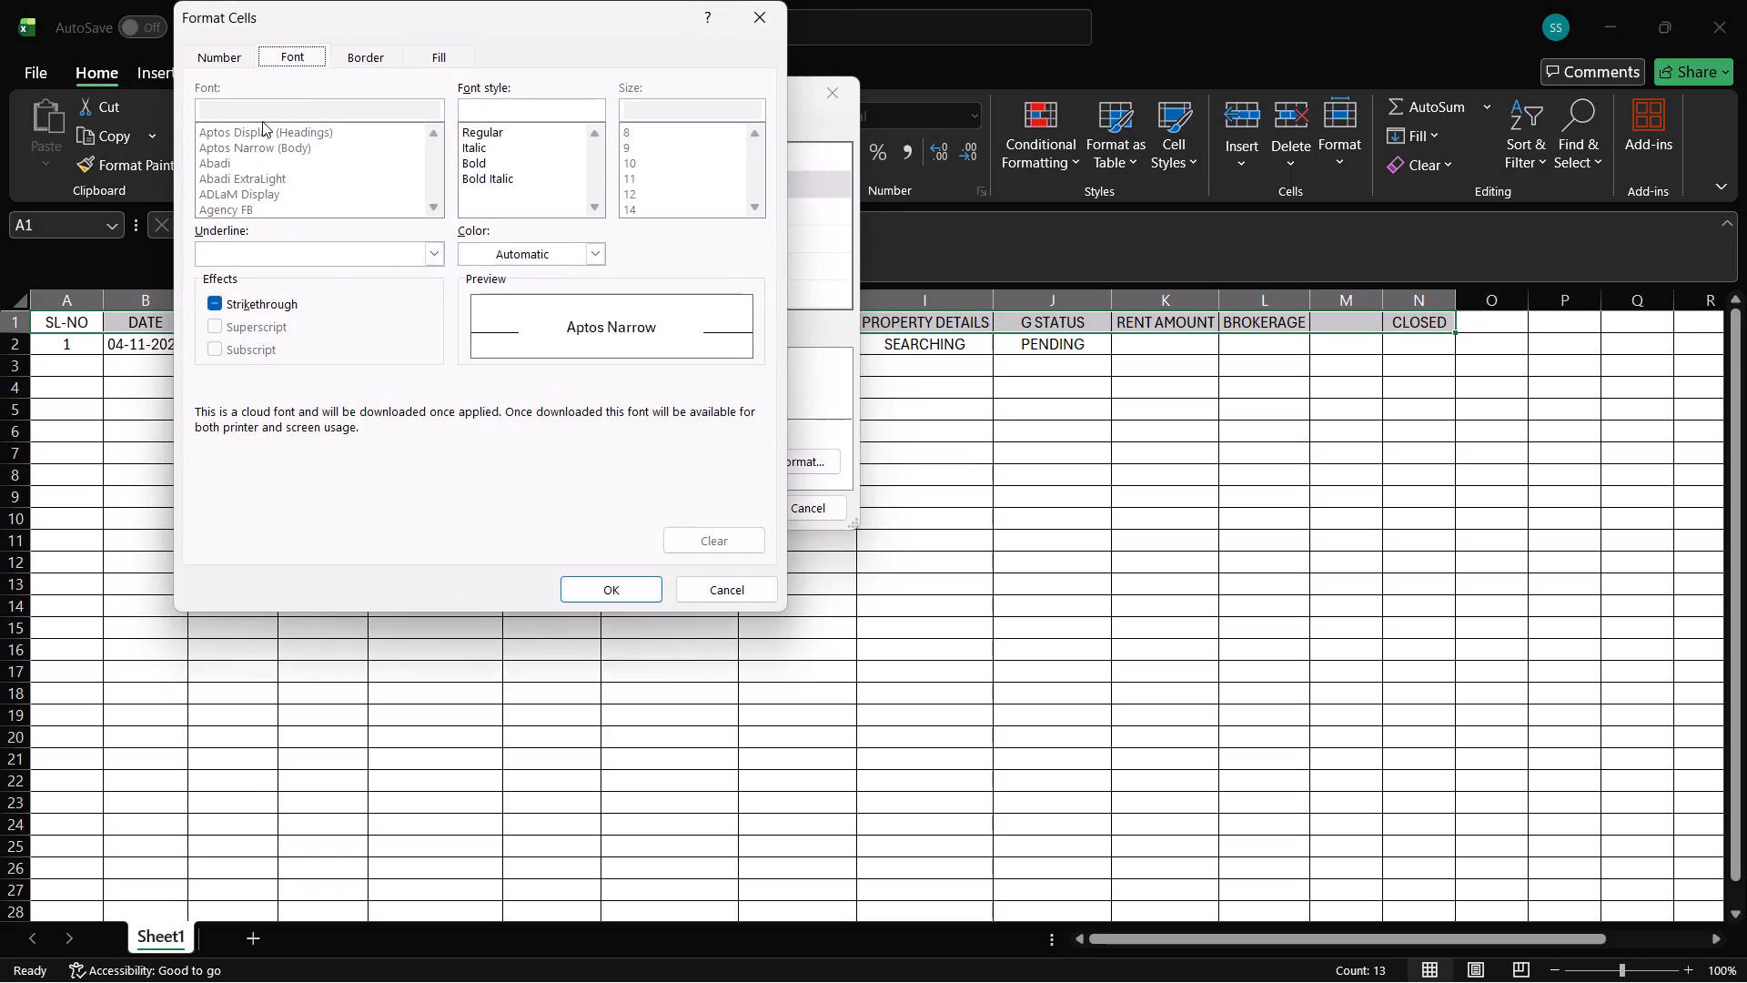
left_click(428, 53)
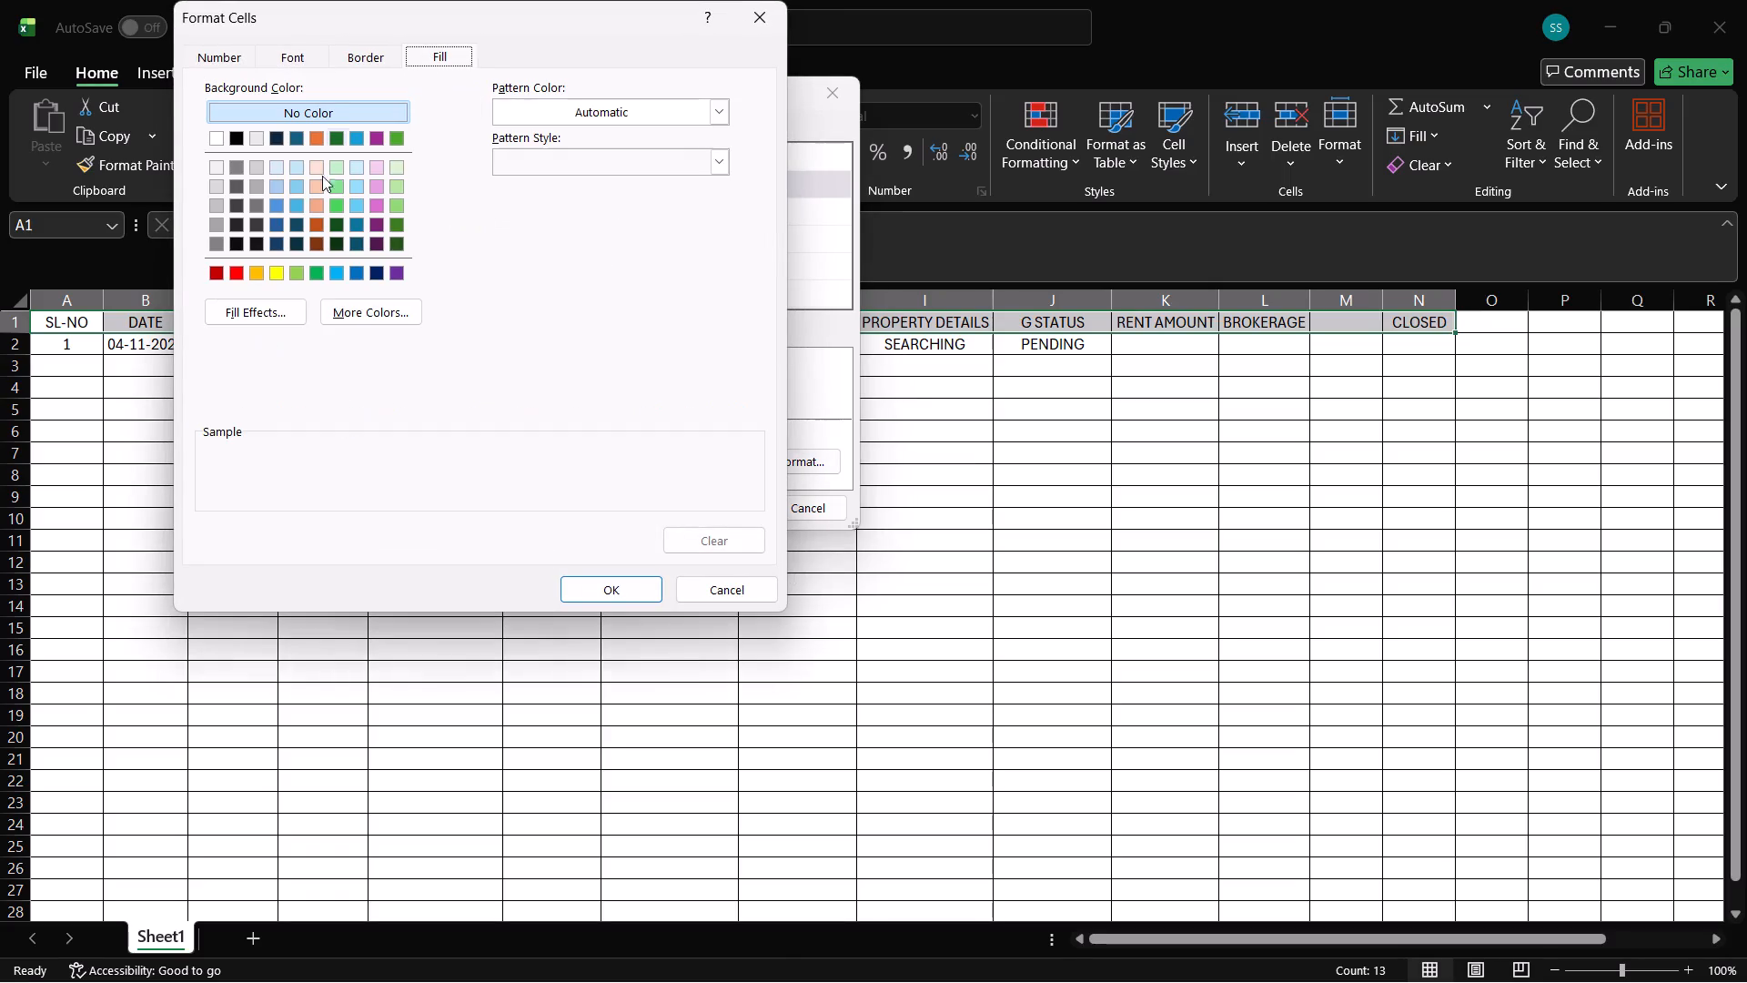
left_click(279, 278)
left_click(598, 596)
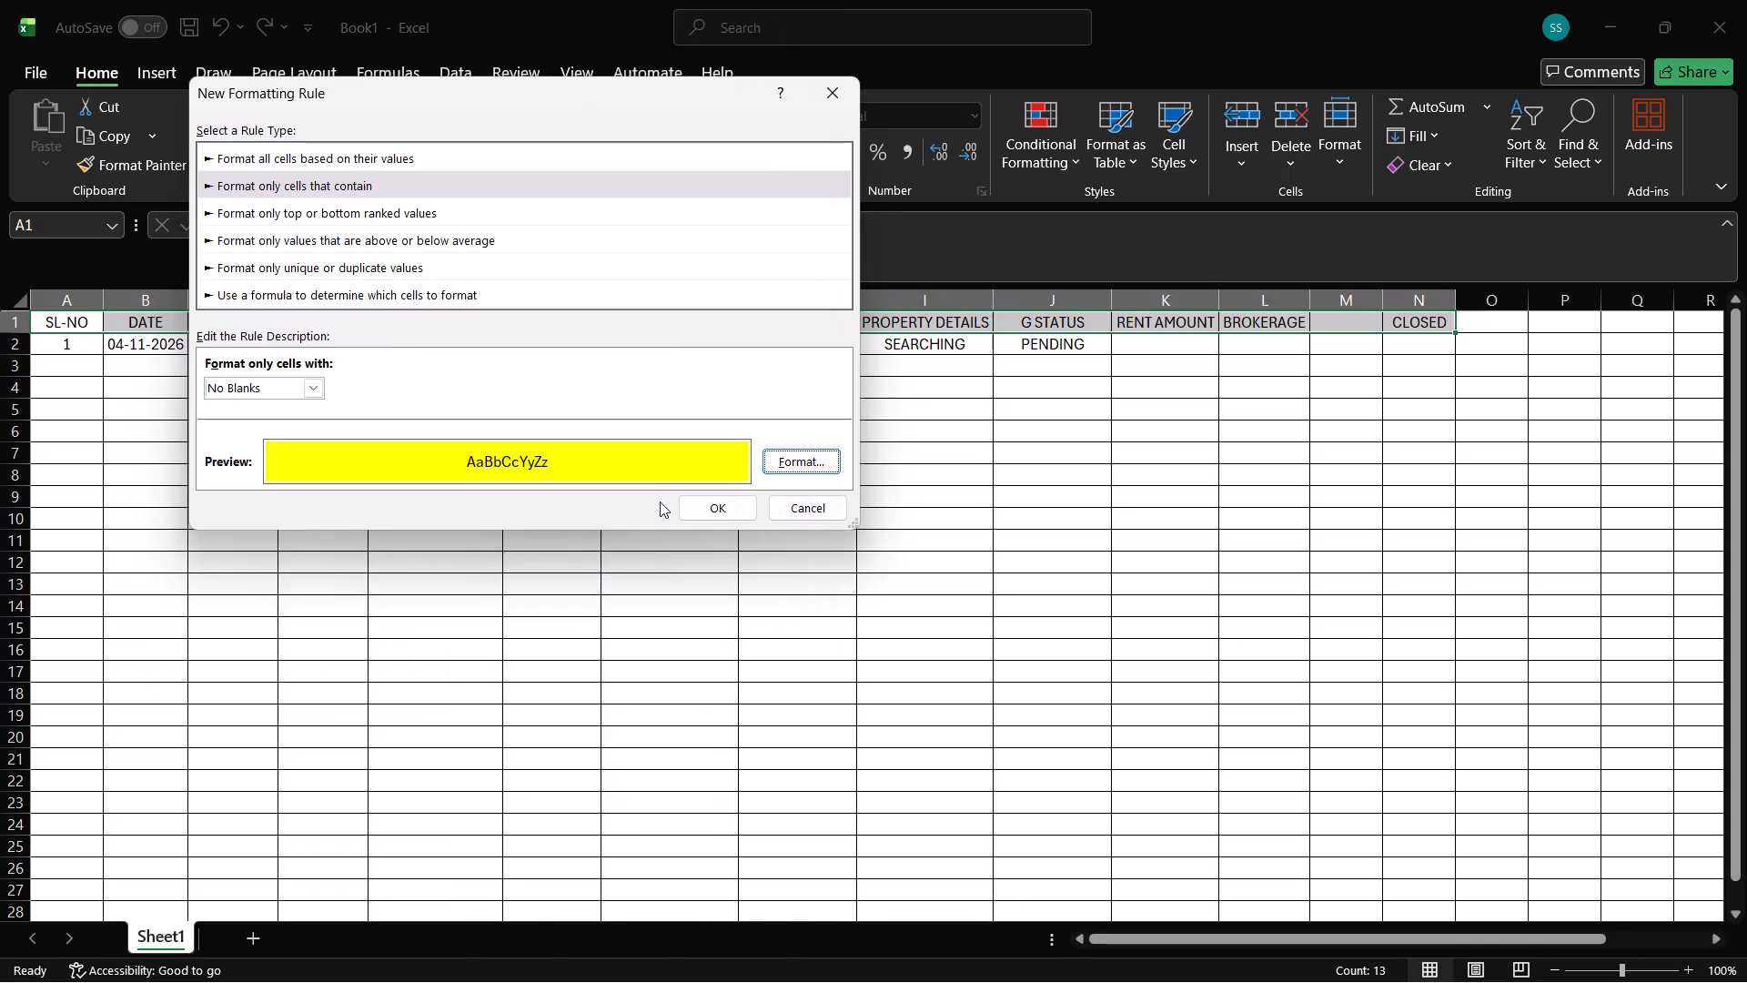
left_click(729, 508)
left_click(934, 502)
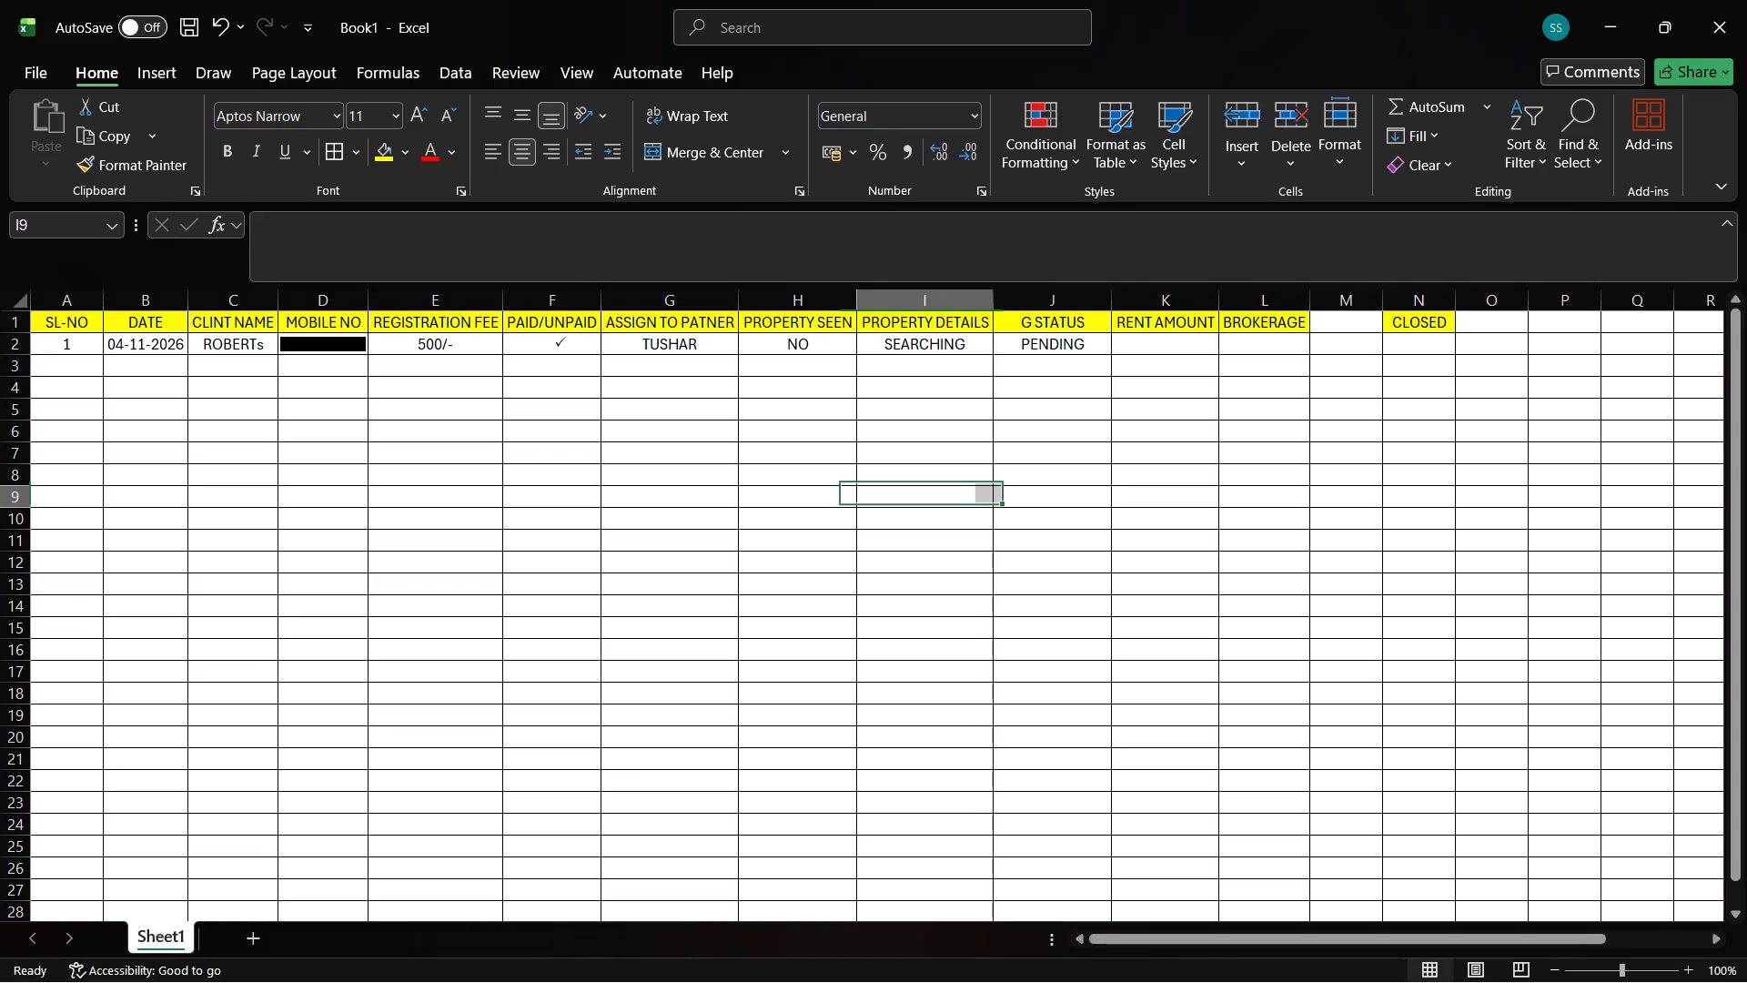
Start the second client record in row 3 with serial number 2, date 4-11-26 and client name APRUSH.
left_click(69, 365)
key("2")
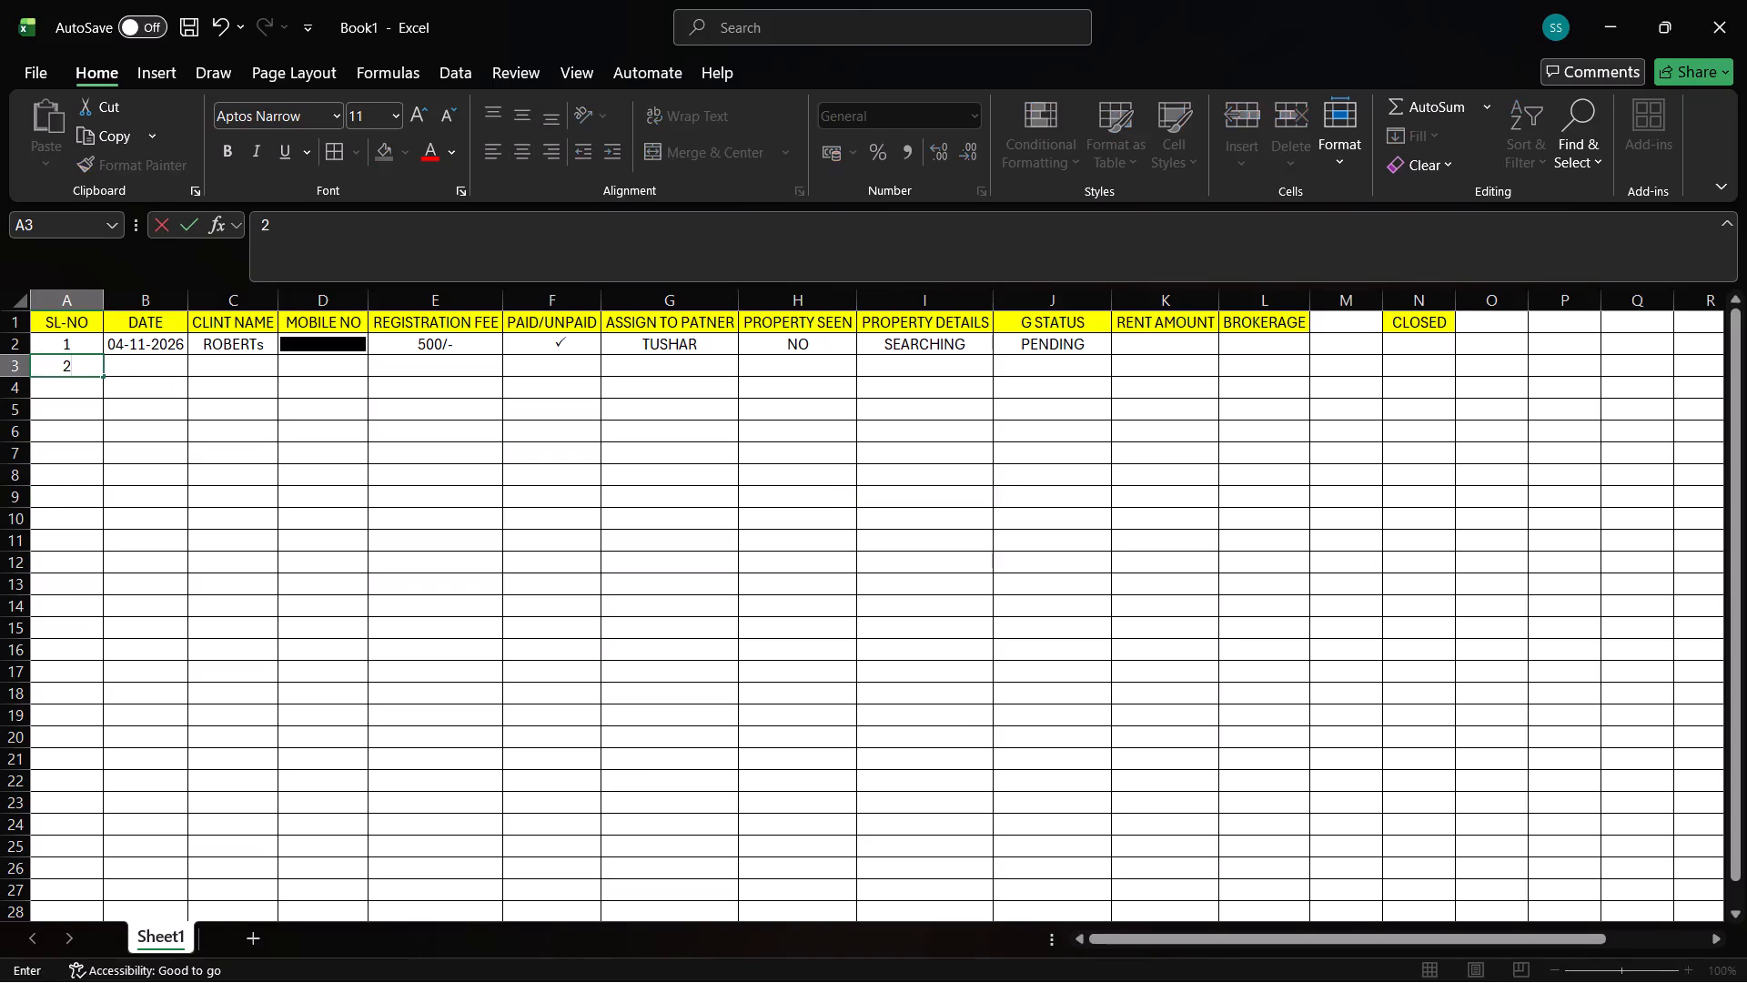
key("Right")
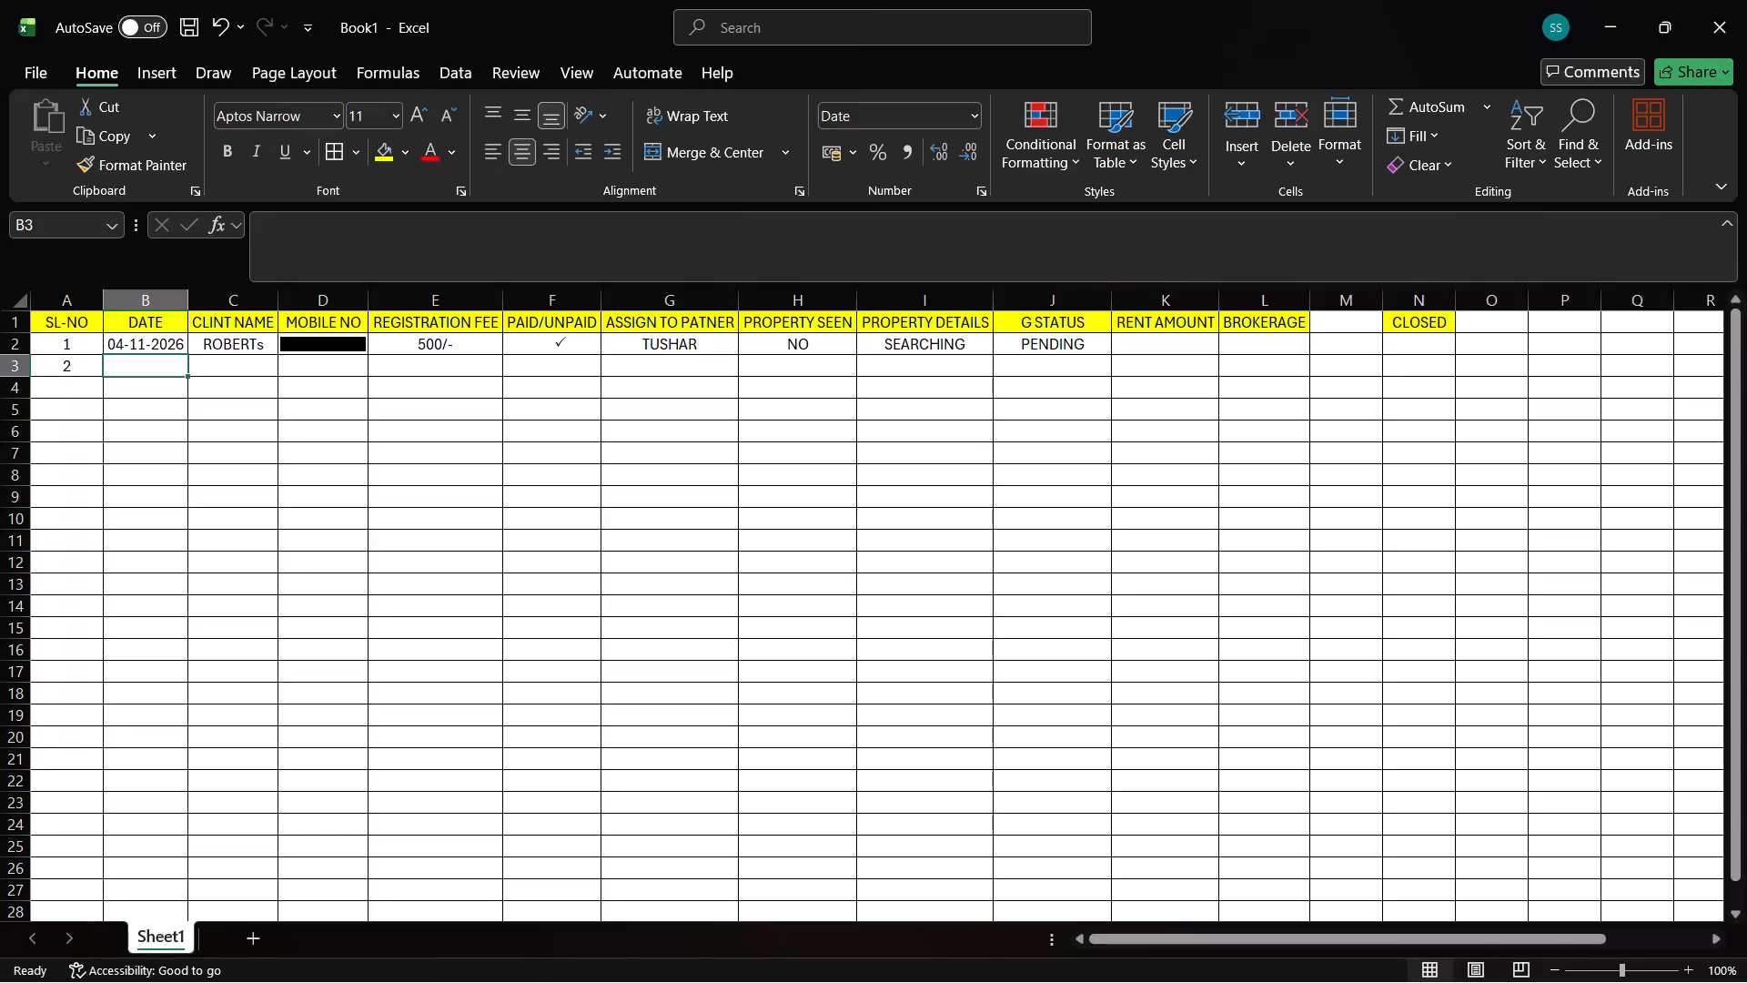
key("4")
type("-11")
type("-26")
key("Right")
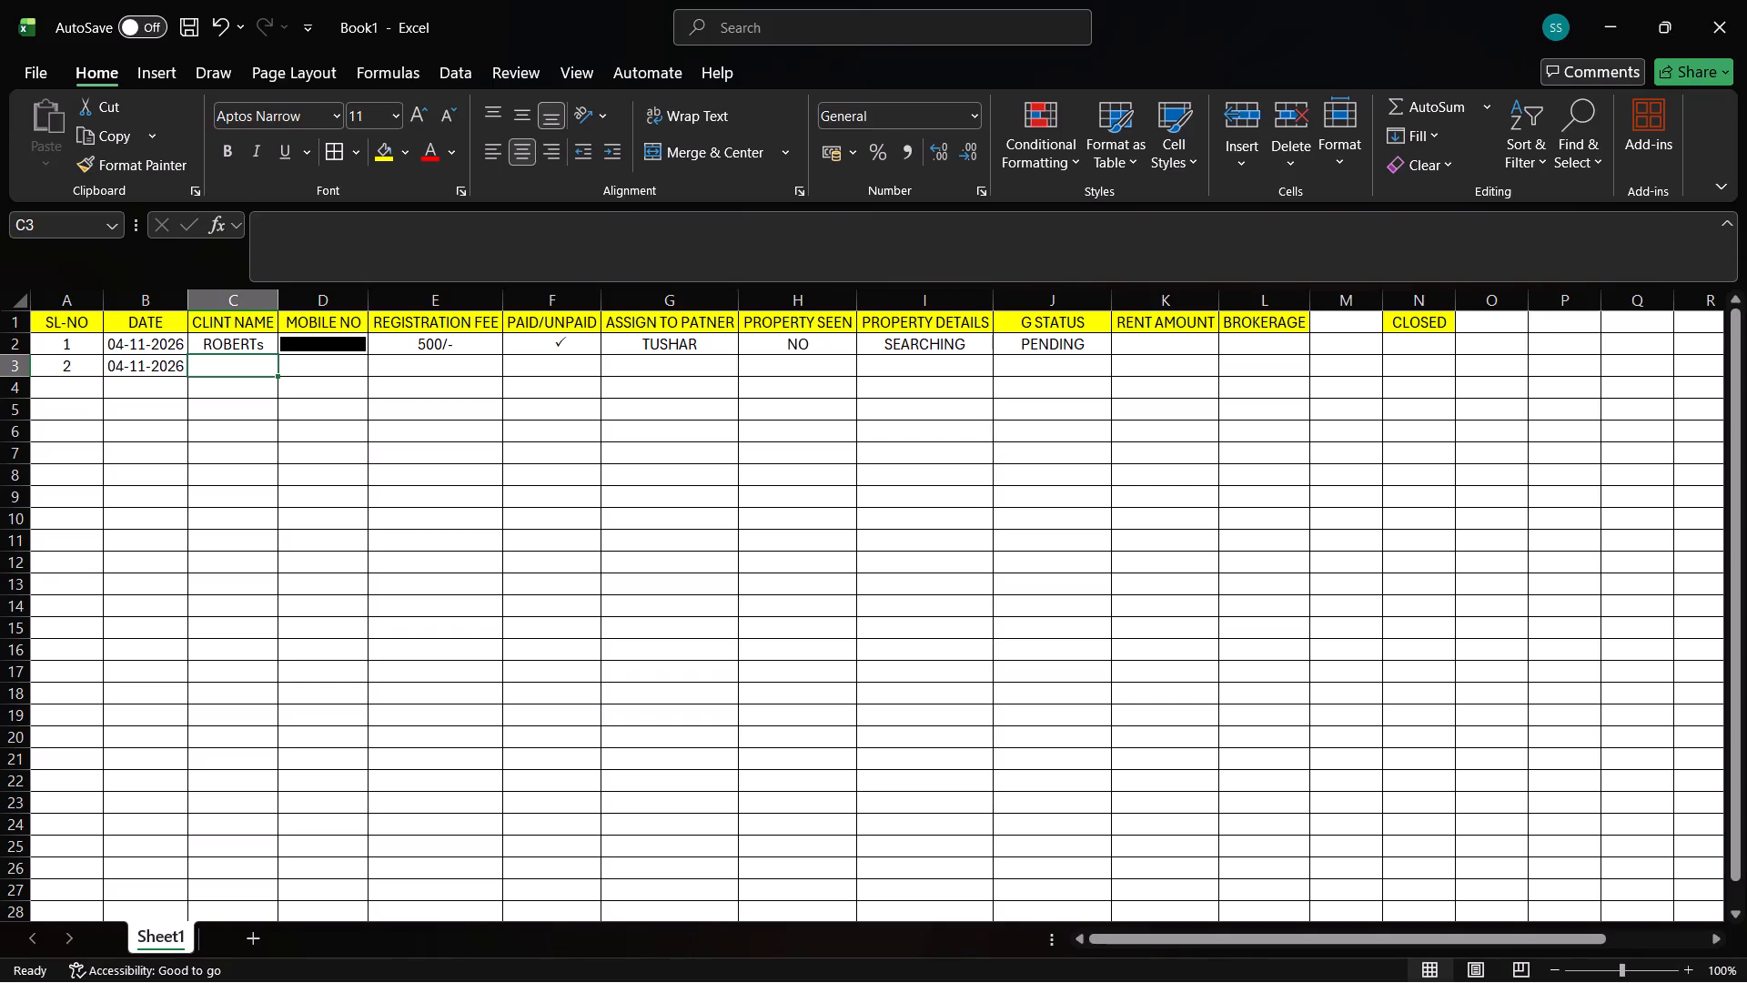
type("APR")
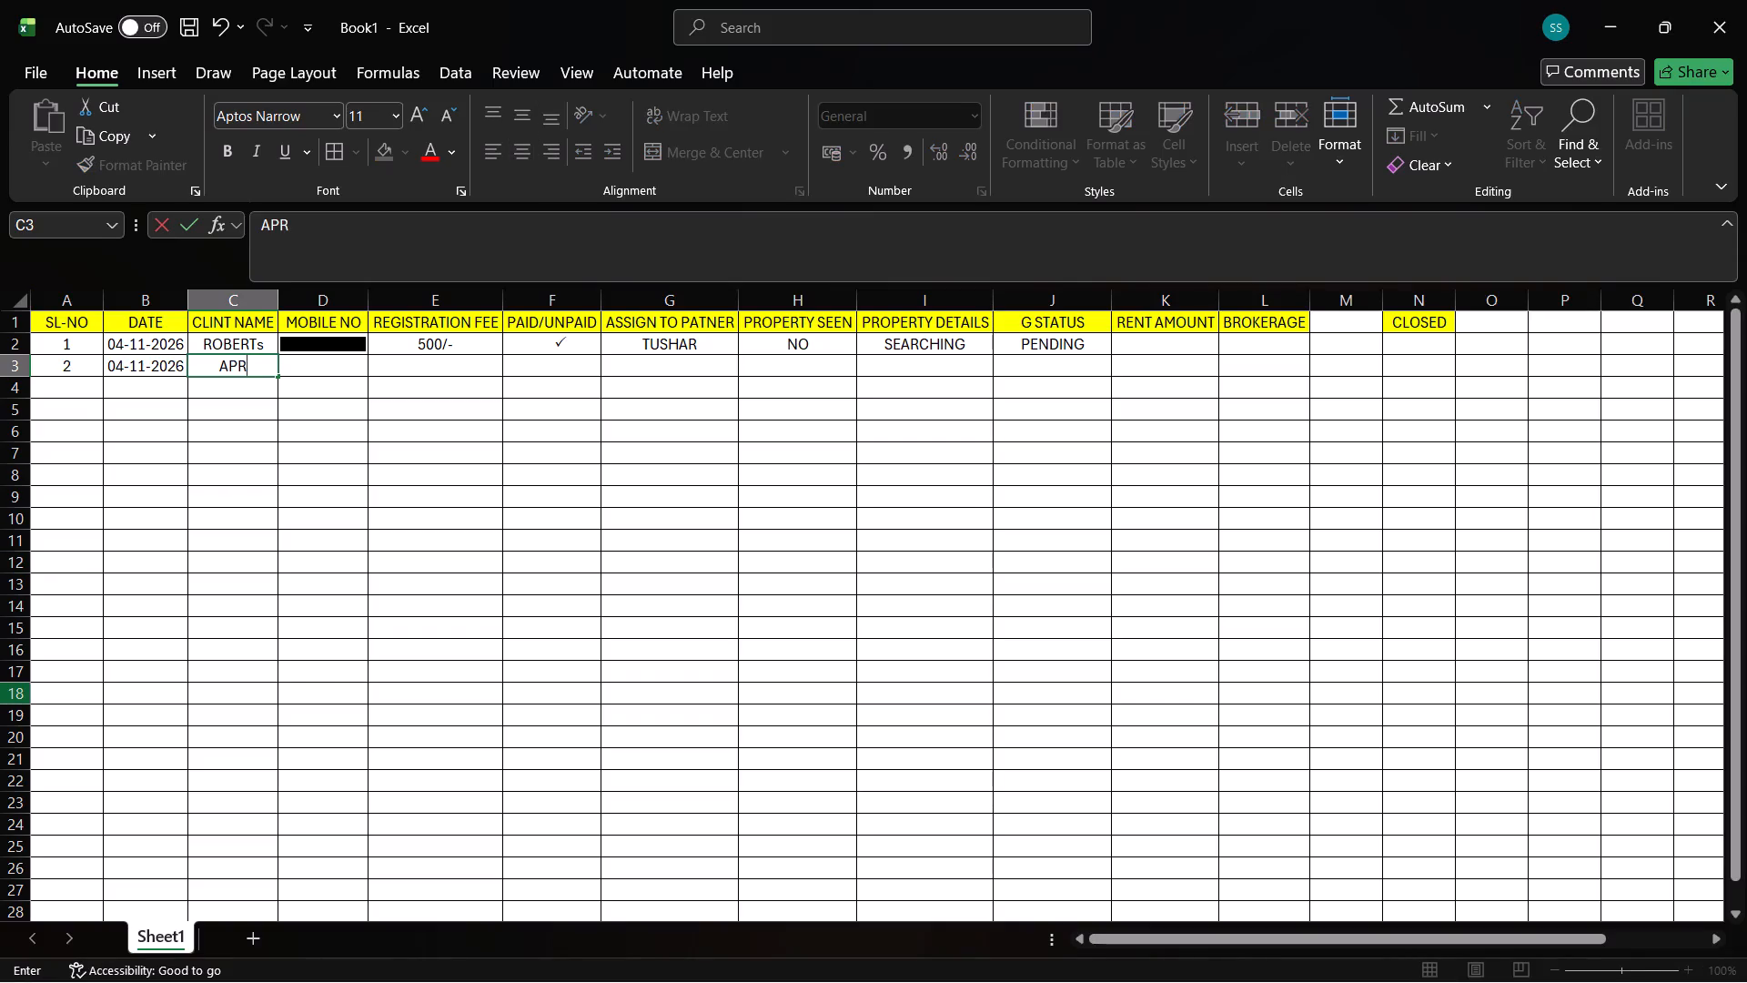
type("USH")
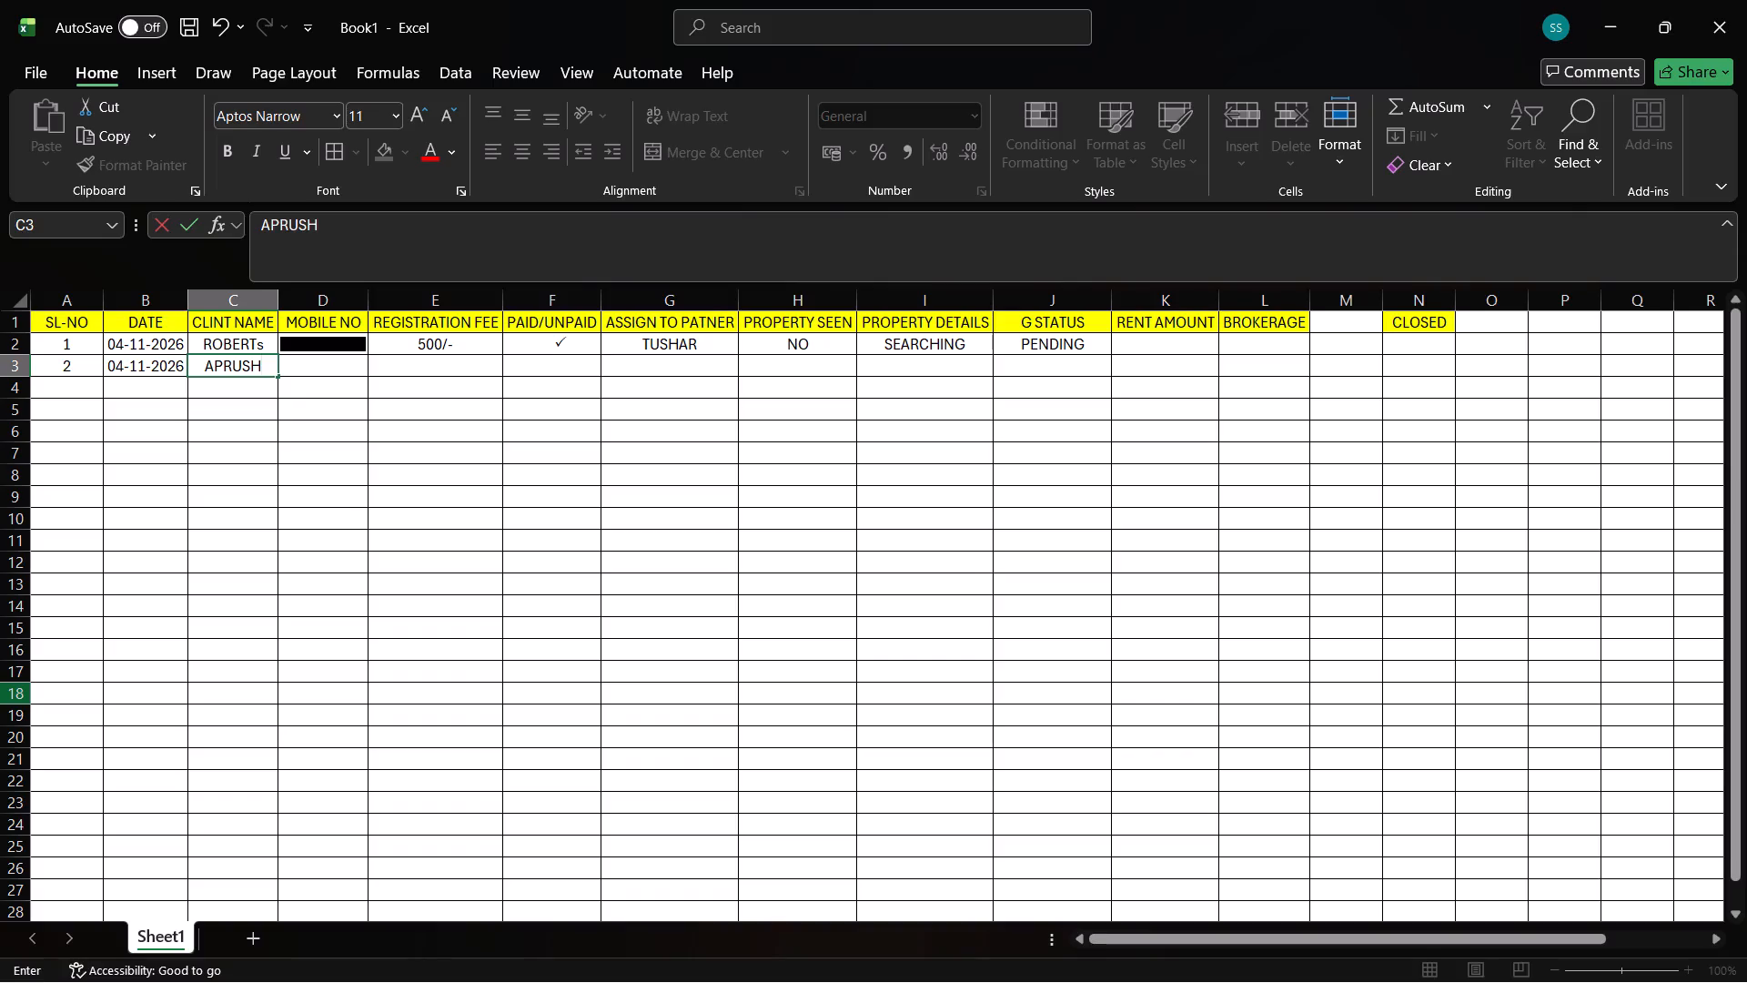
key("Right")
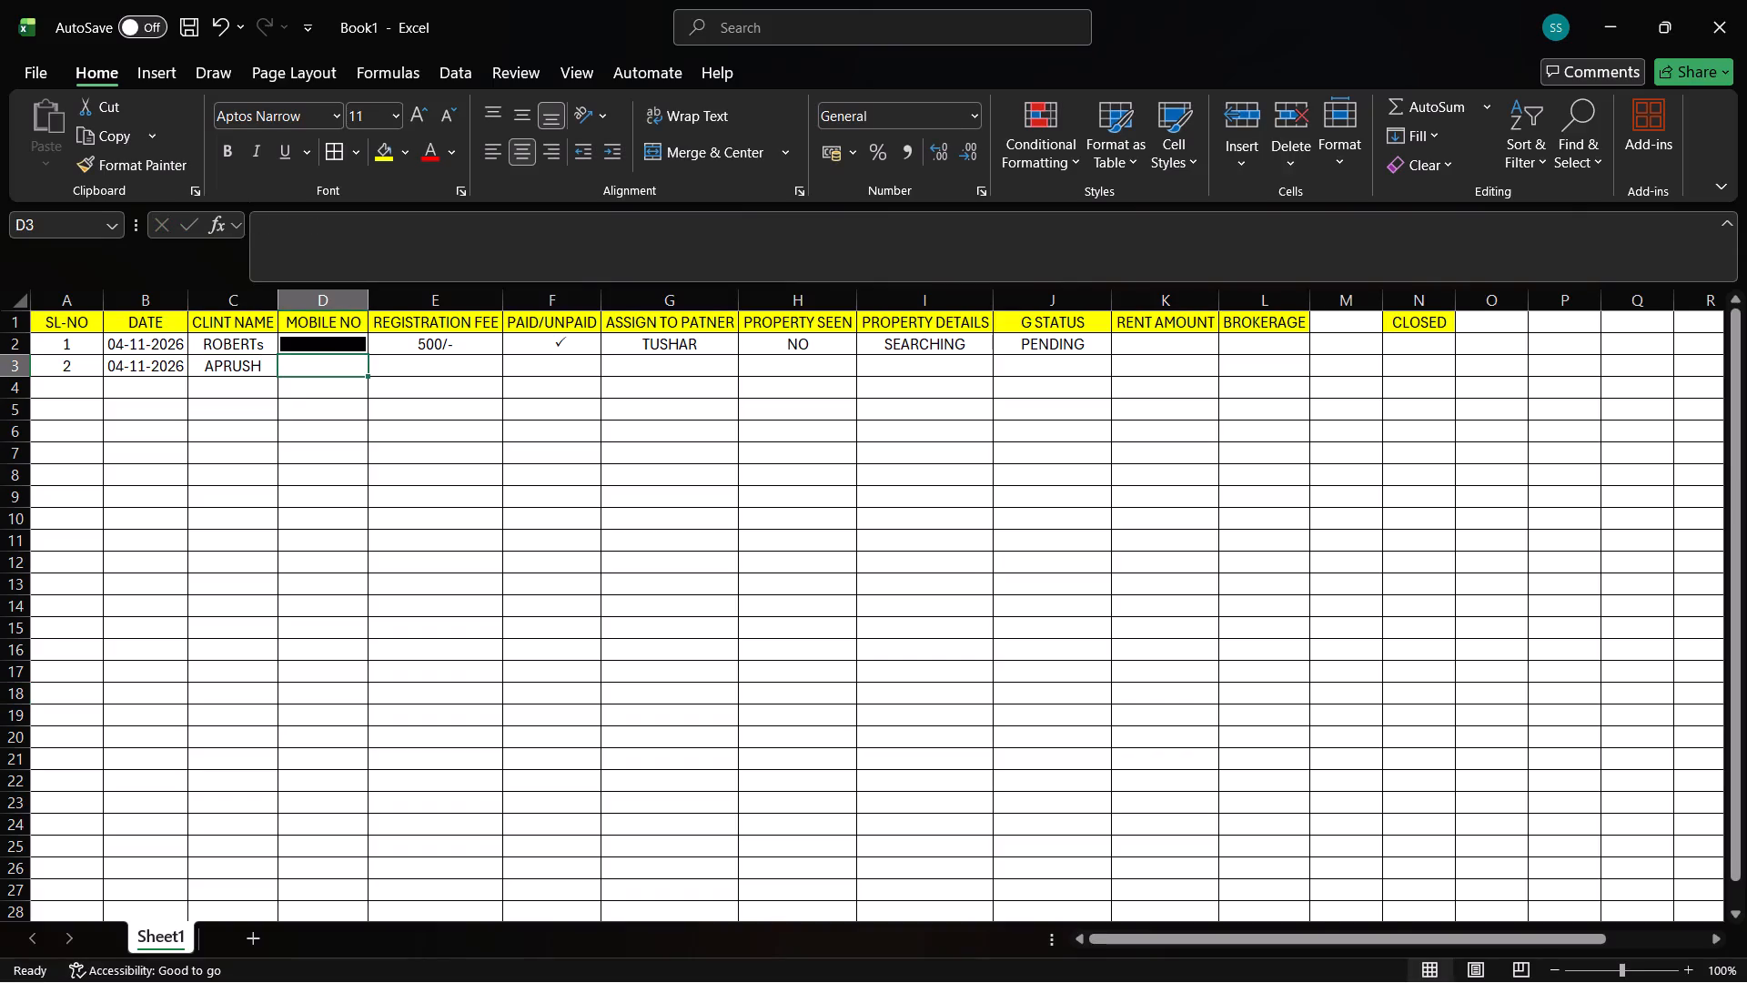
Enter the second client's mobile number in D3 and the registration fee 500/- in E3.
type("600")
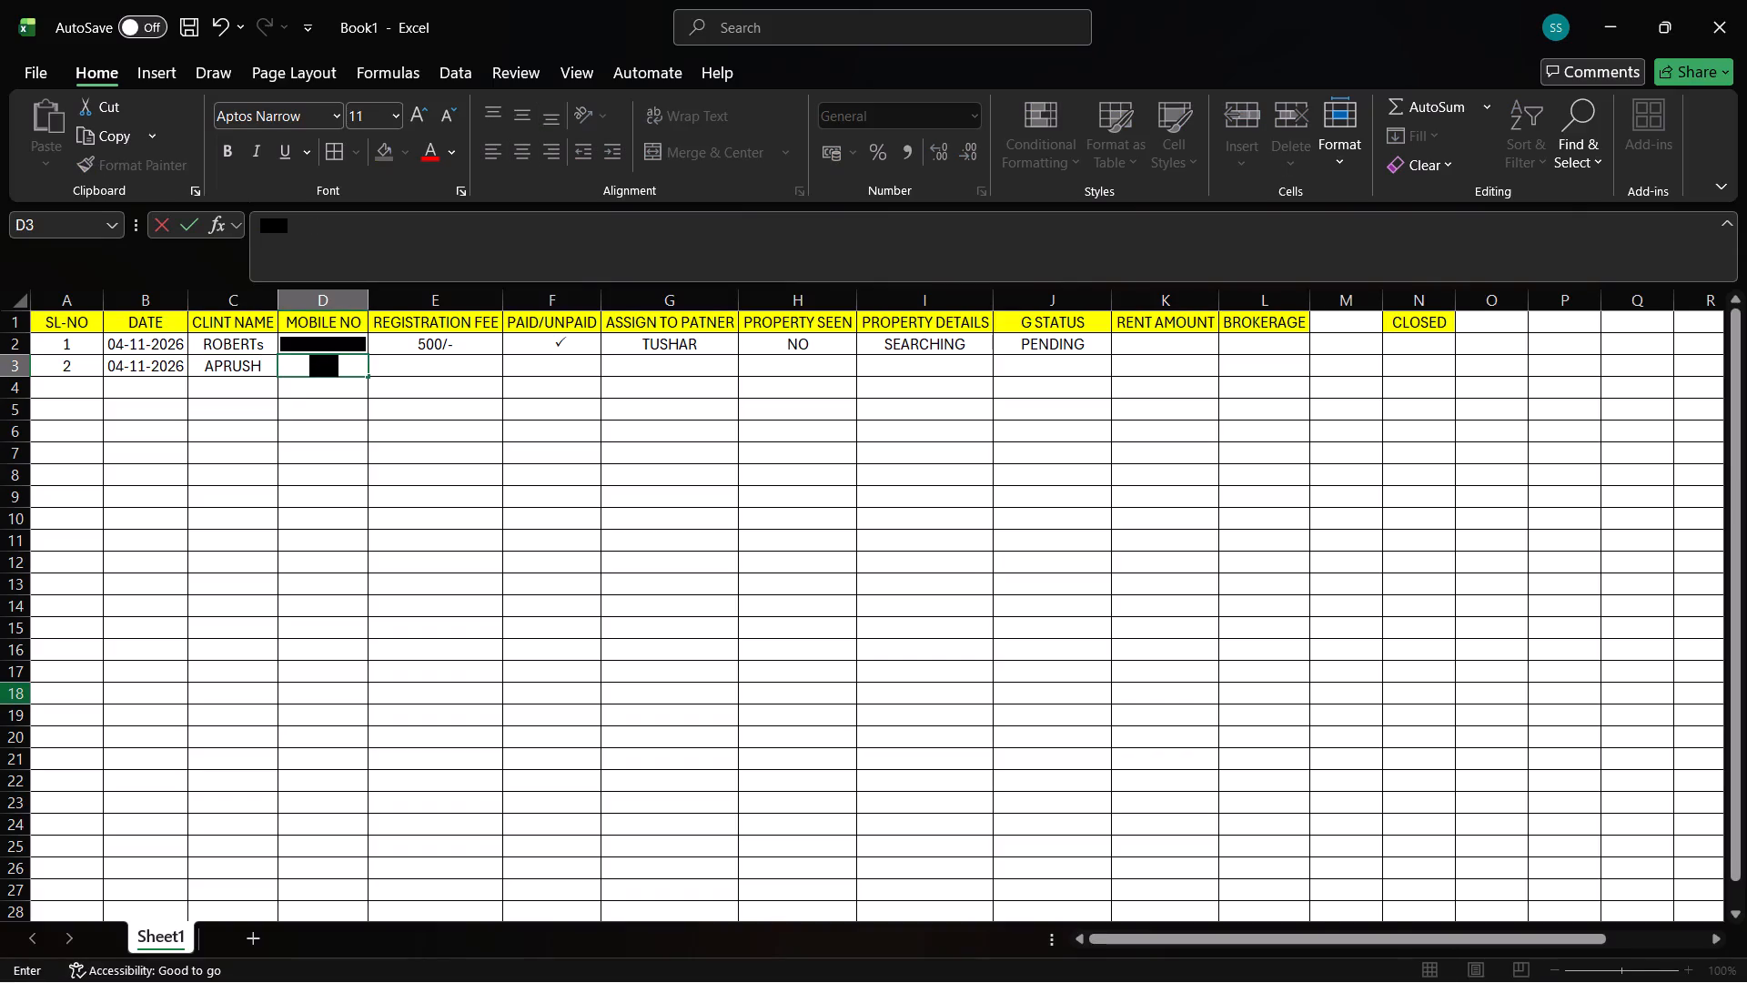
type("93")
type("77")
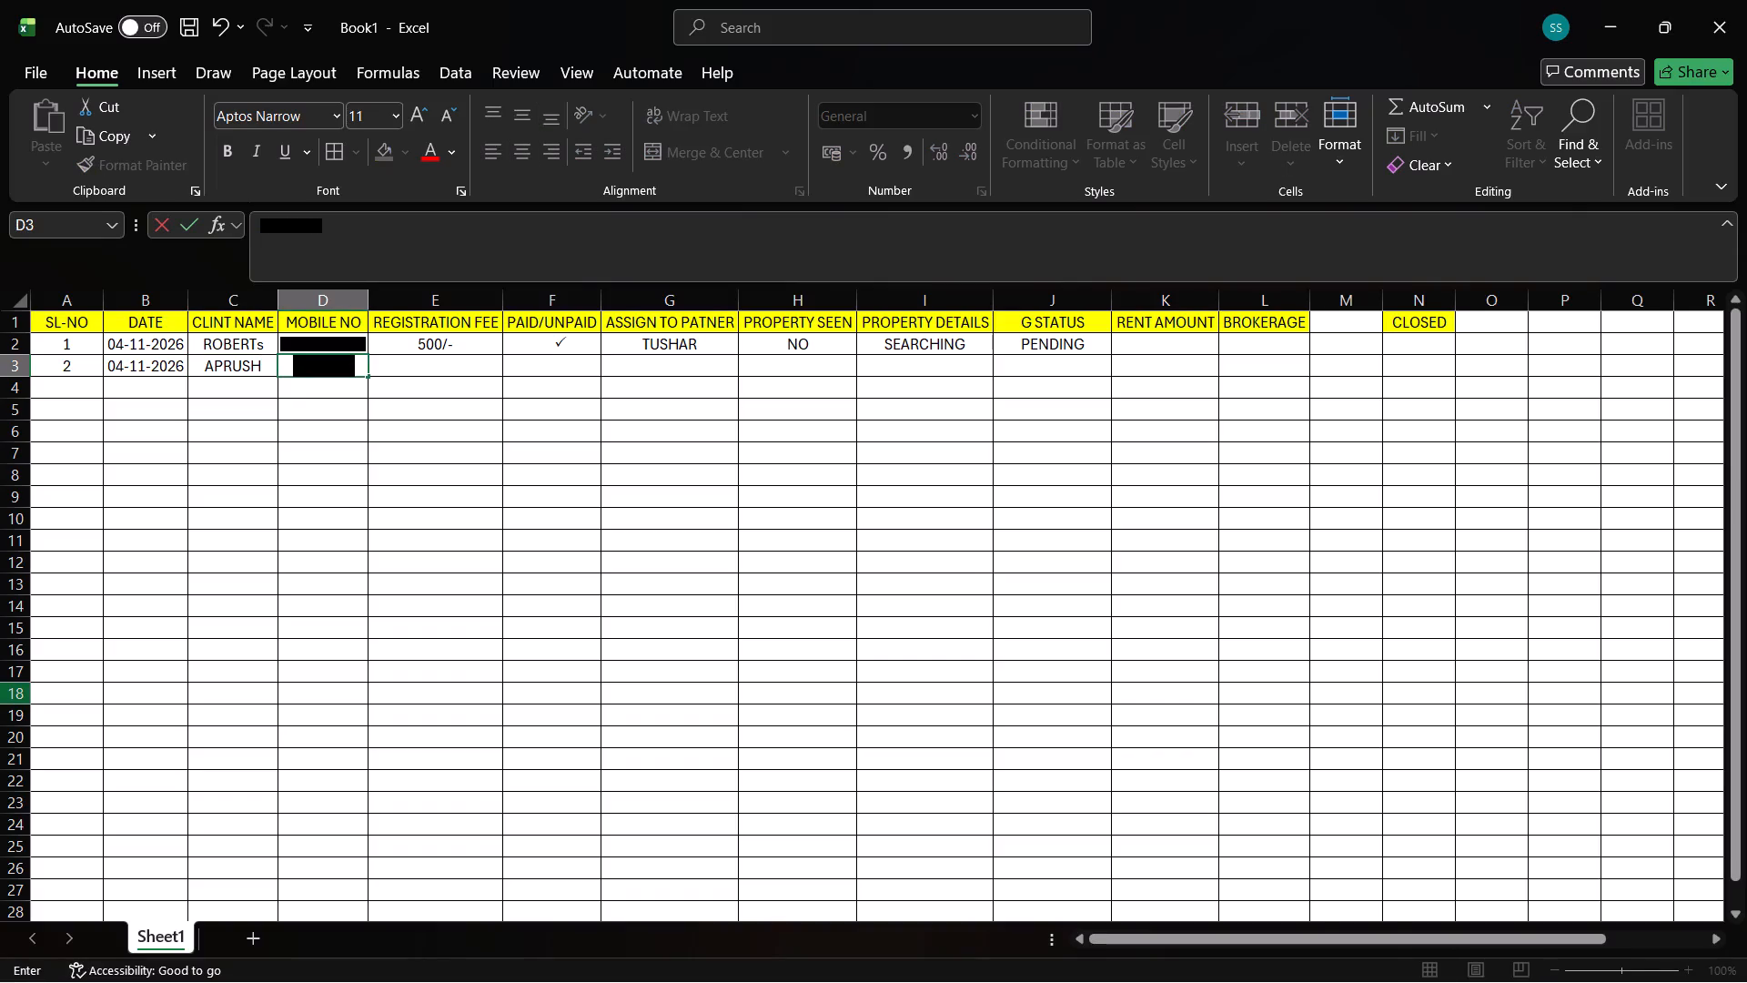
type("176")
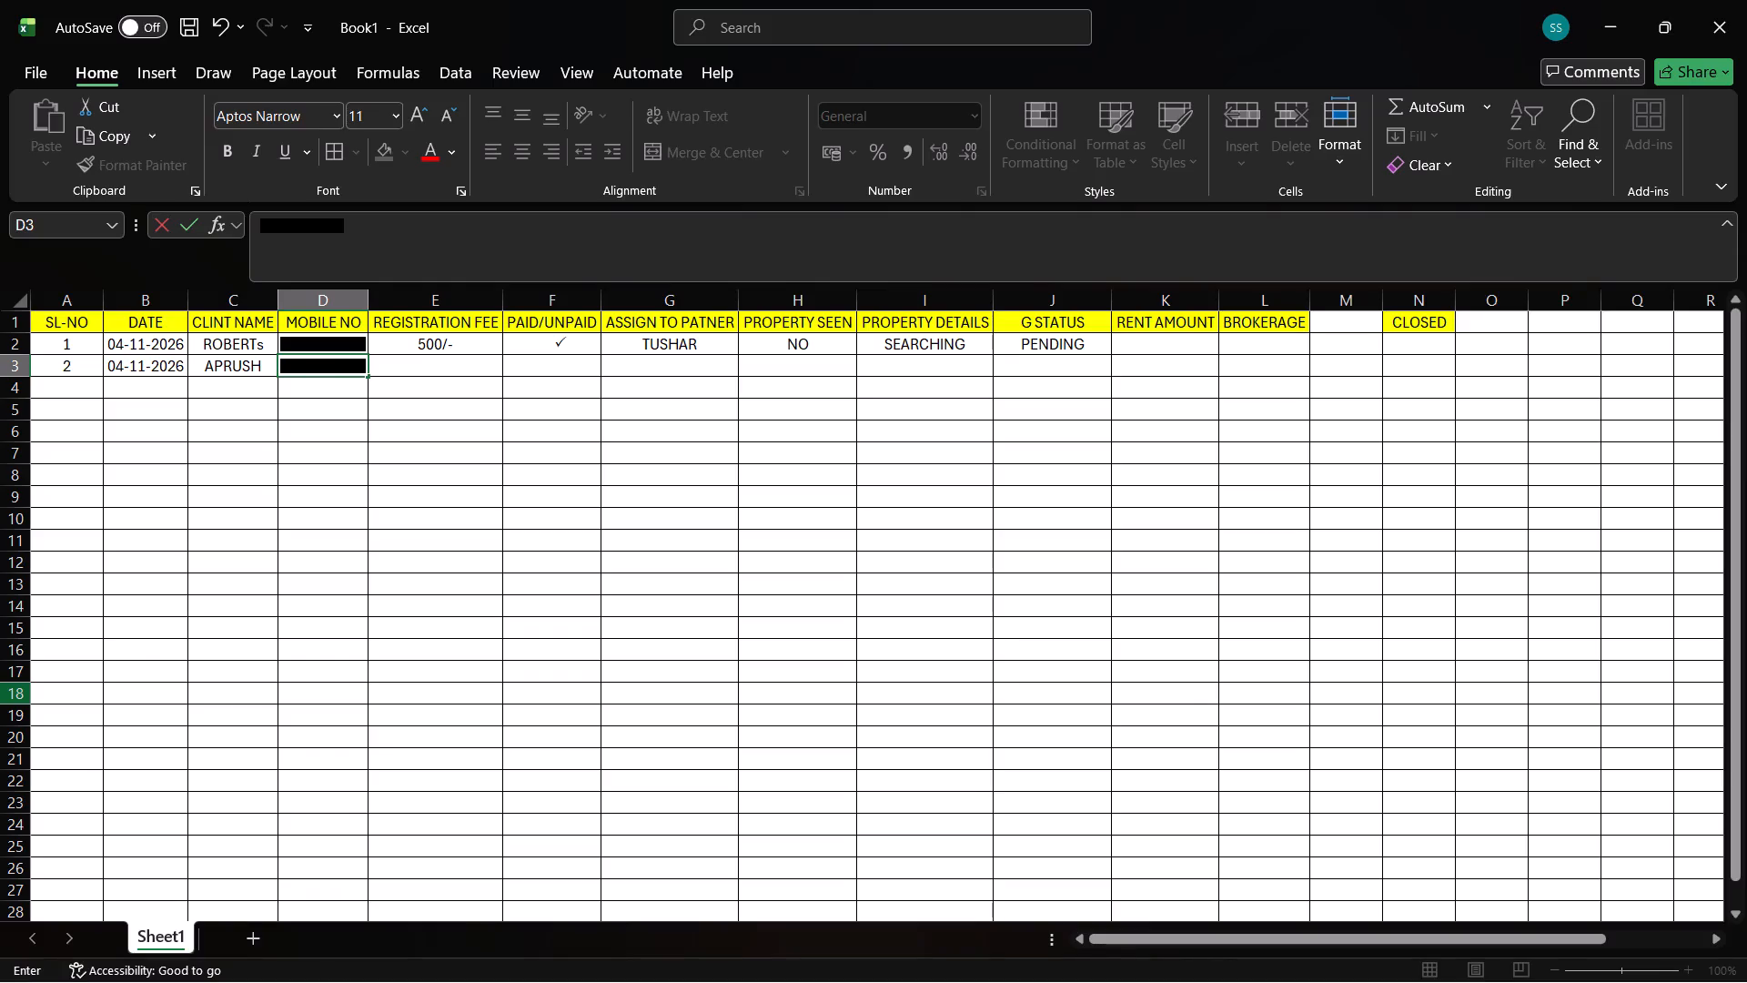
left_click(431, 375)
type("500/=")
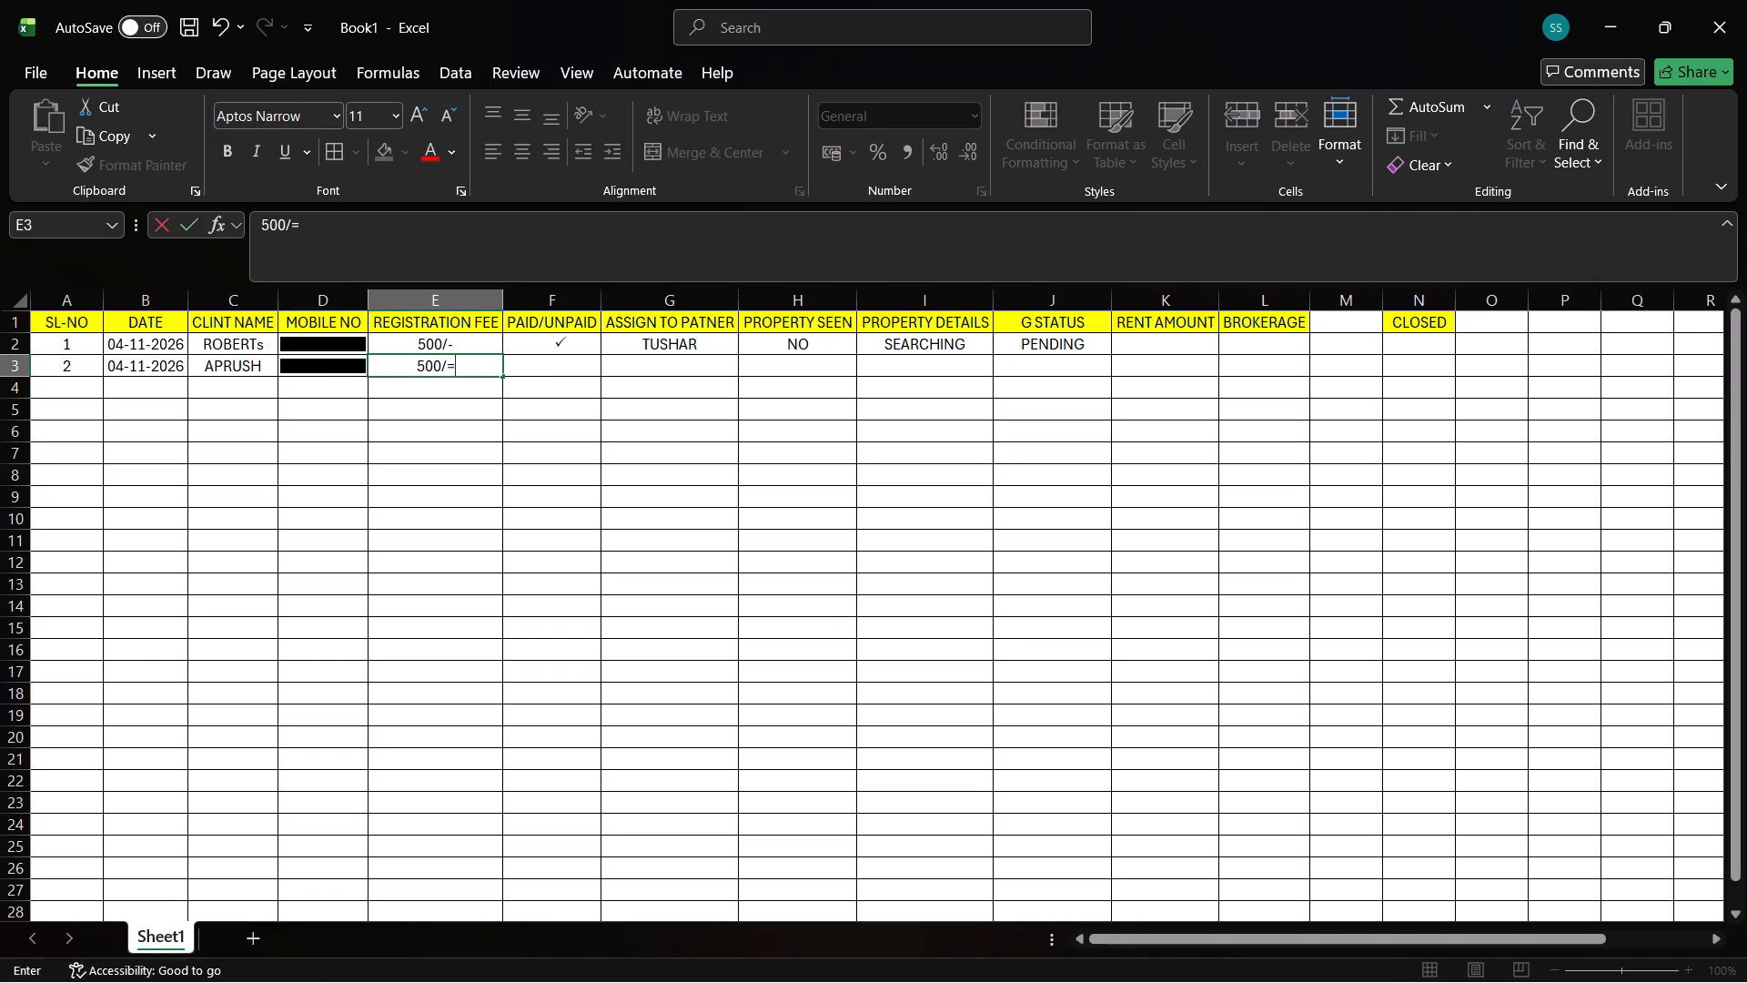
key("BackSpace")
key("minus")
Insert the Wingdings 2 check mark symbol in F3 under PAID/UNPAID.
left_click(572, 373)
right_click(579, 367)
left_click(565, 370)
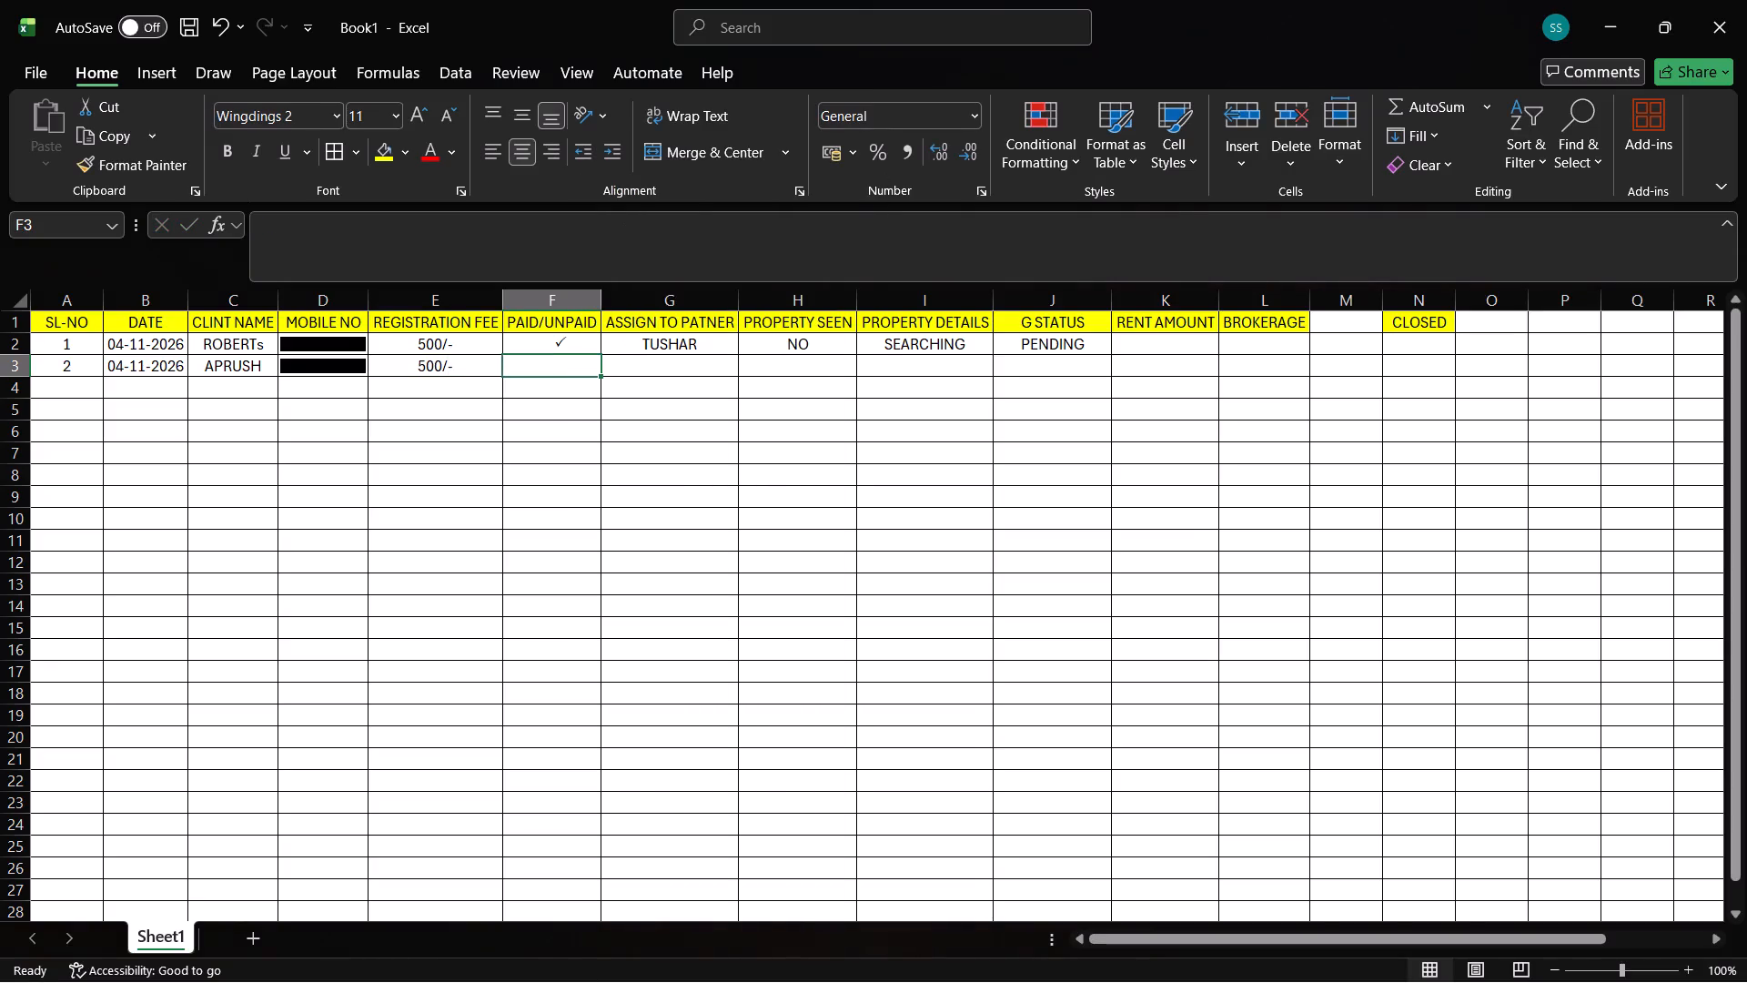
left_click(146, 78)
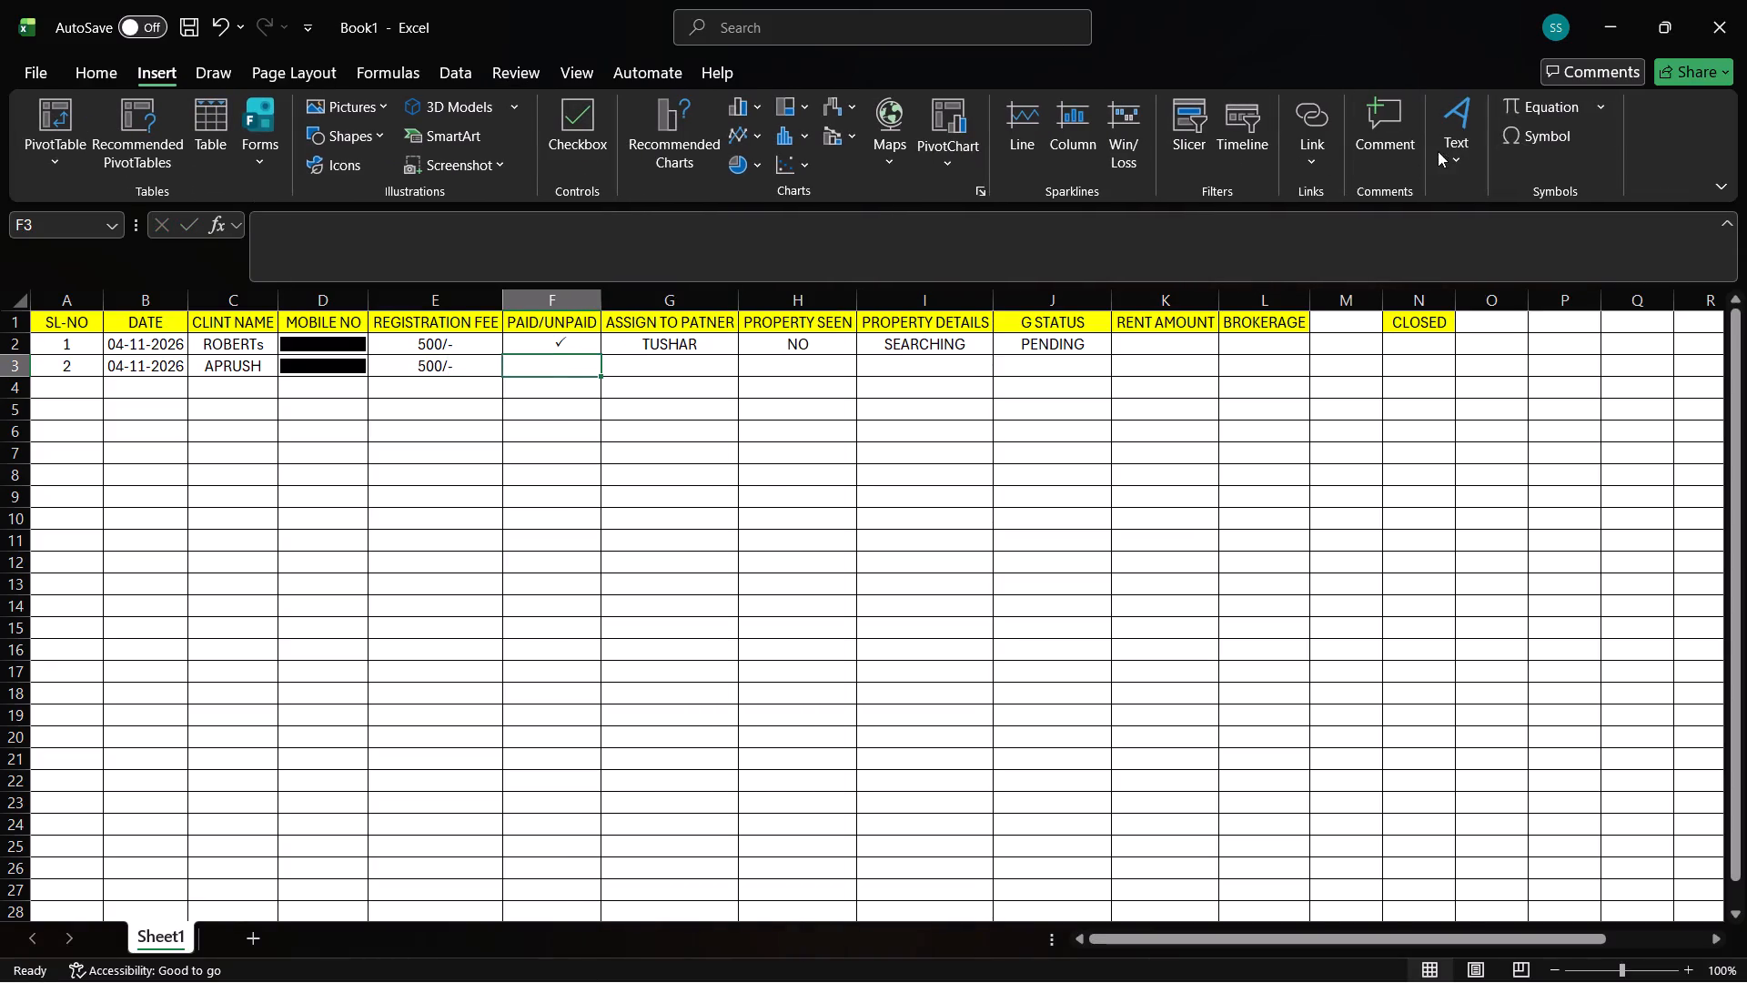
left_click(1520, 129)
left_click(301, 350)
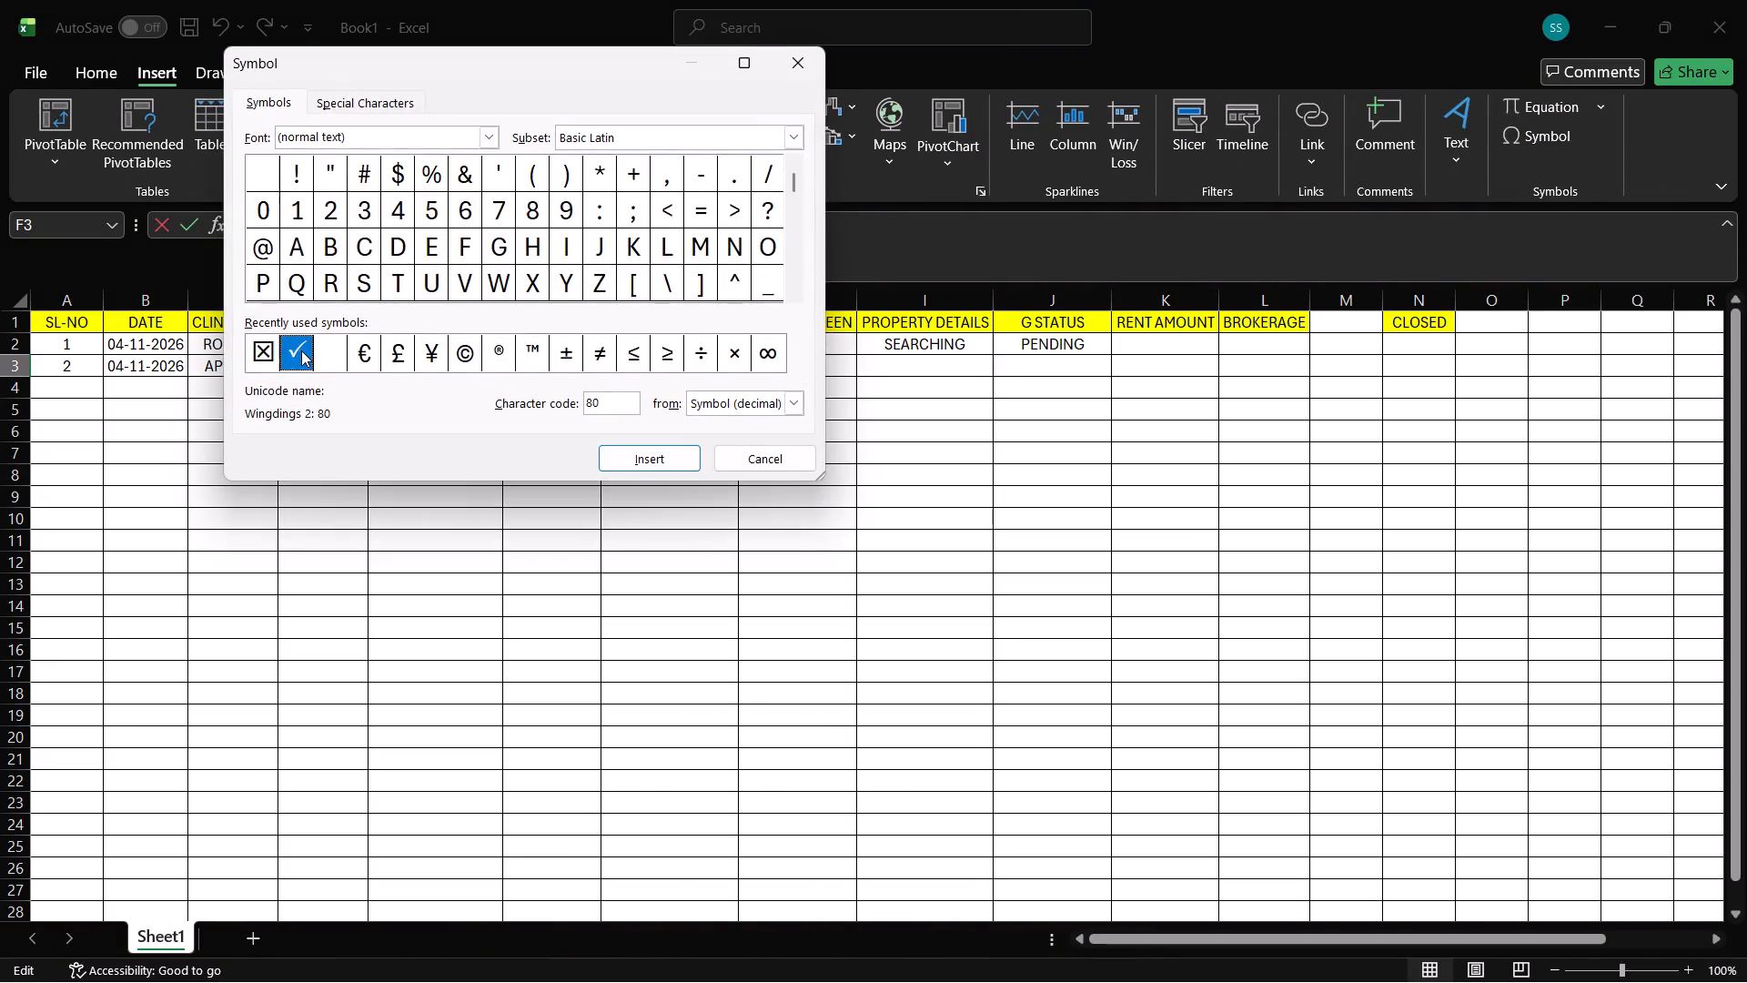
left_click(659, 460)
left_click(803, 57)
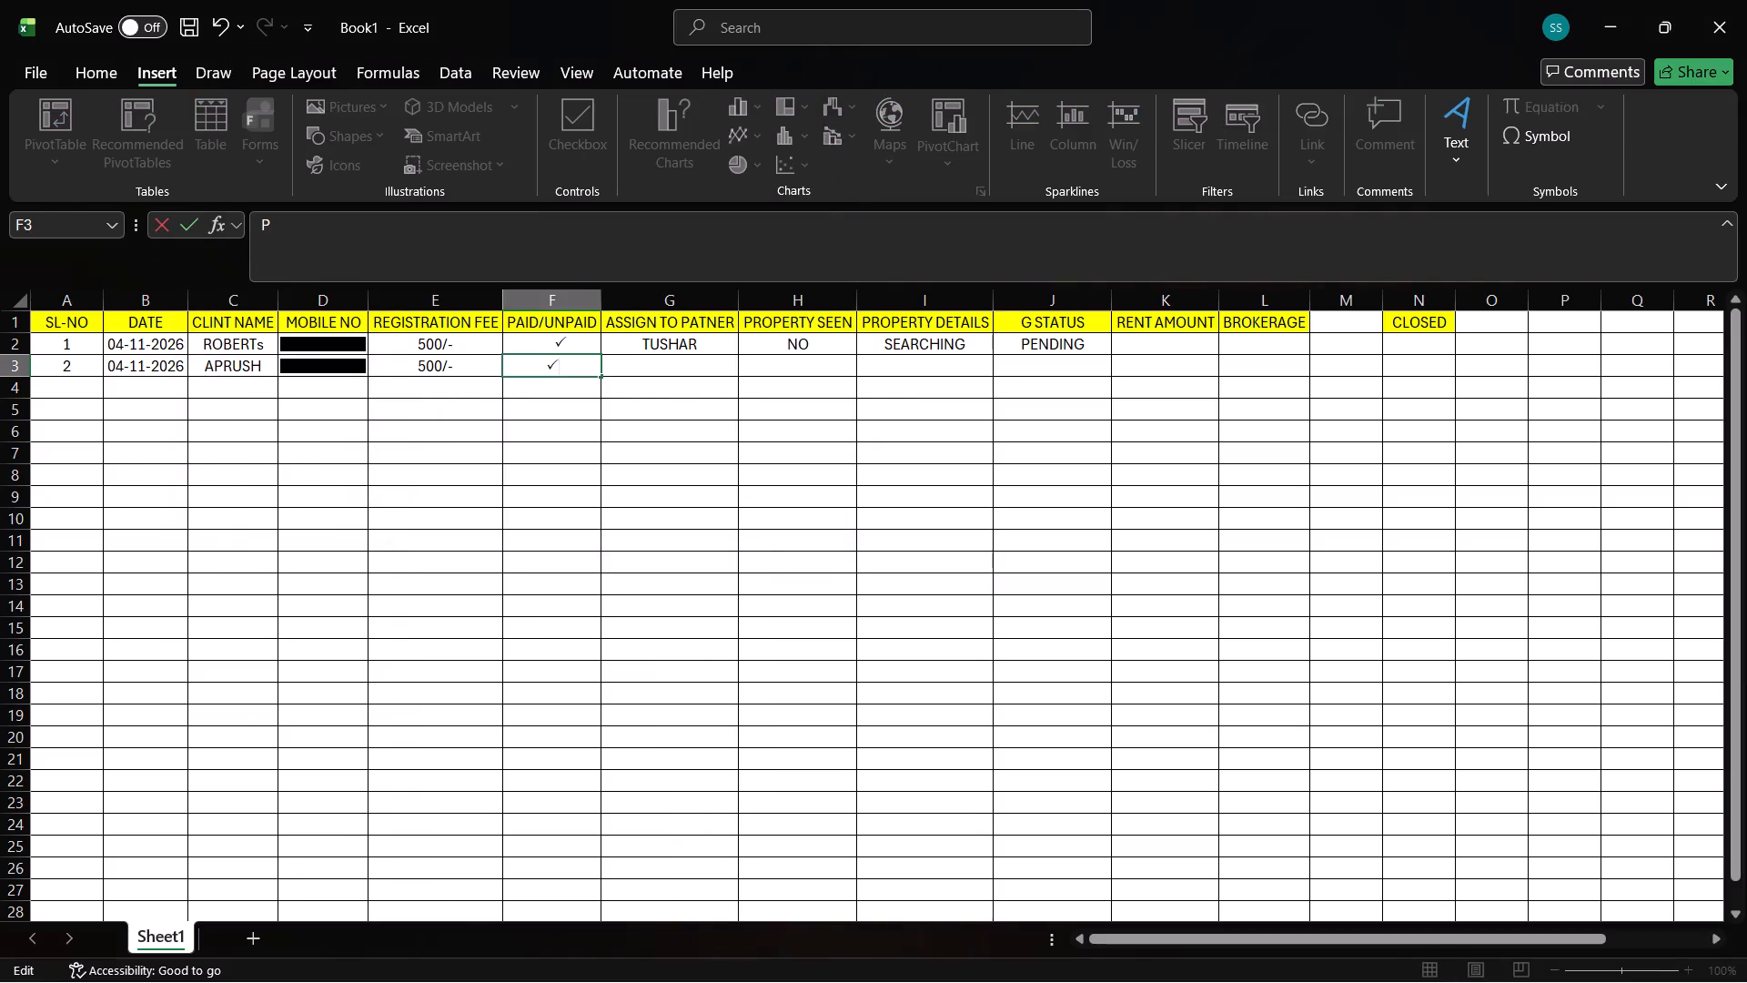
Enter TUSHAR as the assigned partner in G3 and NO under PROPERTY SEEN in H3.
left_click(686, 349)
left_click(676, 359)
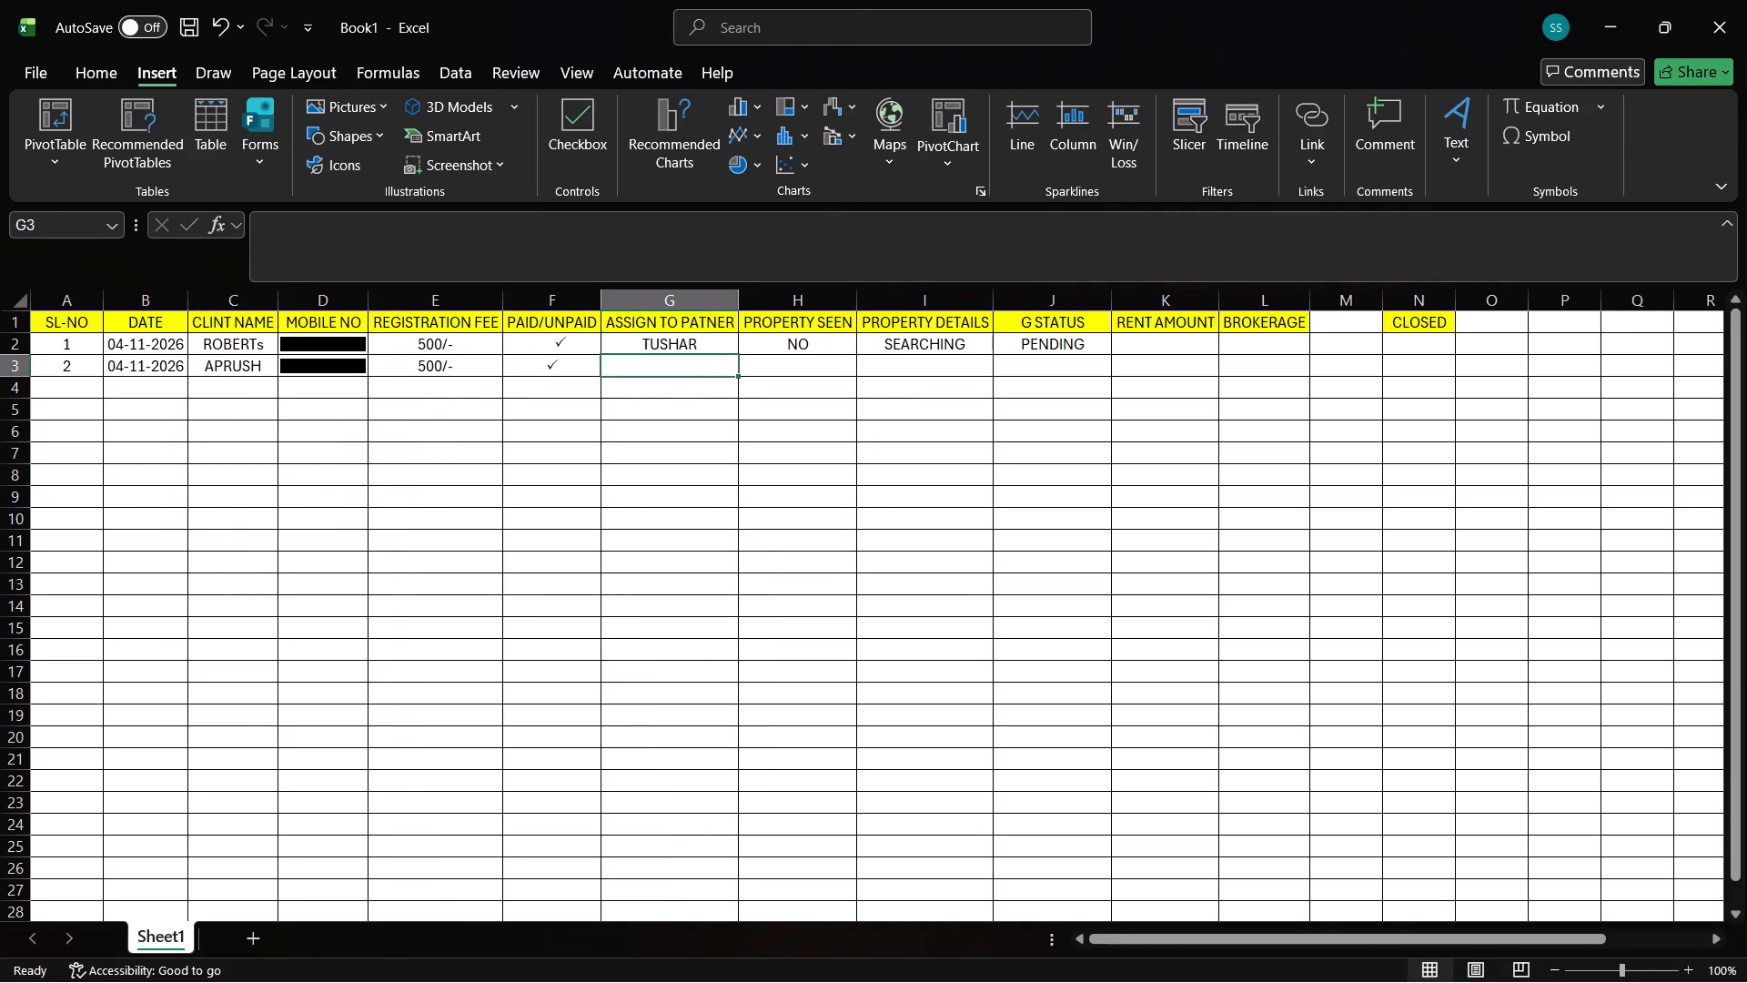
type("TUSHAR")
left_click(808, 371)
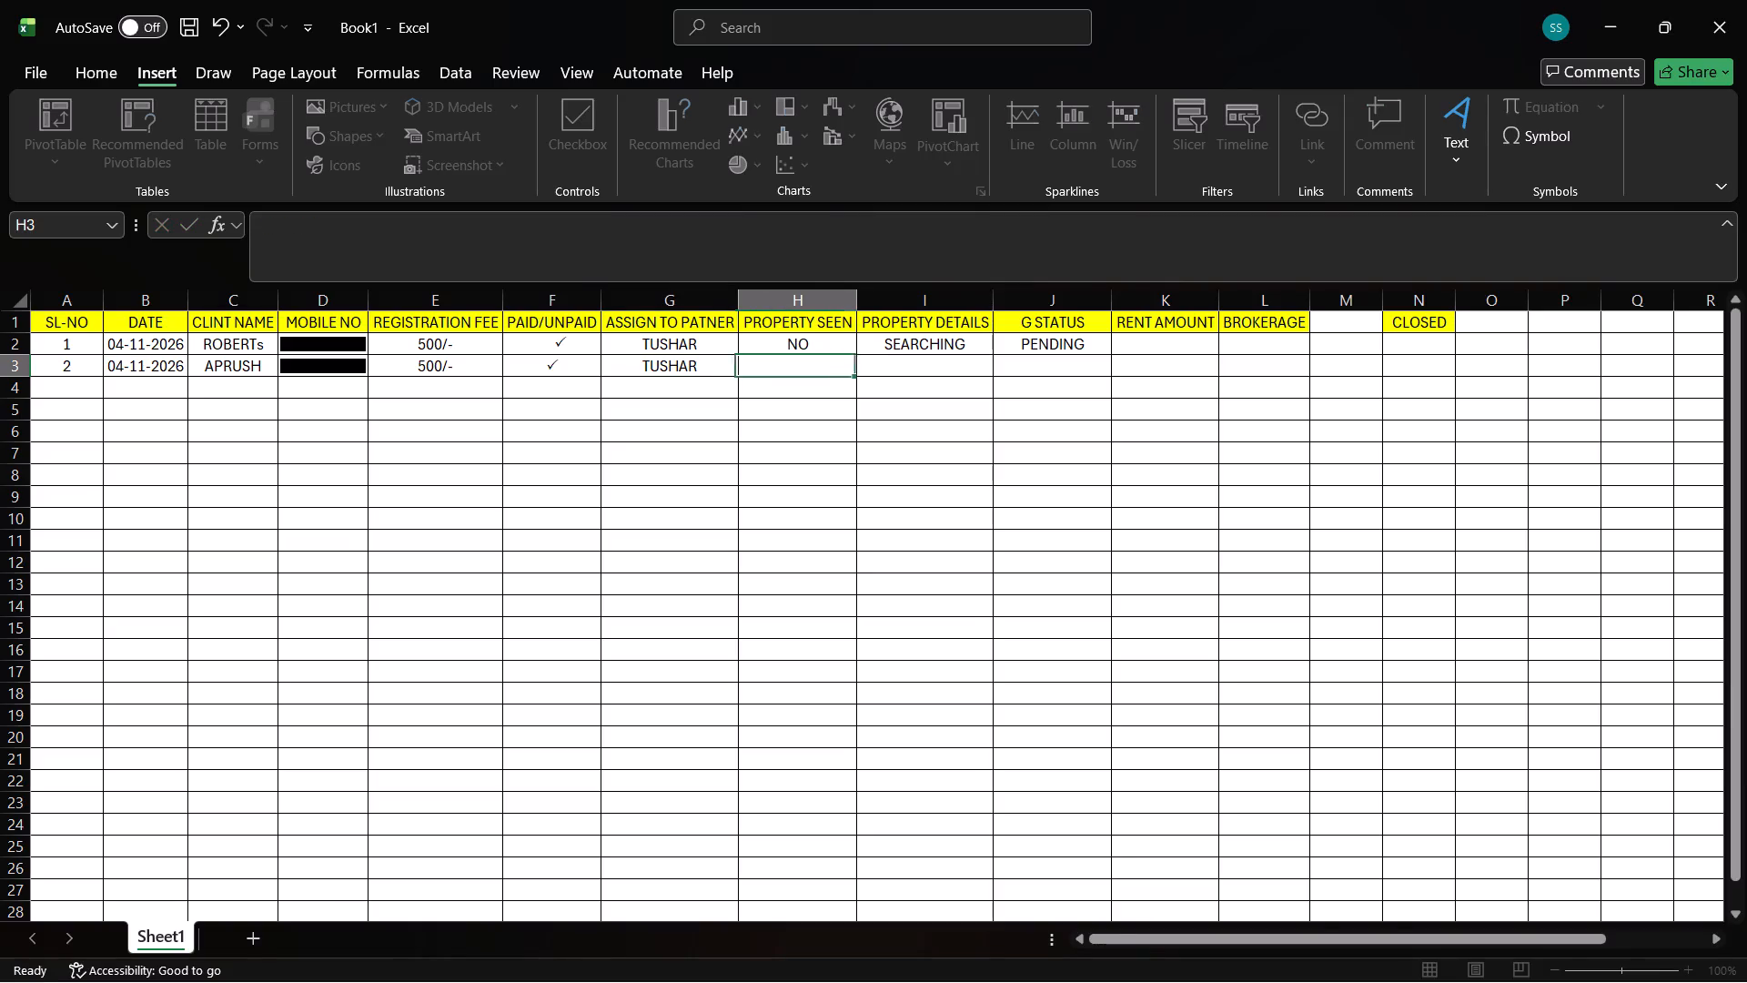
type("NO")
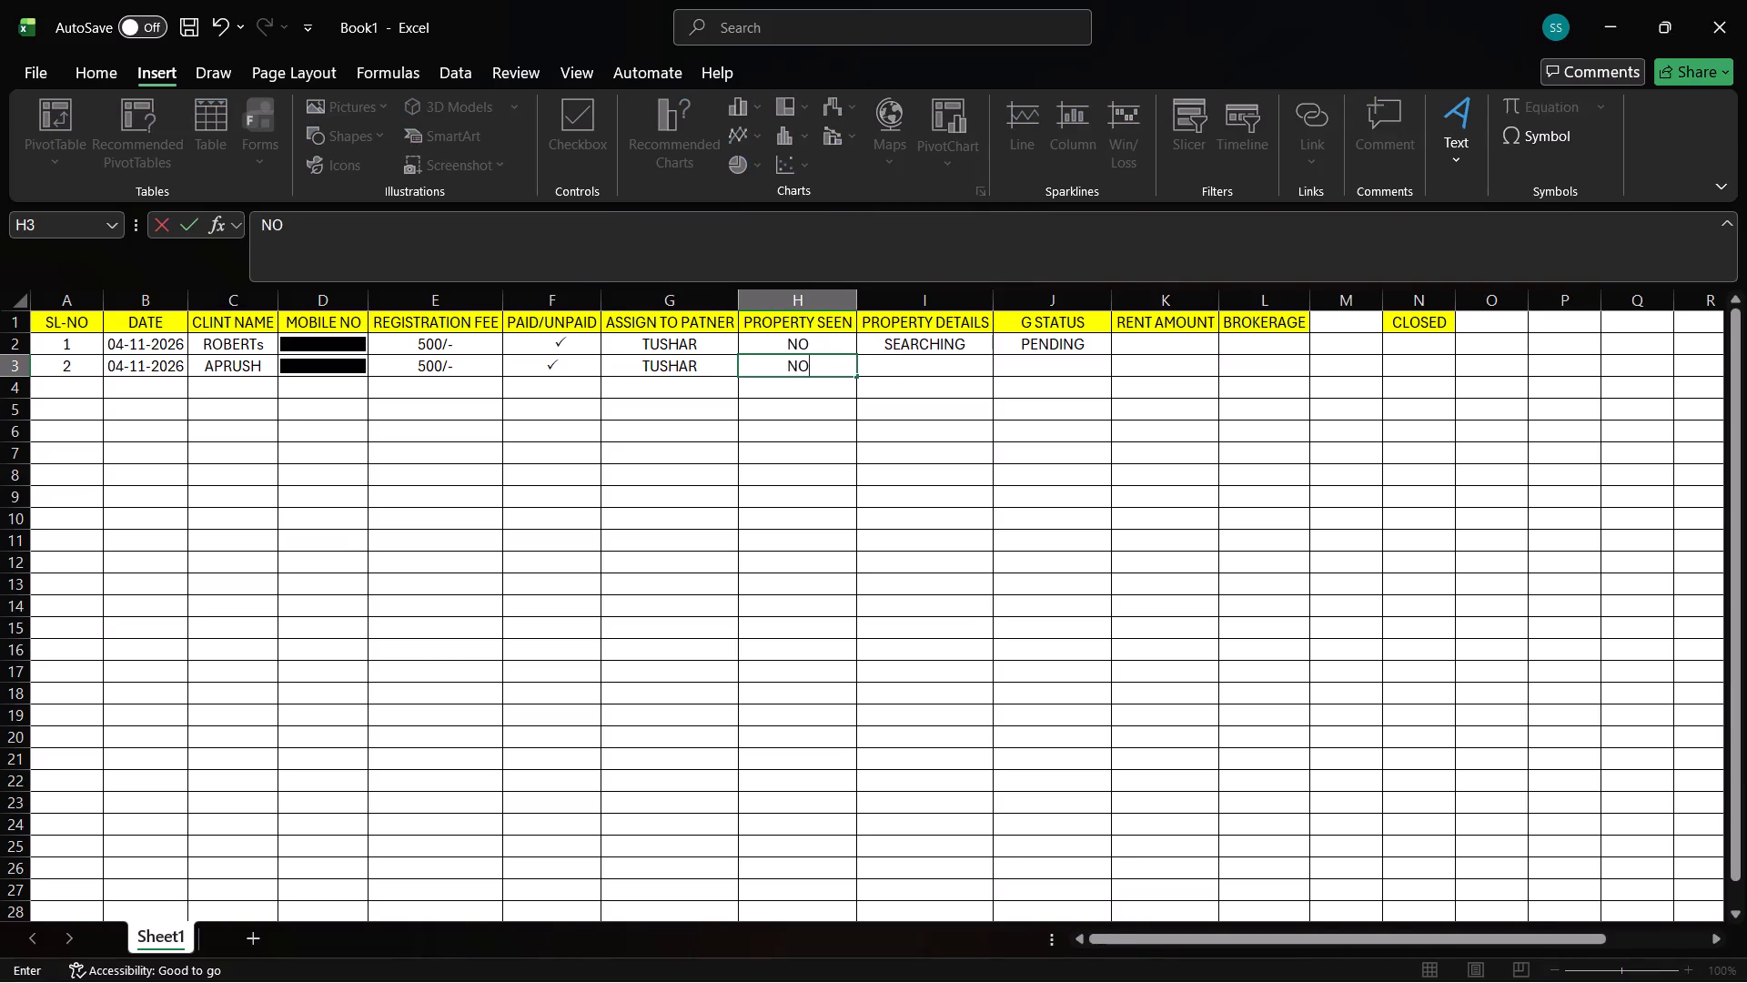
left_click(876, 371)
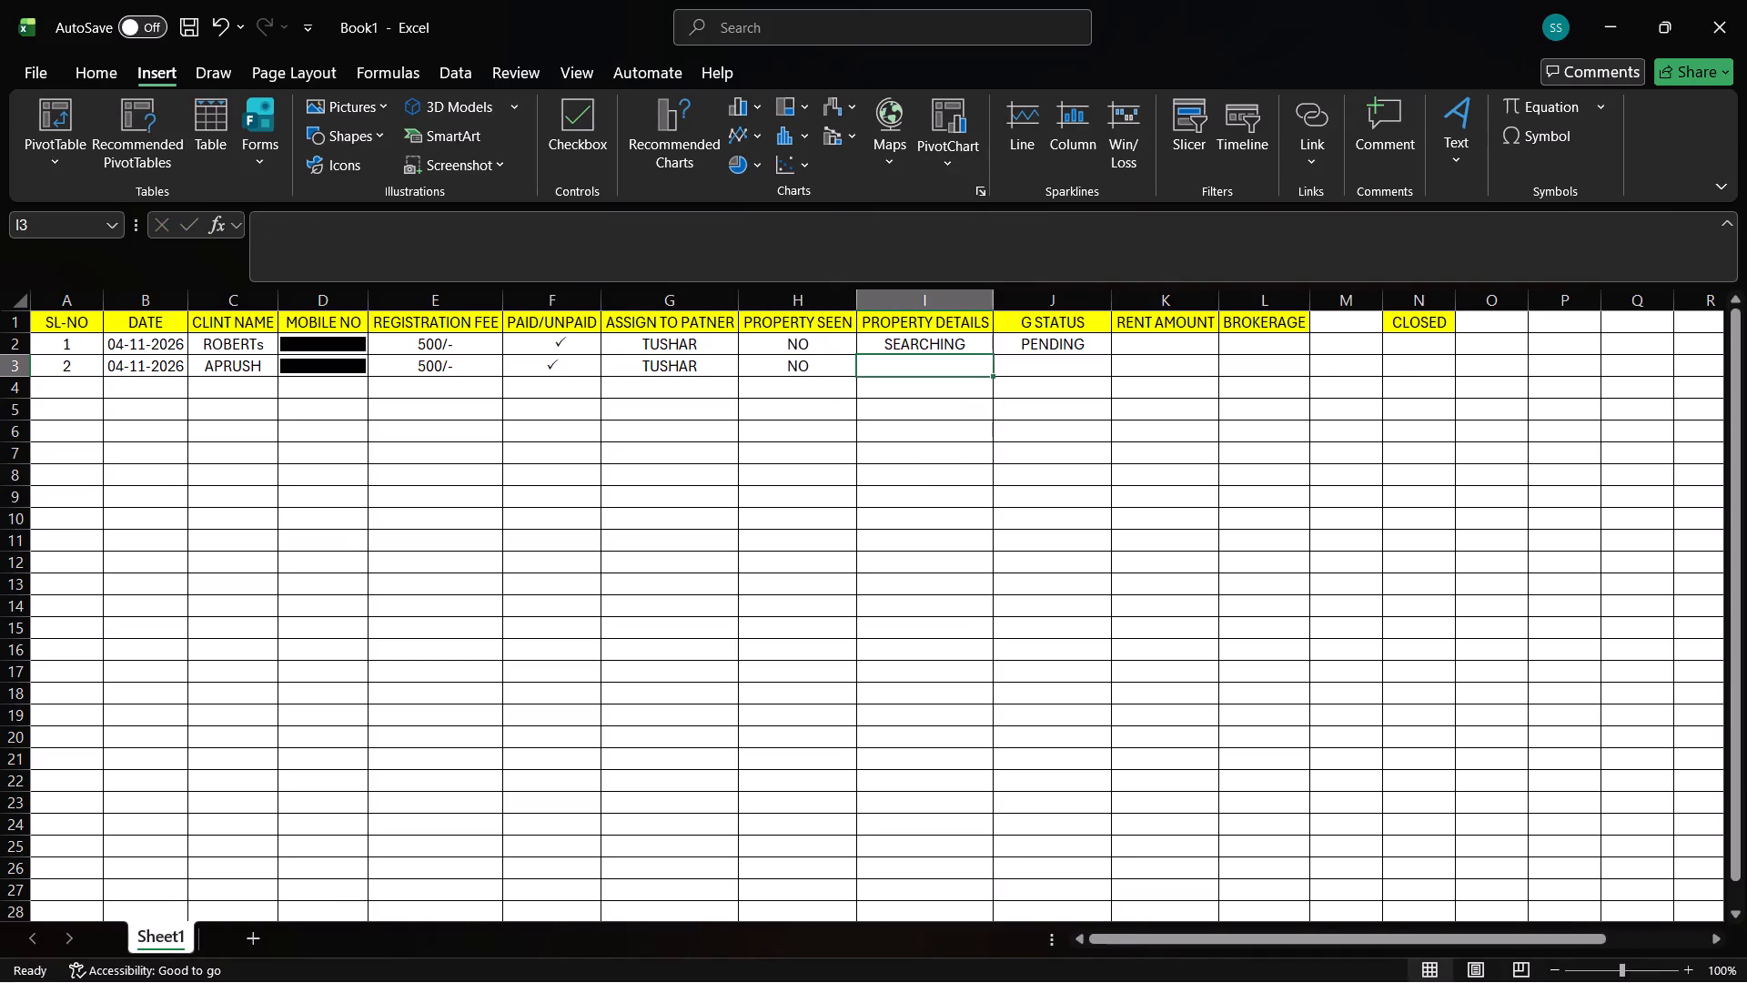
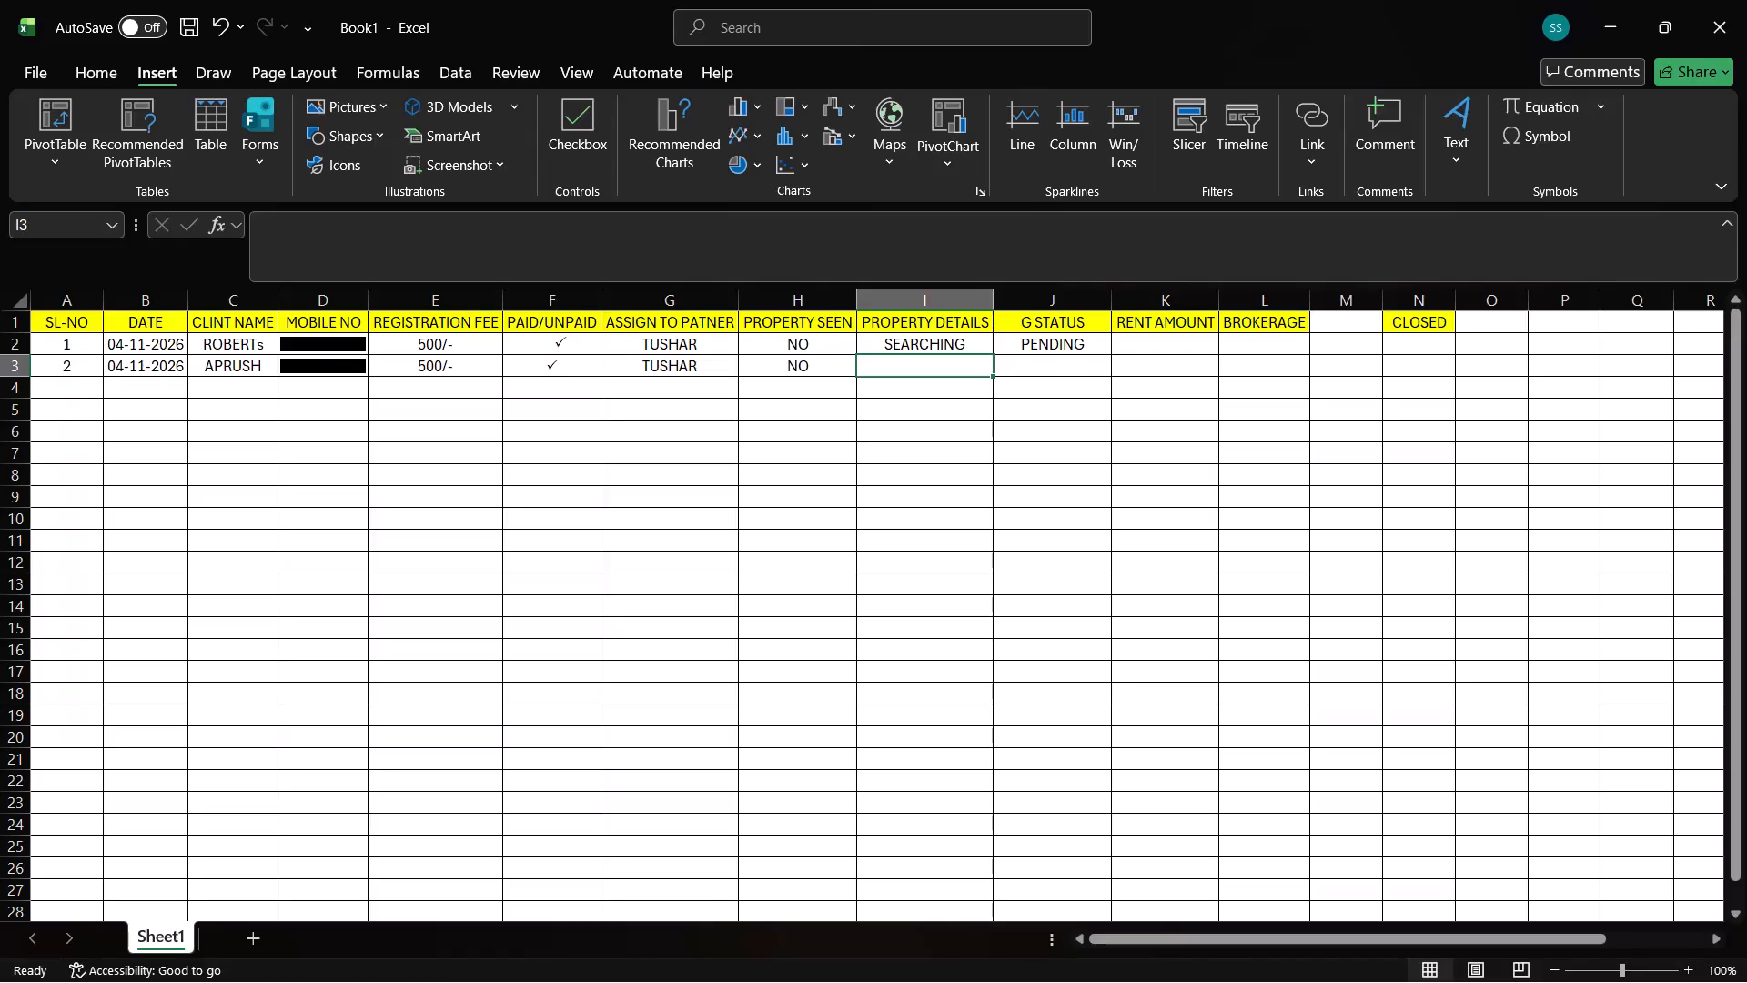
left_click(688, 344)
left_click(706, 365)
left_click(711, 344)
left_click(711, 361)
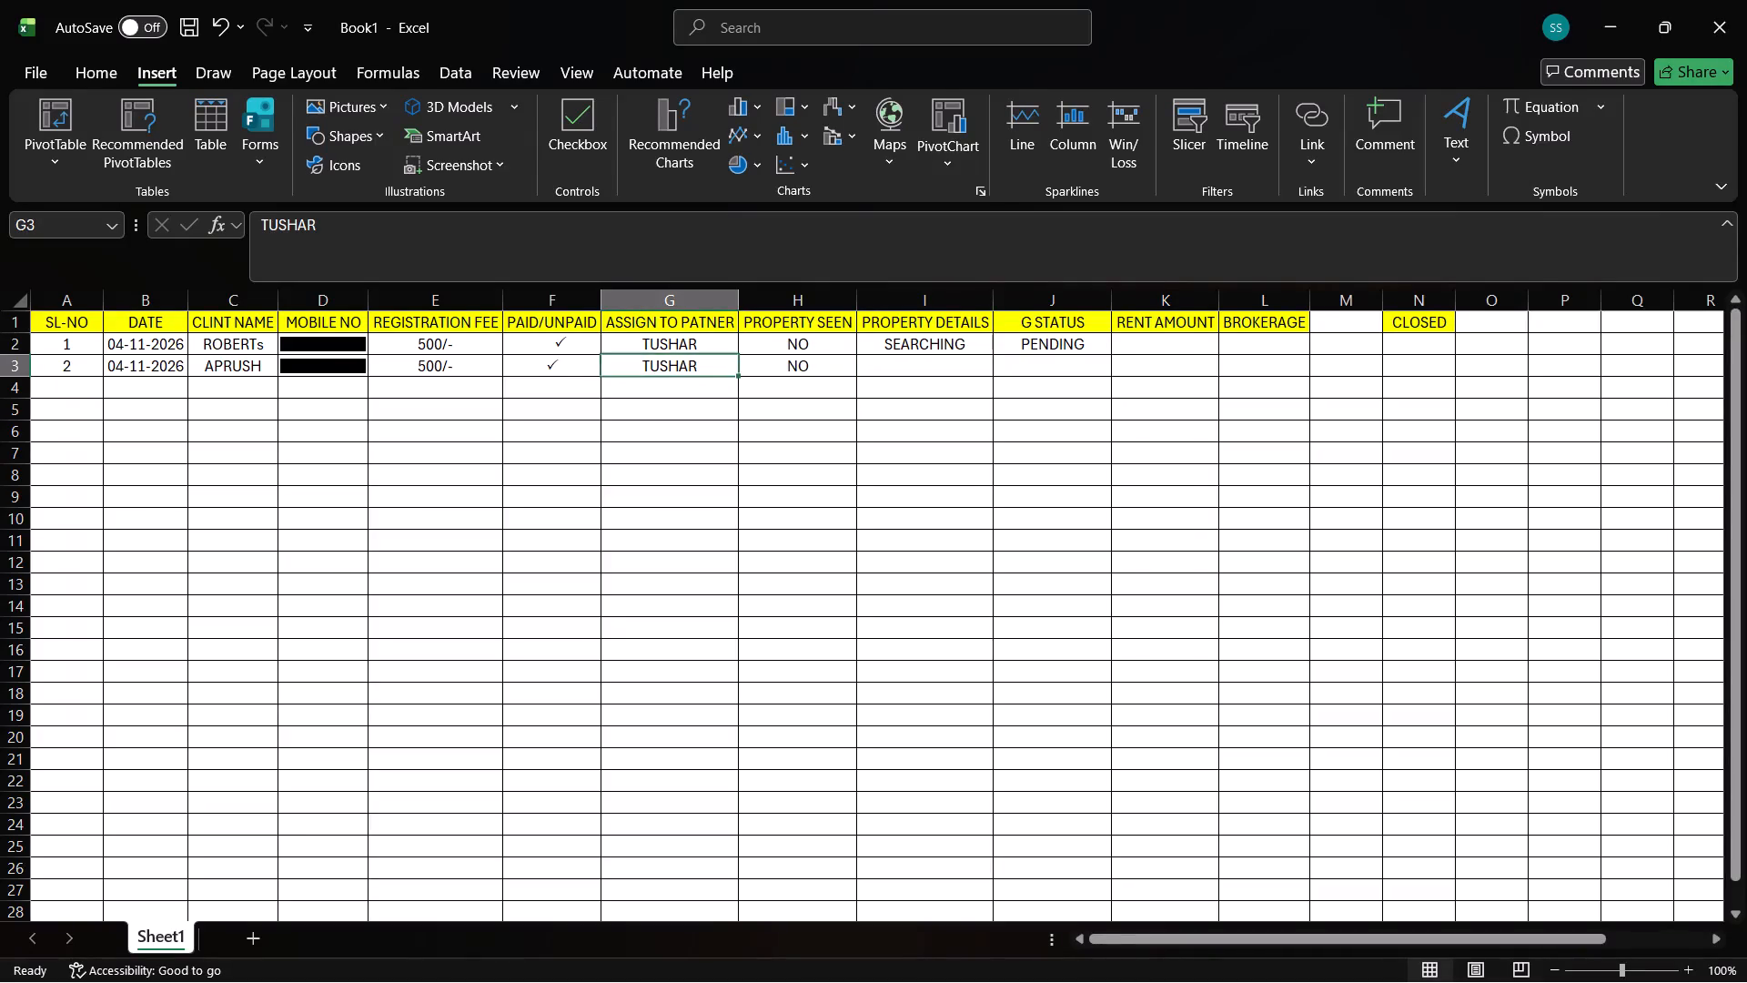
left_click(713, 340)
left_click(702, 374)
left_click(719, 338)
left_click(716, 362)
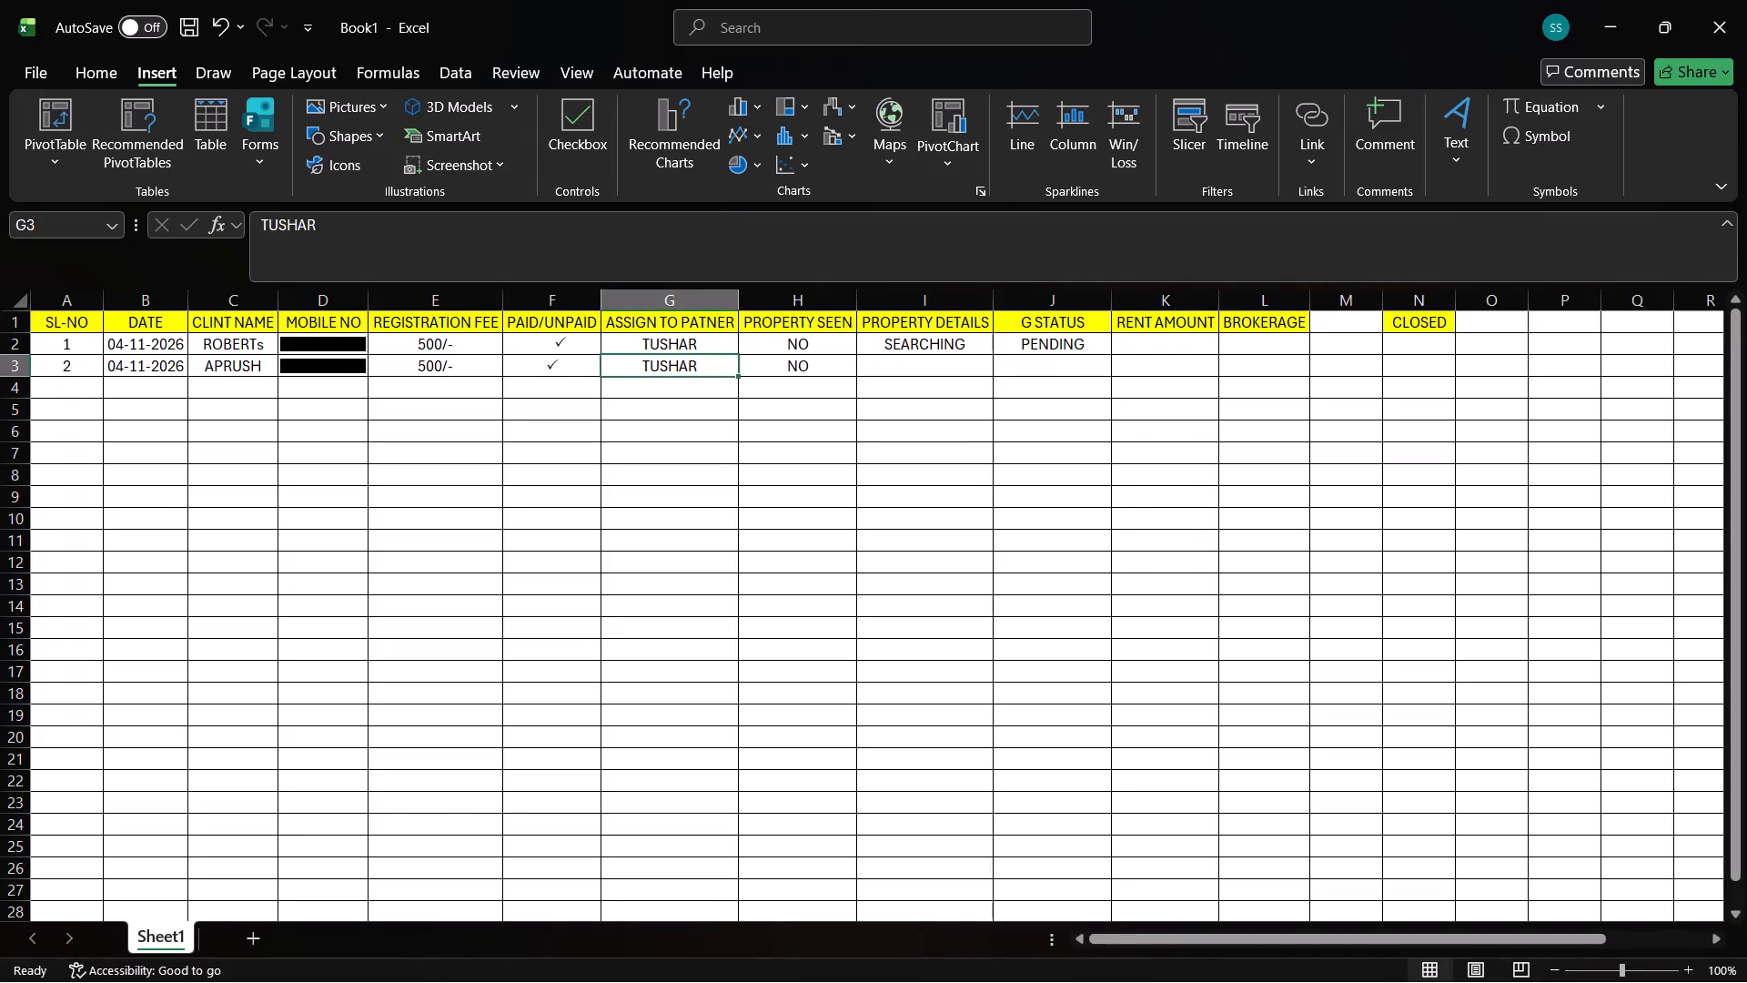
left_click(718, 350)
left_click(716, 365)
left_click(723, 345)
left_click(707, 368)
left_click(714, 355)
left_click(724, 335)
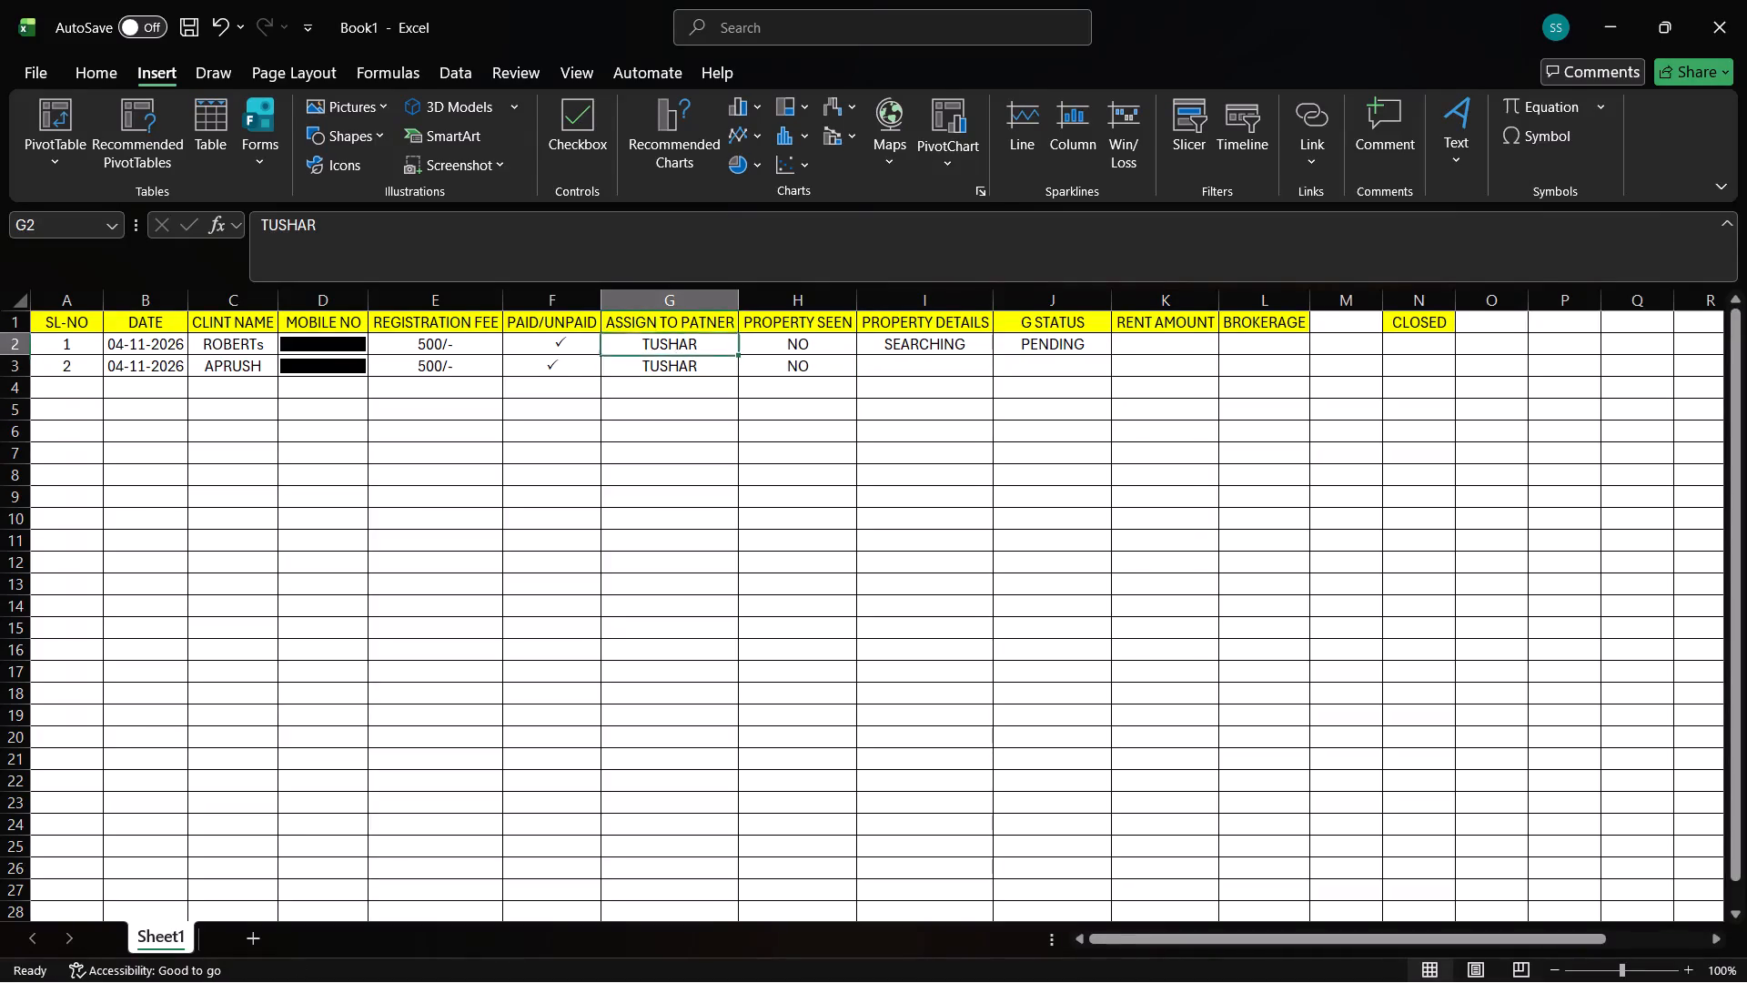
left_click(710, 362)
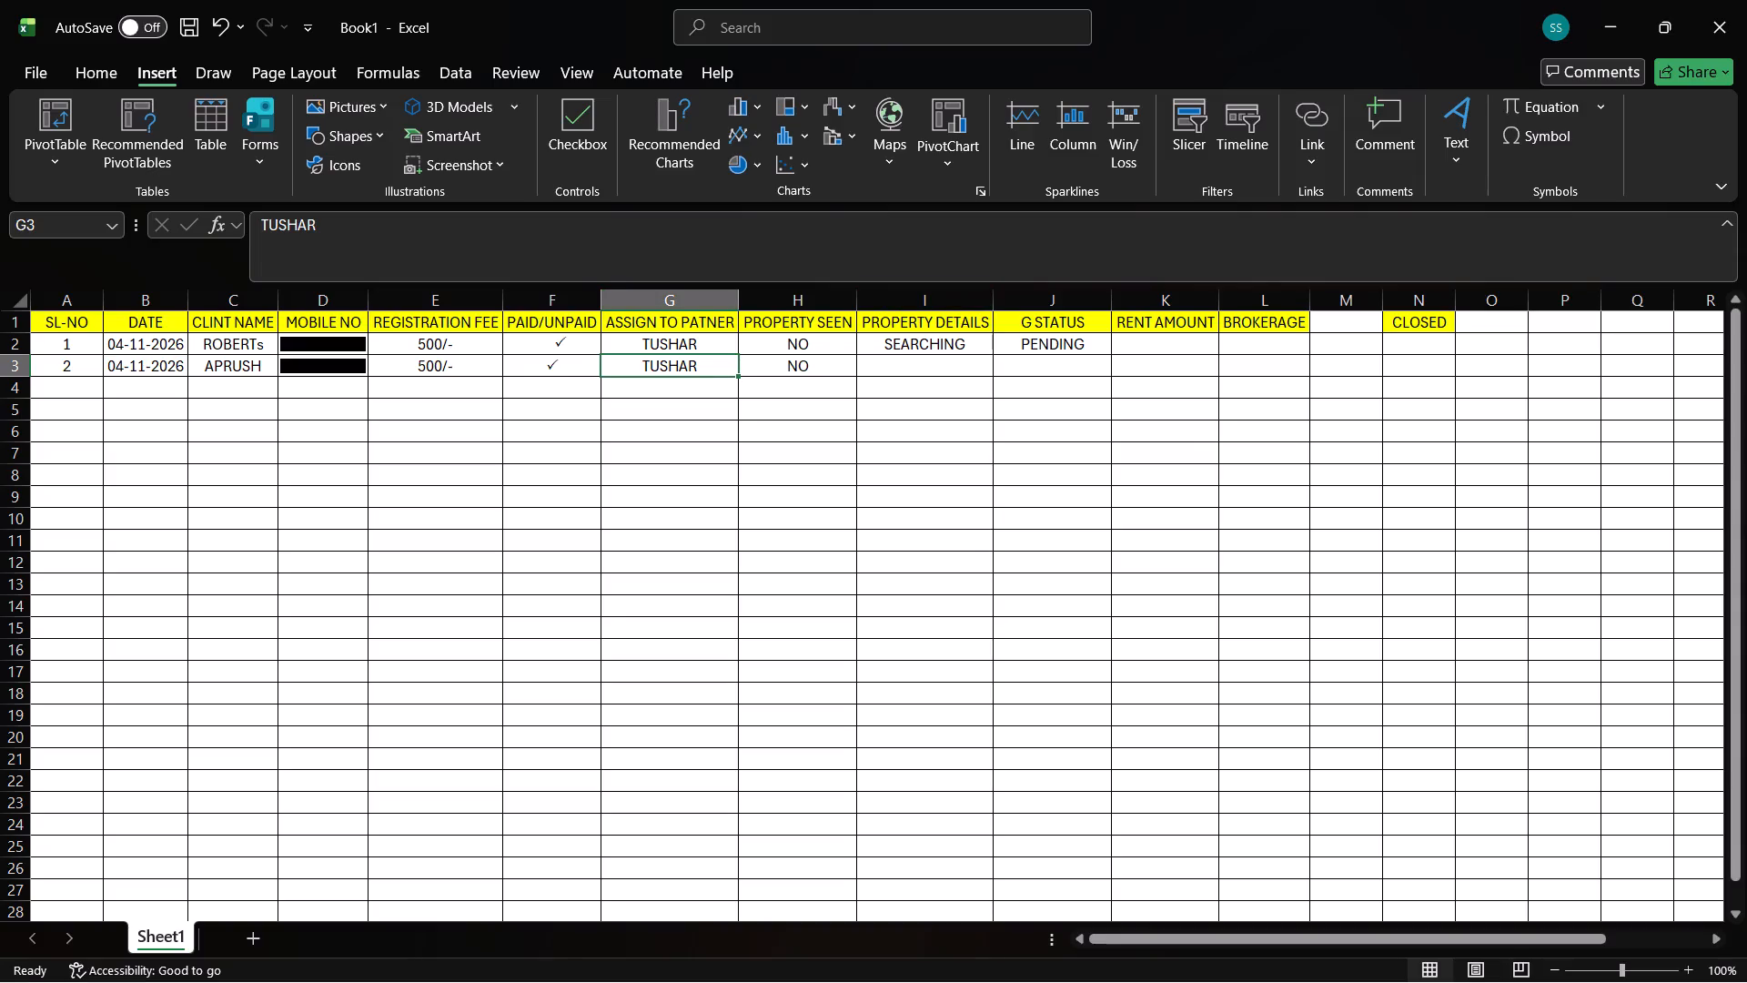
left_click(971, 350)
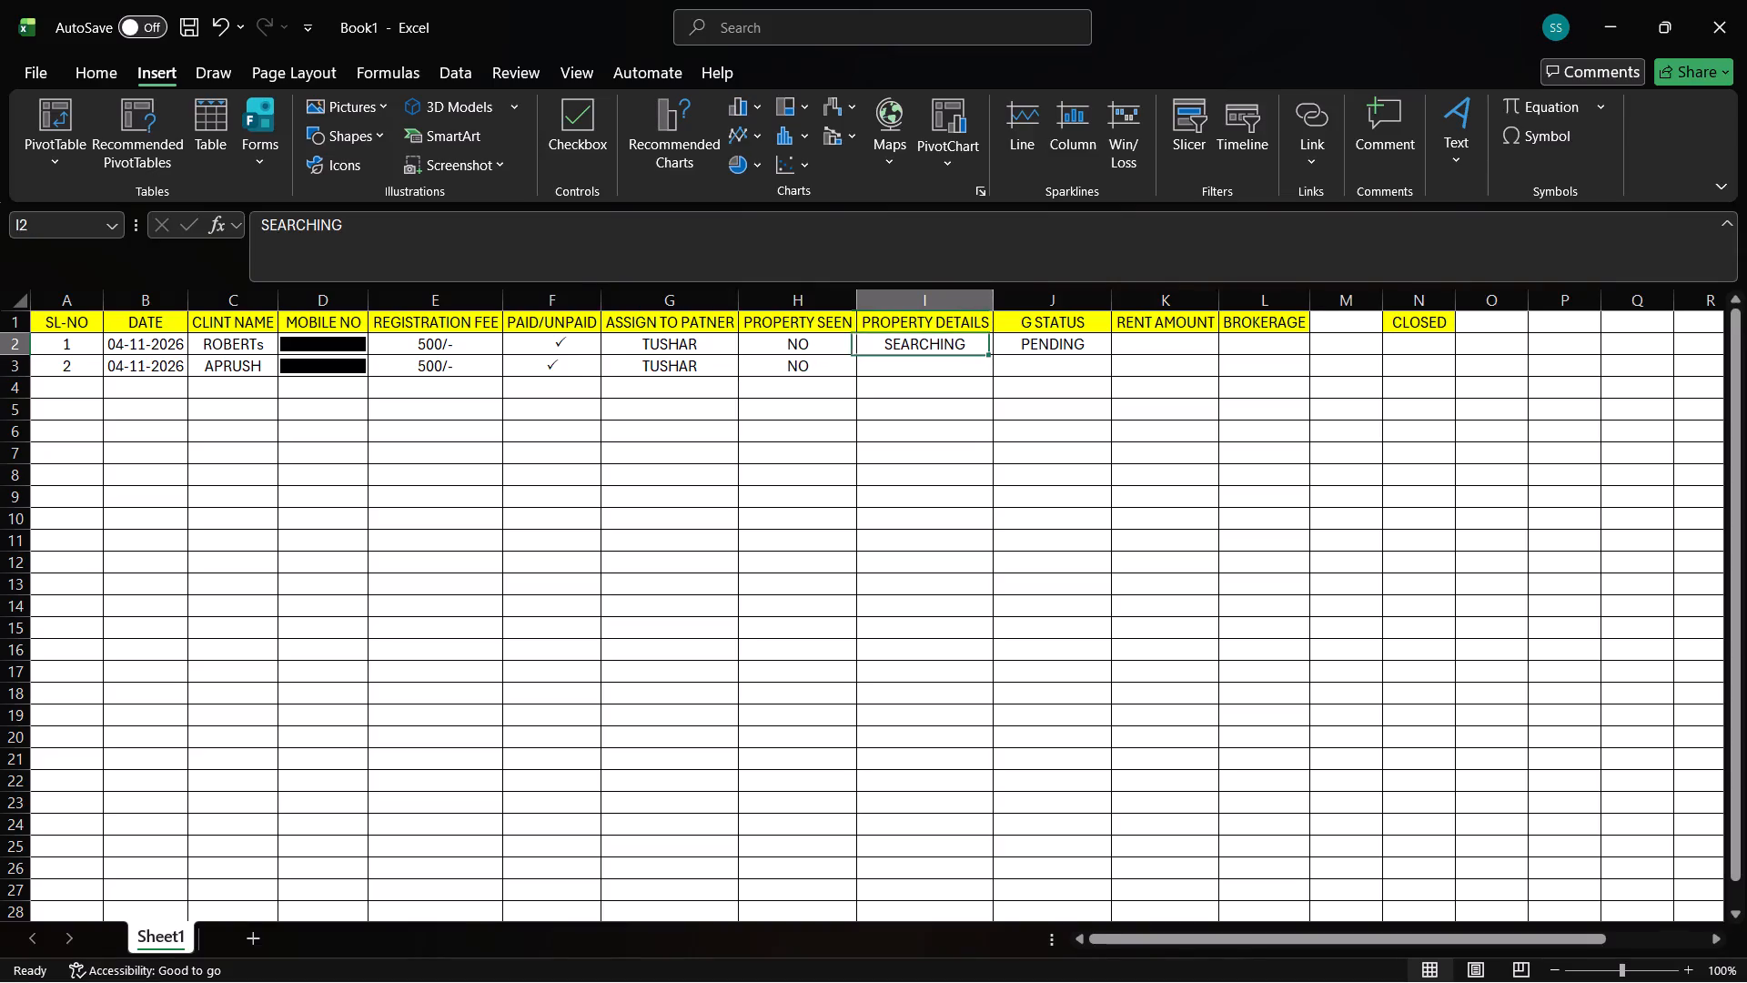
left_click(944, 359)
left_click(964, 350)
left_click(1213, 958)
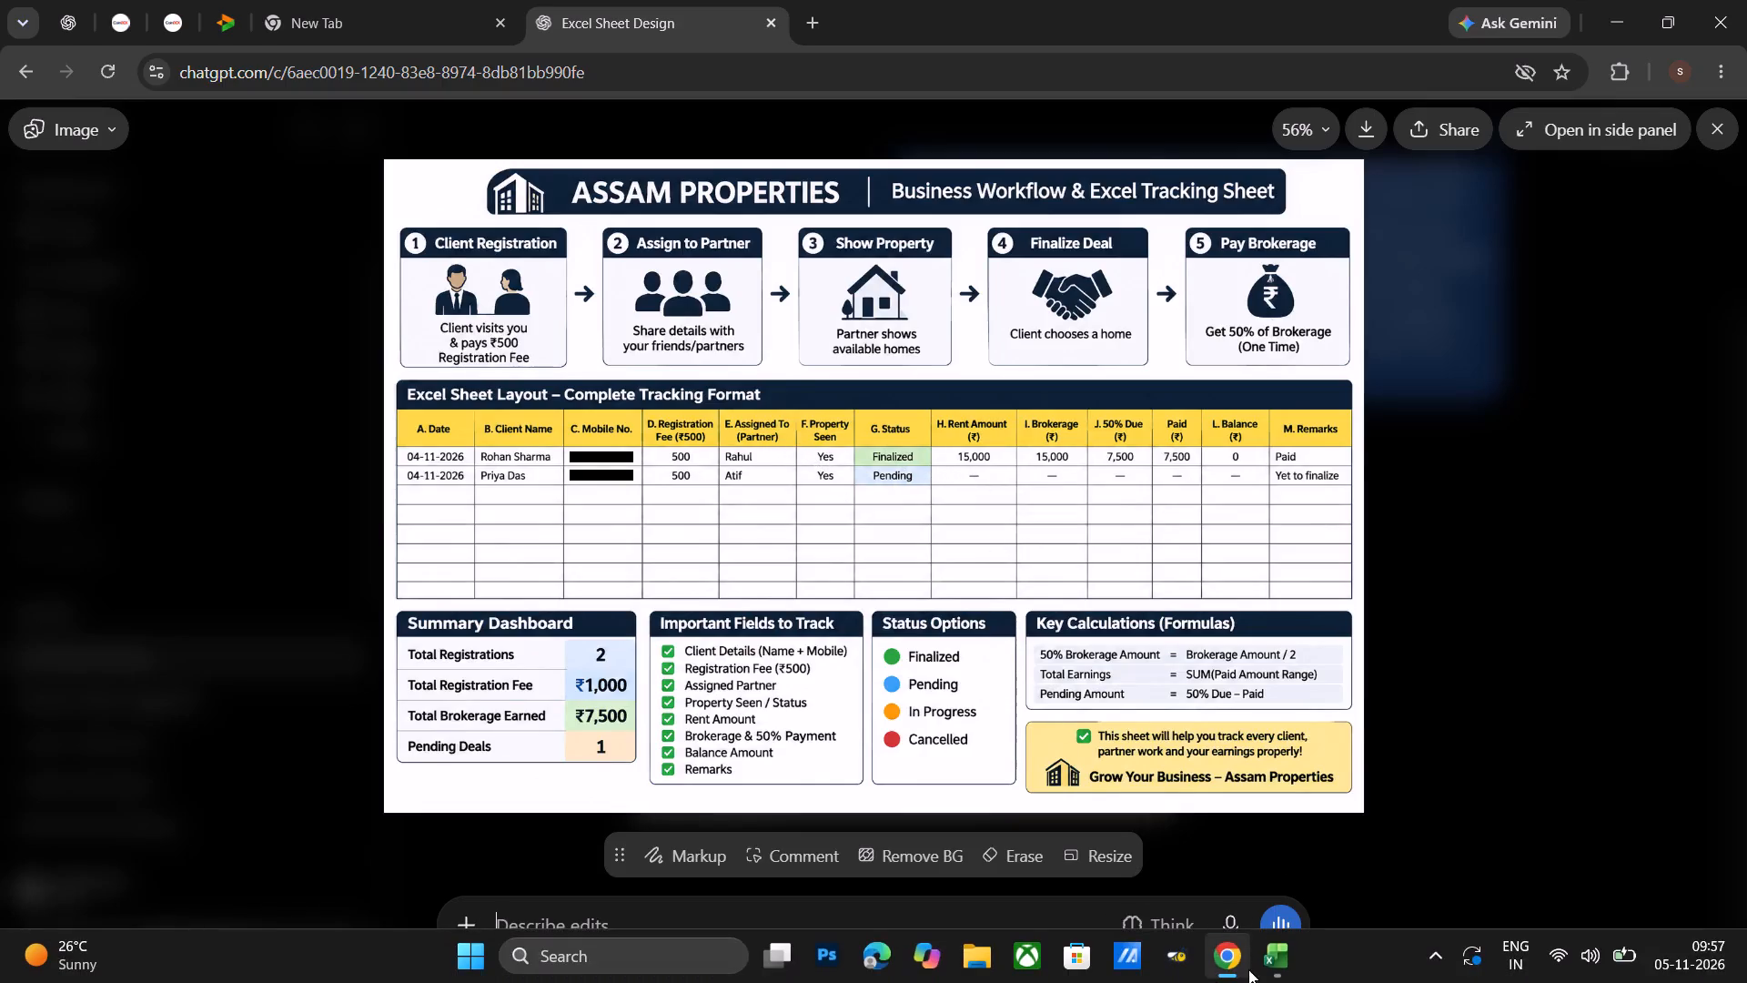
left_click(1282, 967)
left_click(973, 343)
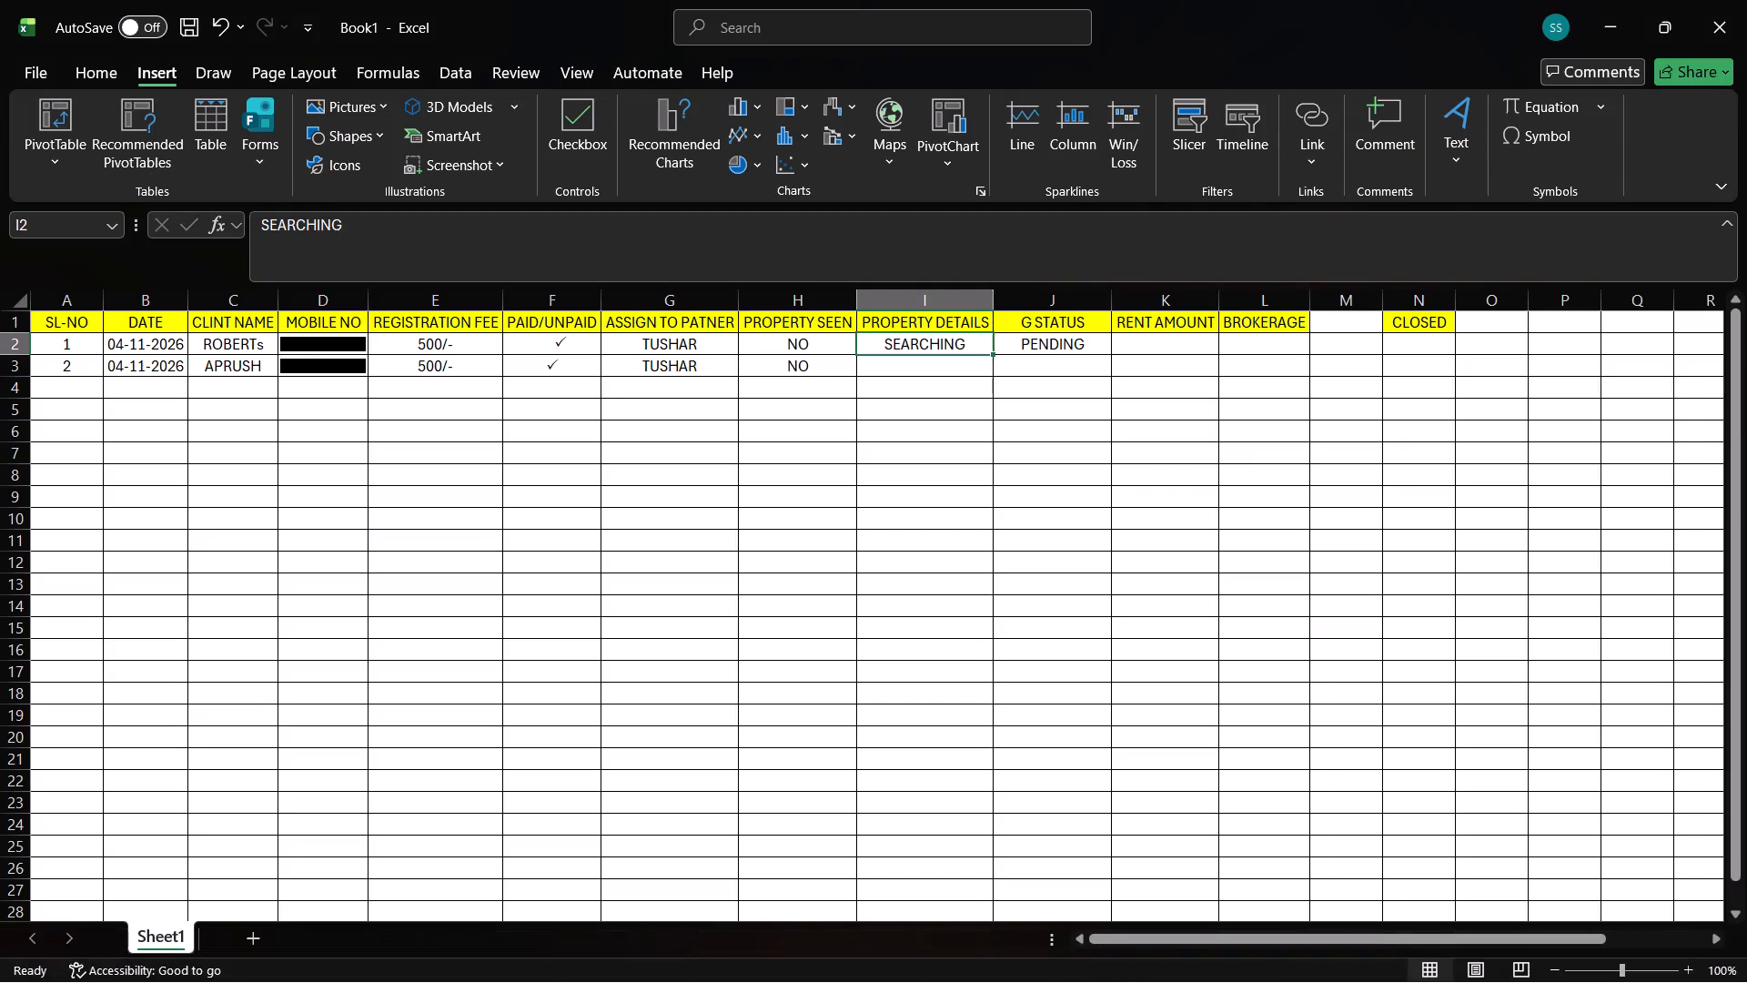
left_click(914, 371)
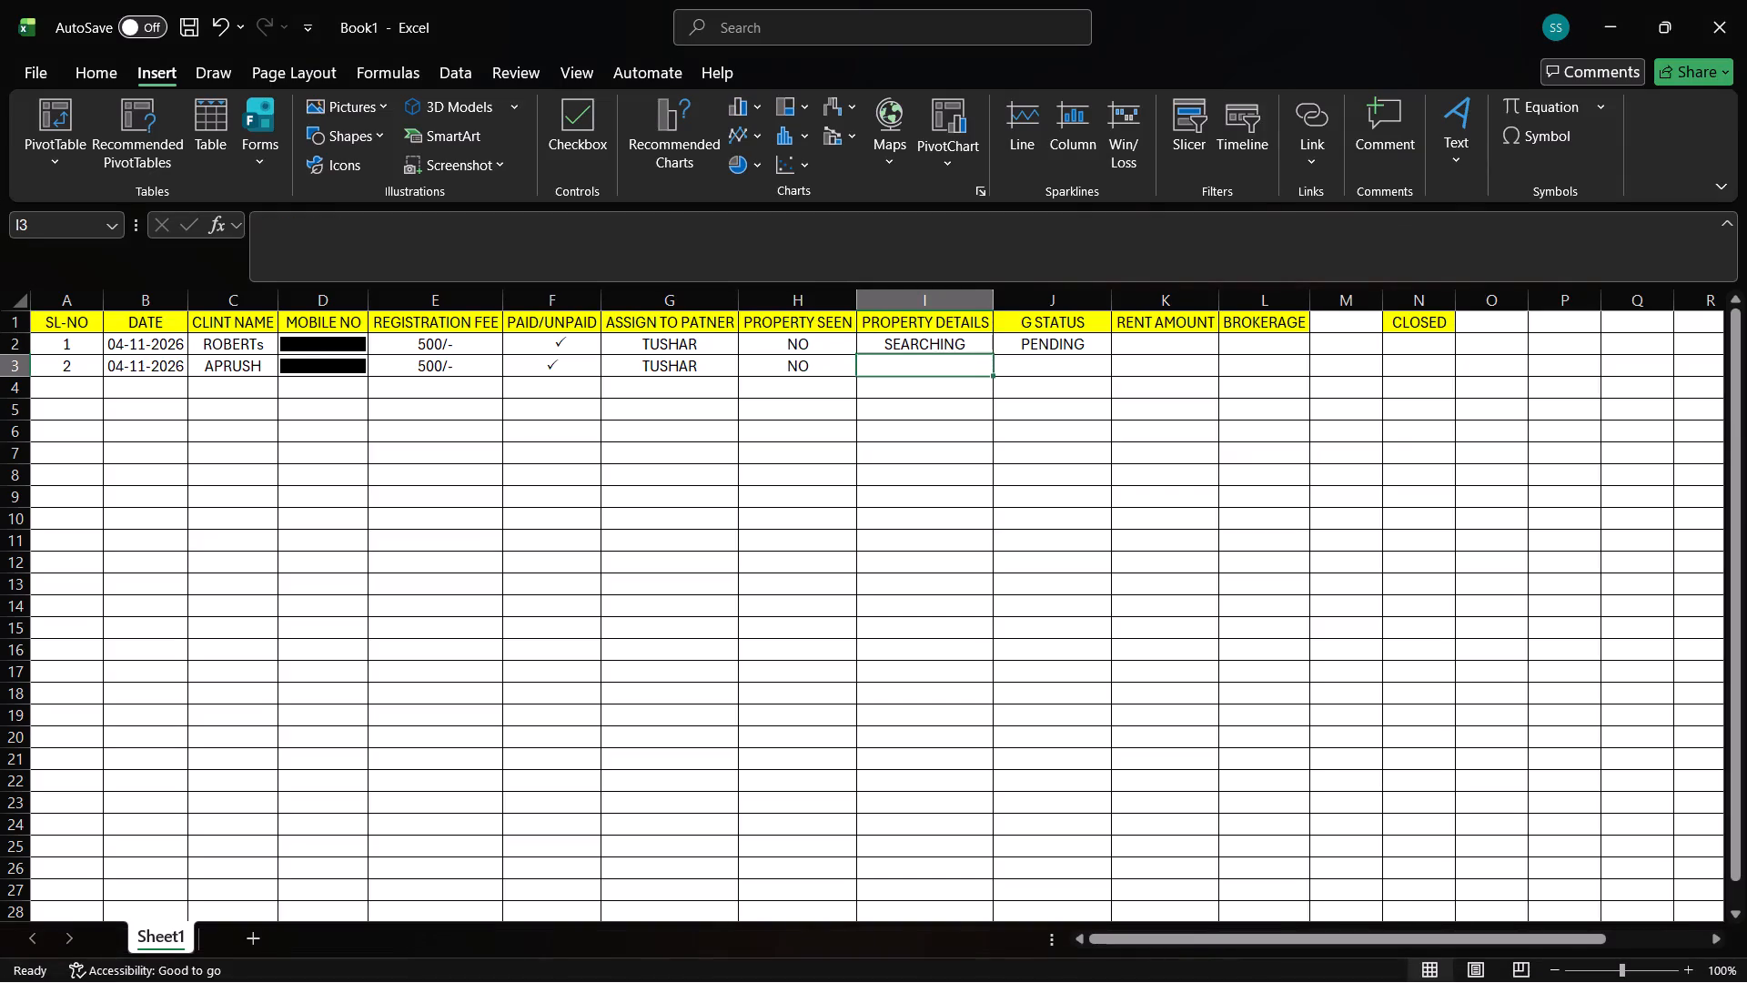
type("BELTOLA")
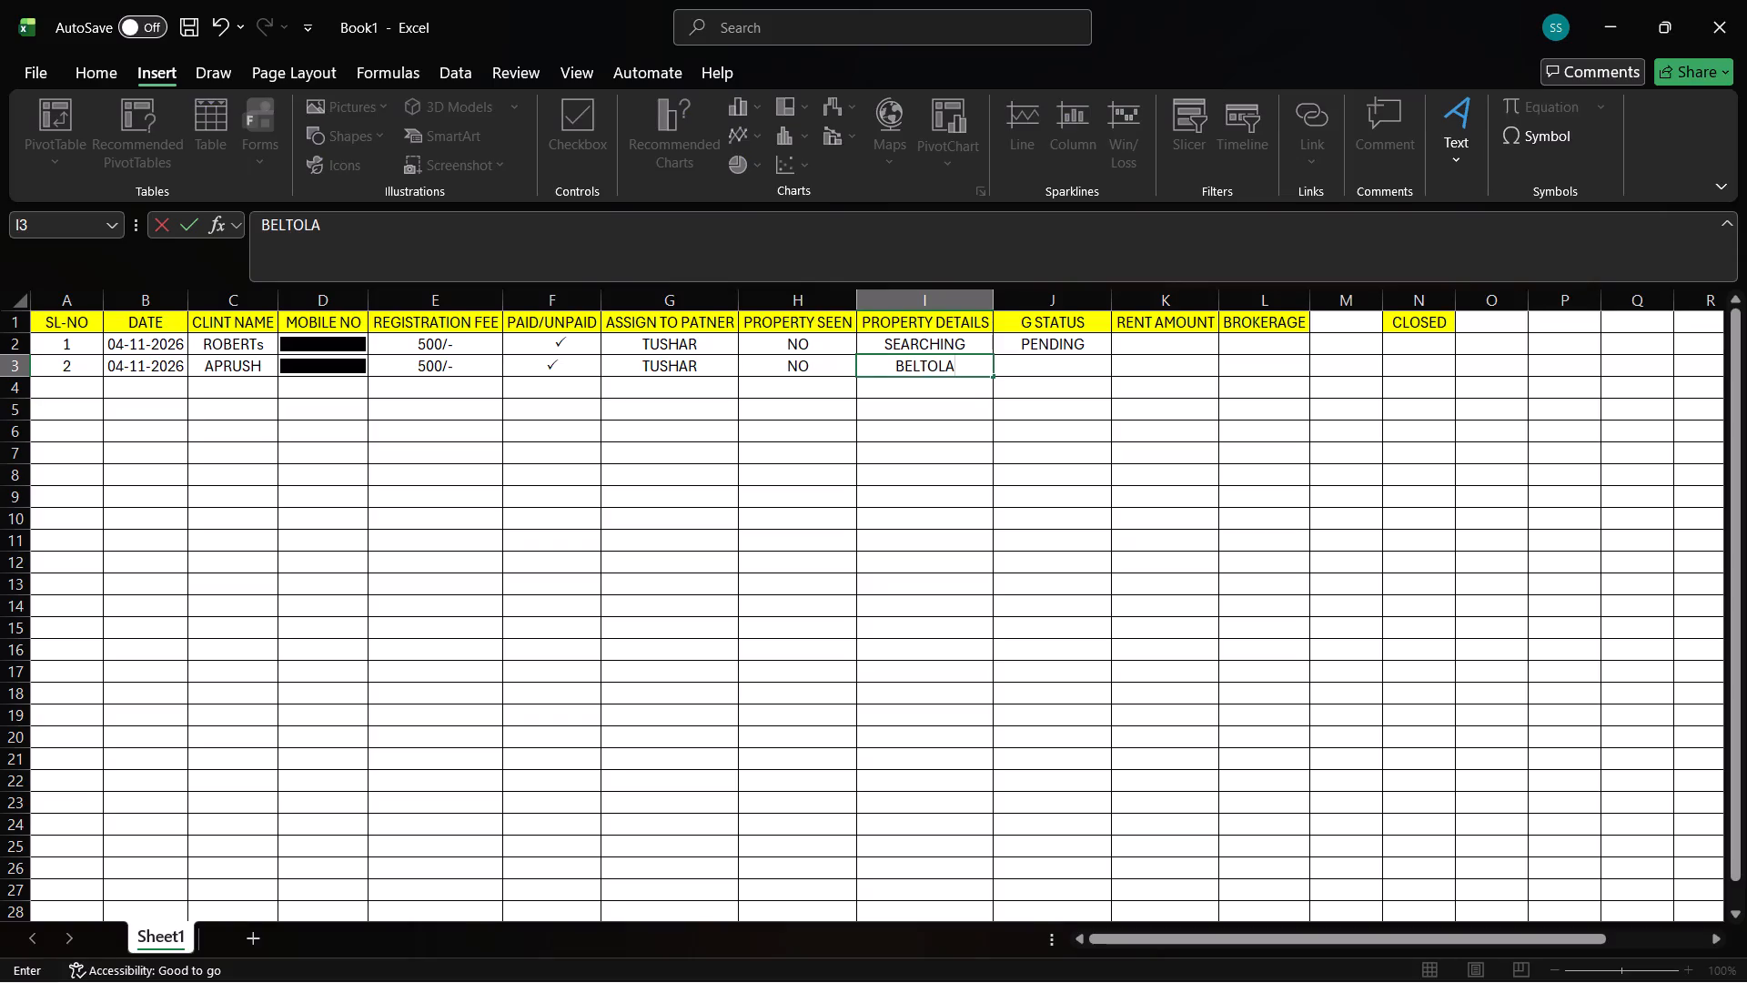
key("space")
type("CLG RO")
key("BackSpace")
type("OAD")
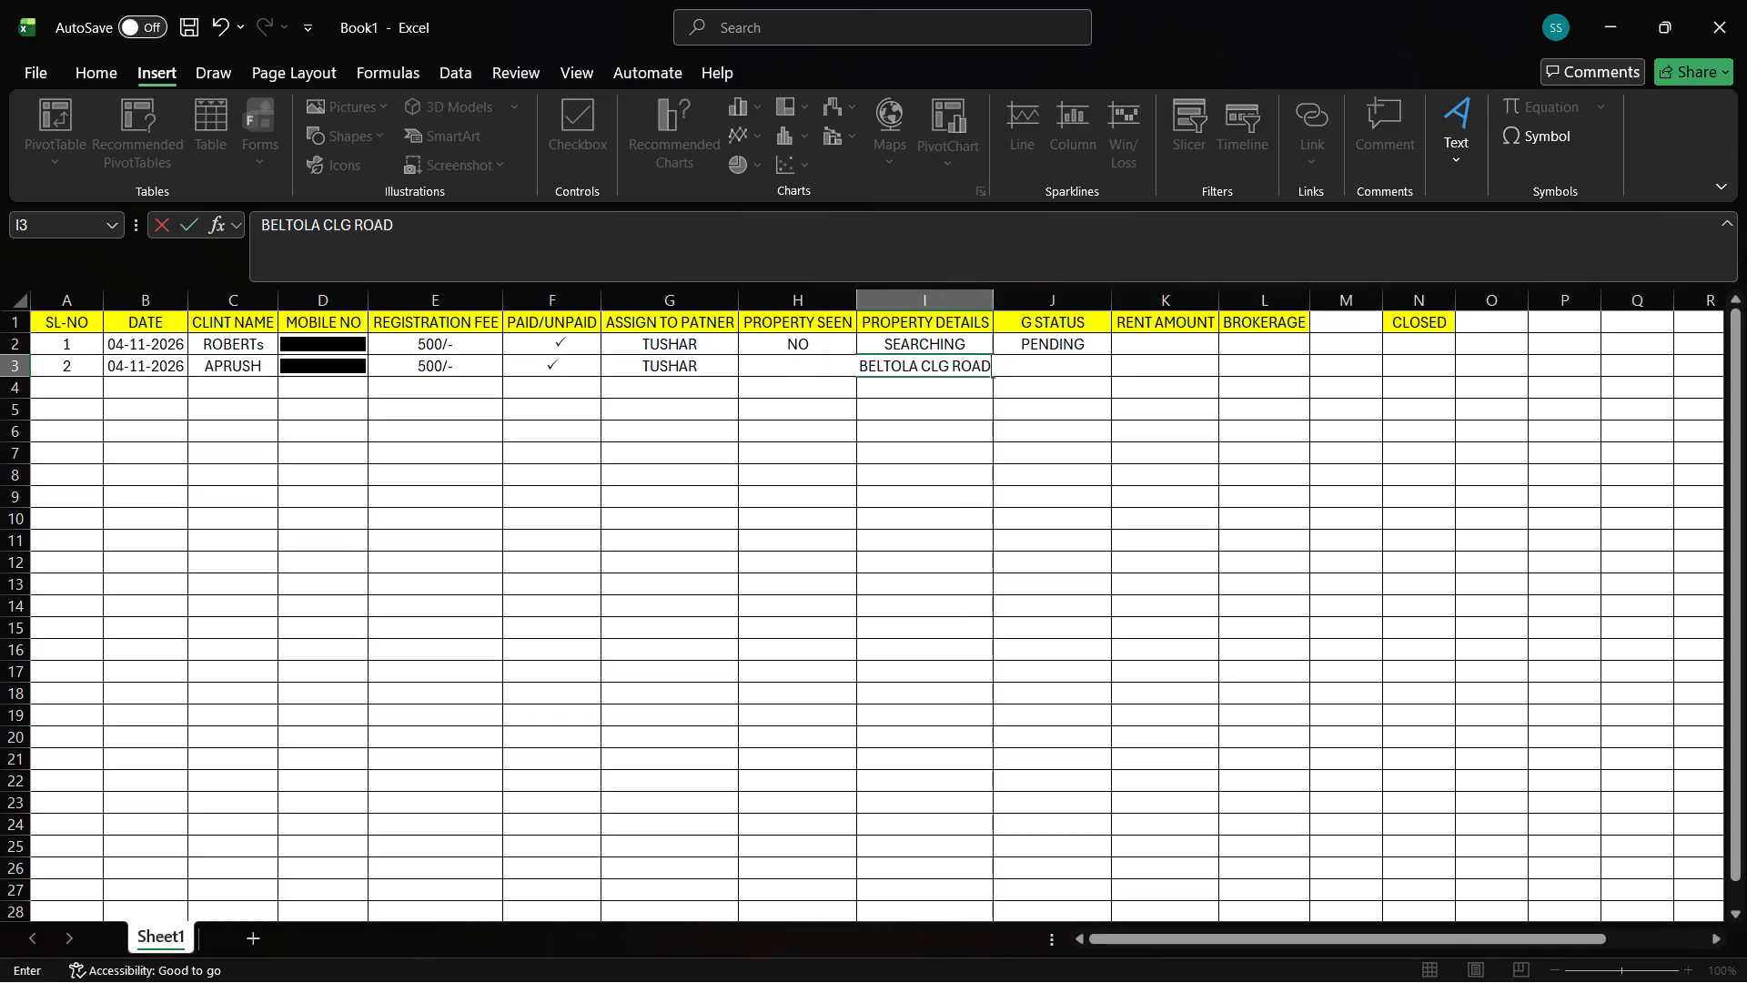
key("Right")
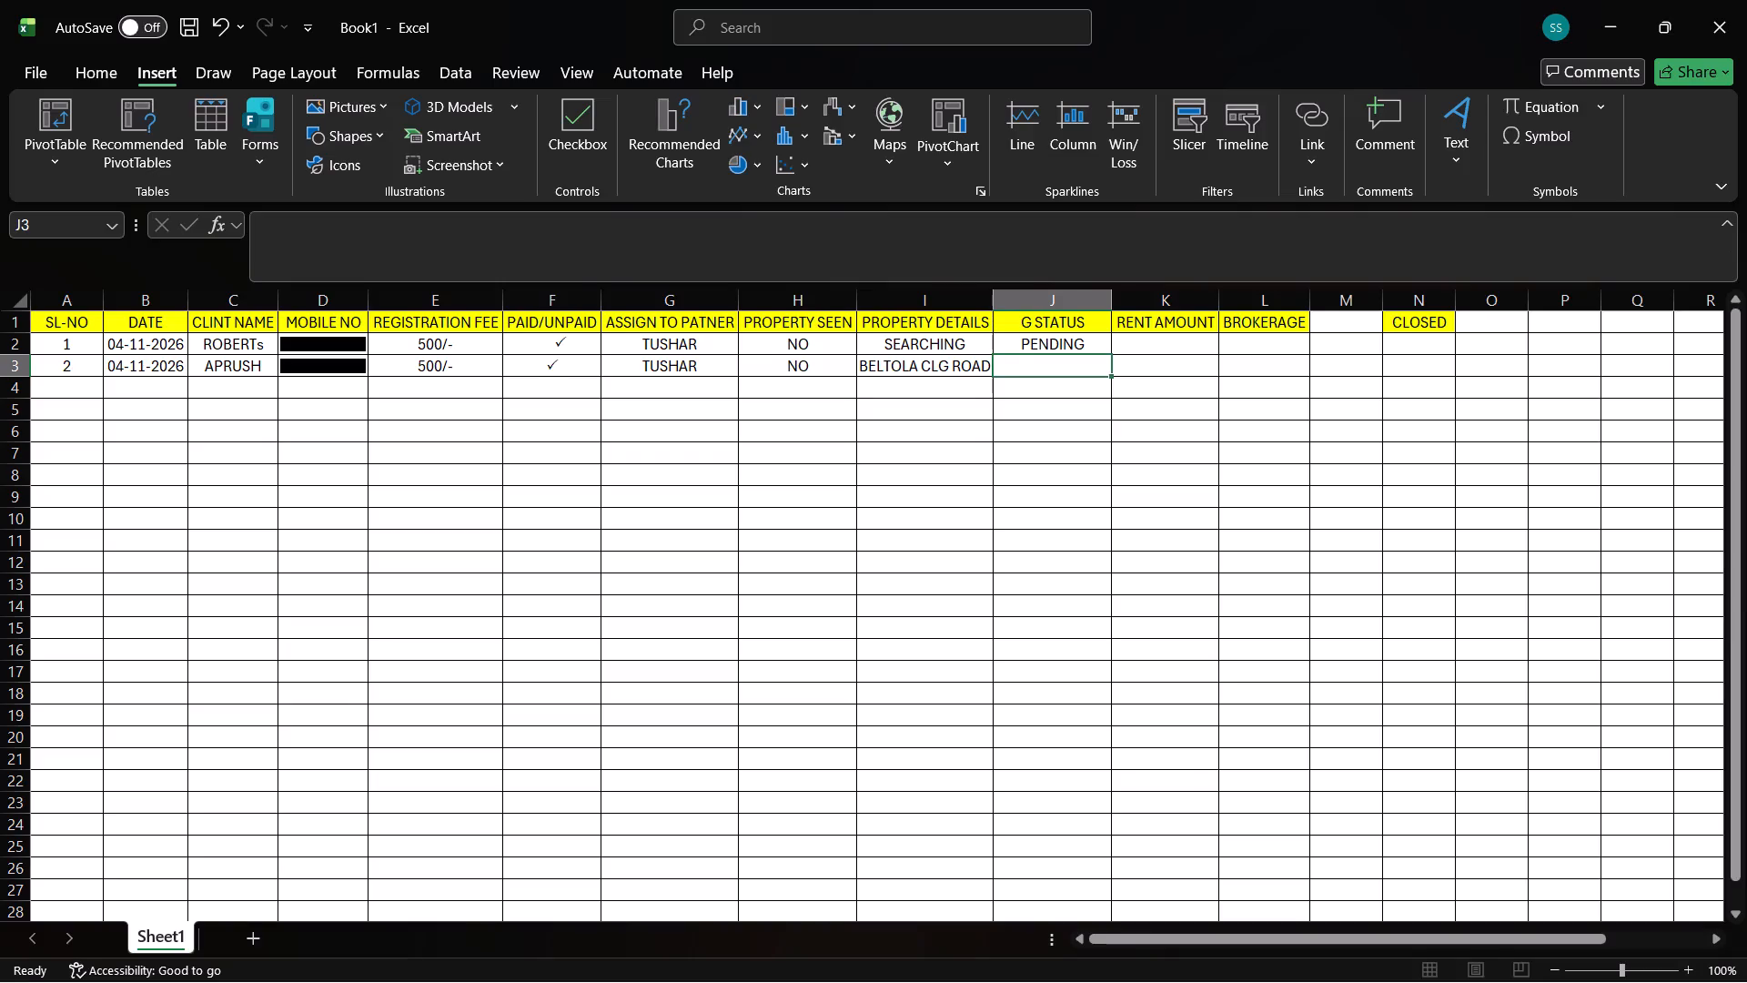
Change CLG to Clg in the I3 property details so the entry reads BELTOLA Clg ROAD.
left_click(953, 363)
double_click(954, 366)
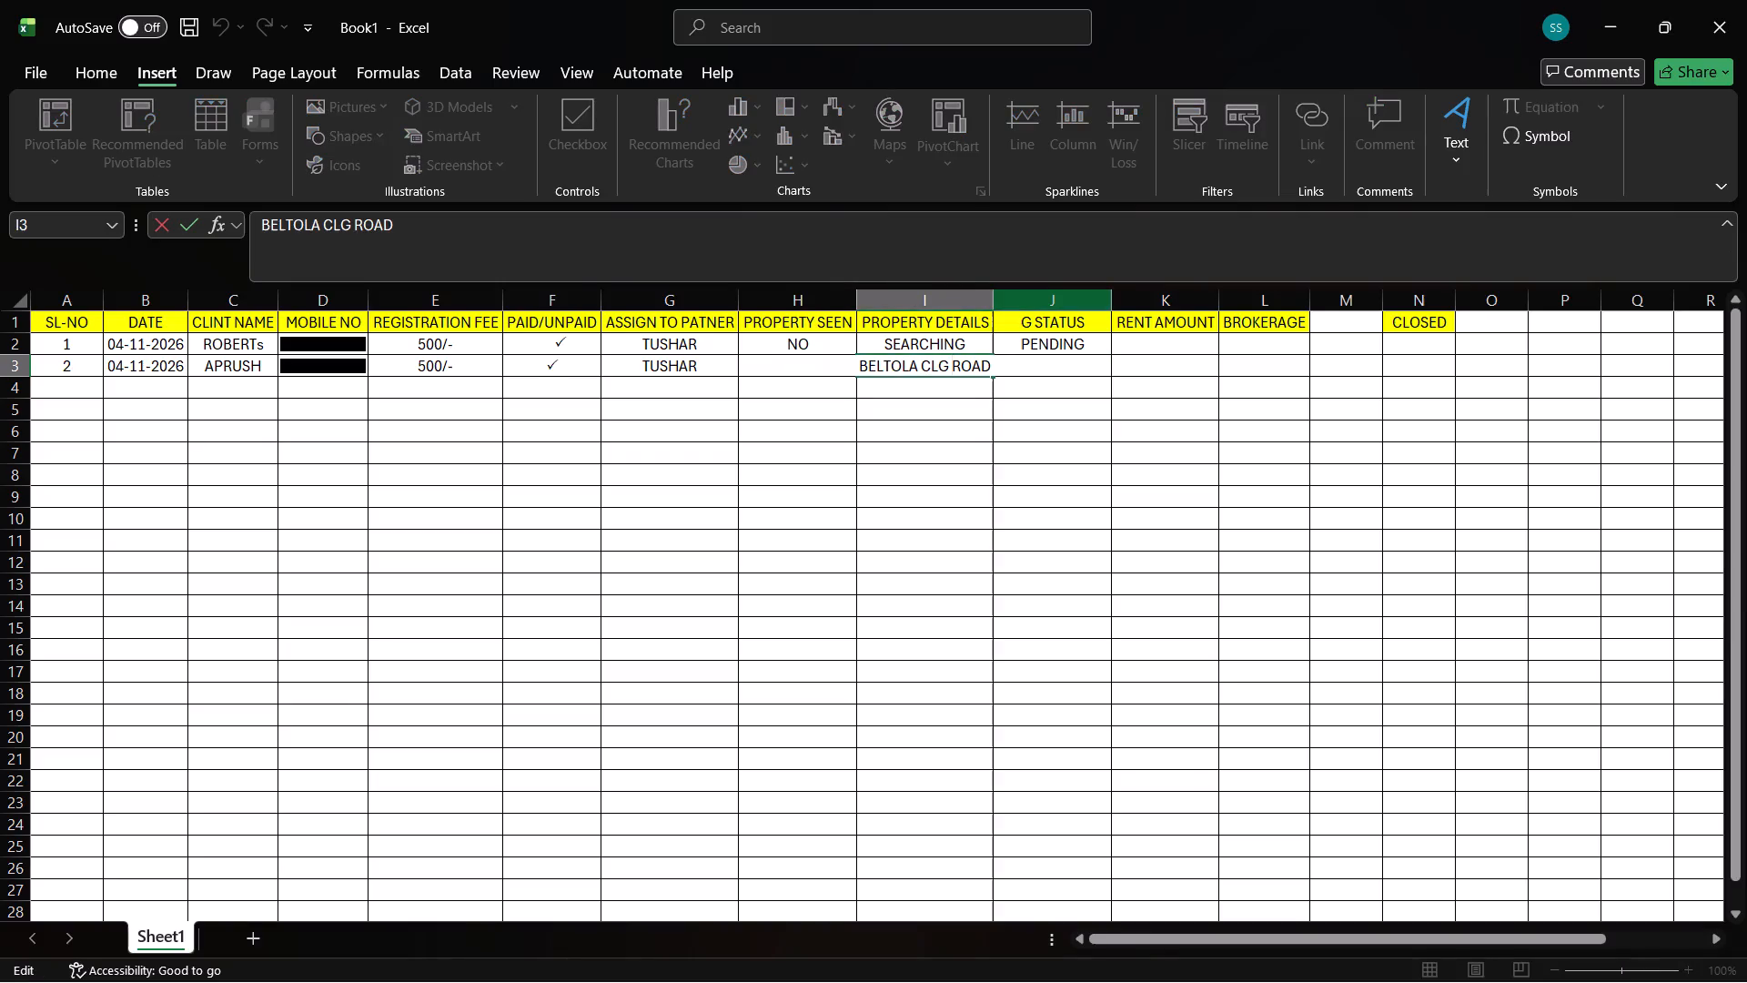
key("BackSpace")
key("BackSpace")
key("BackSpace")
key("l")
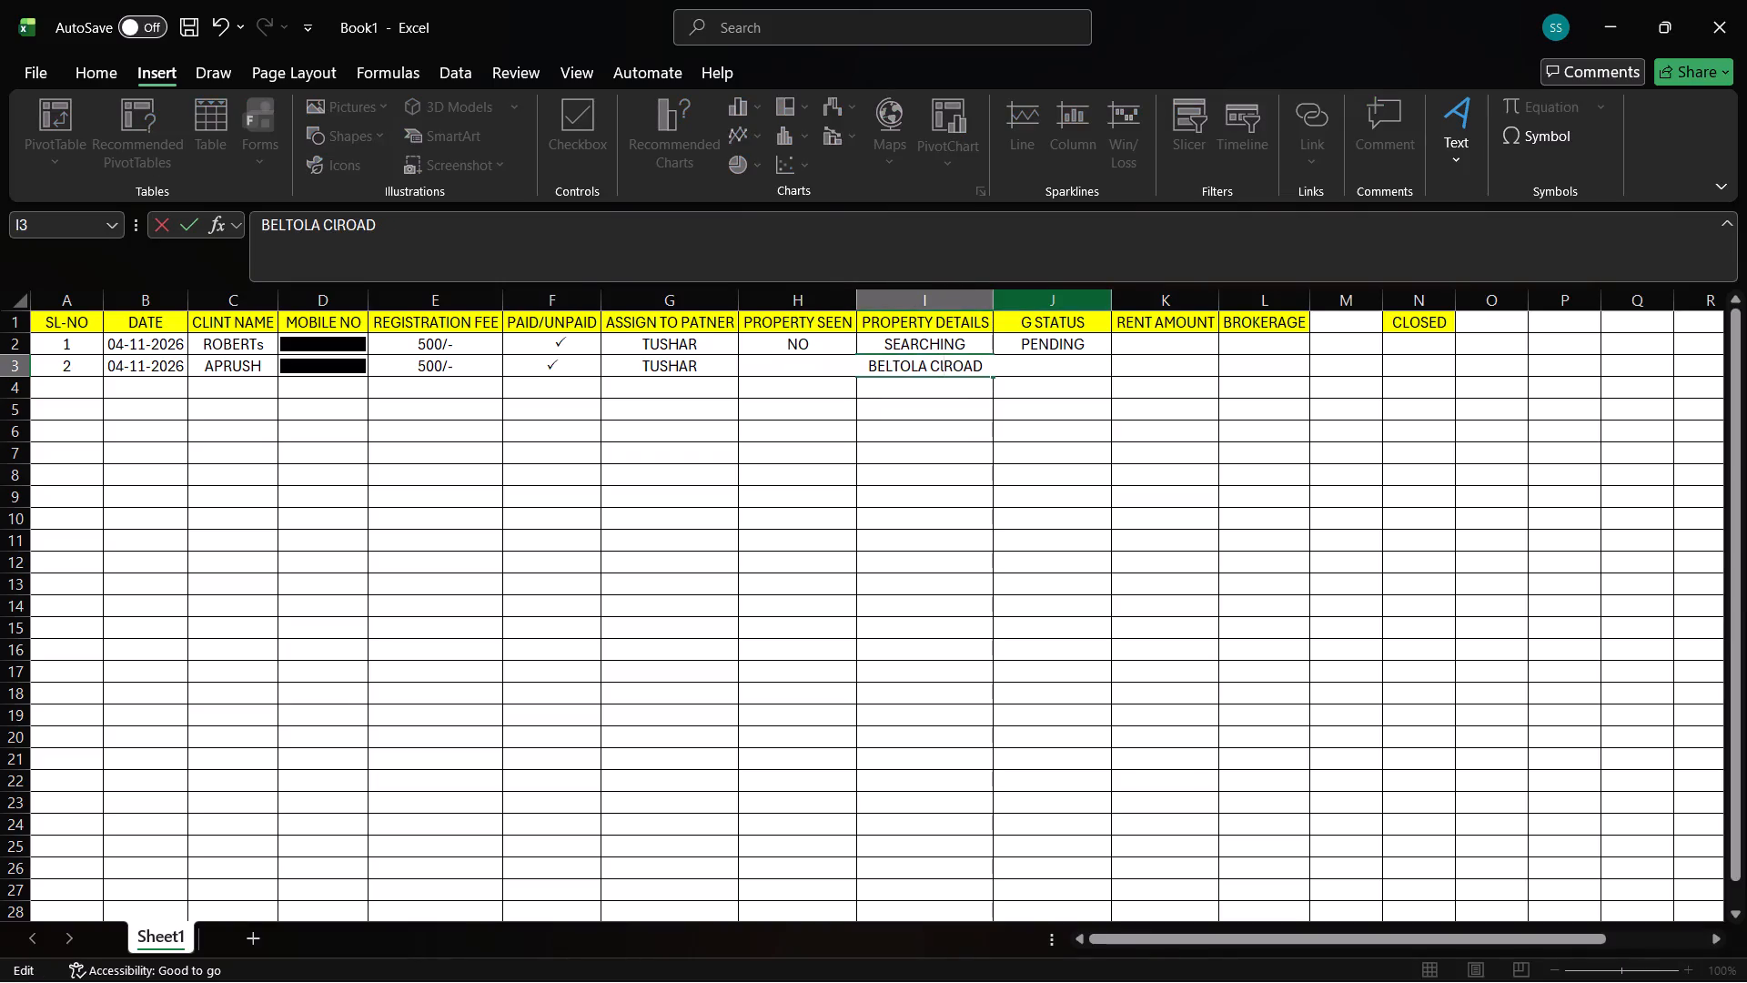
type("g")
key("space")
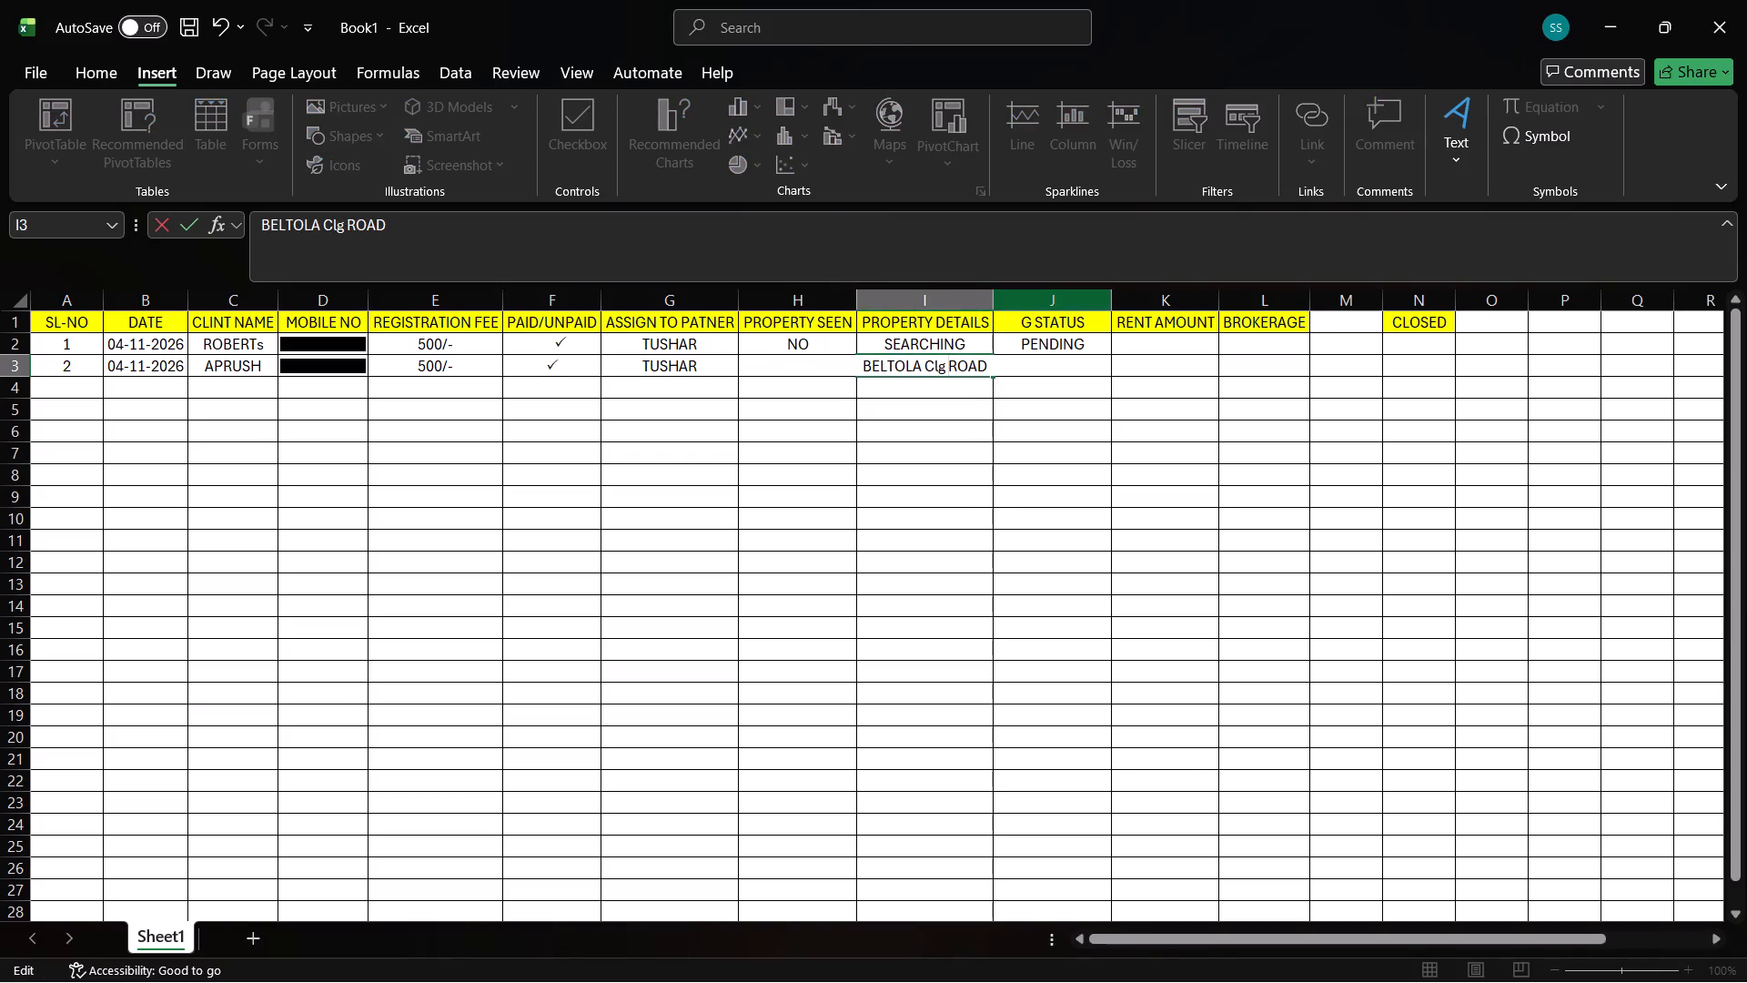
left_click(1103, 484)
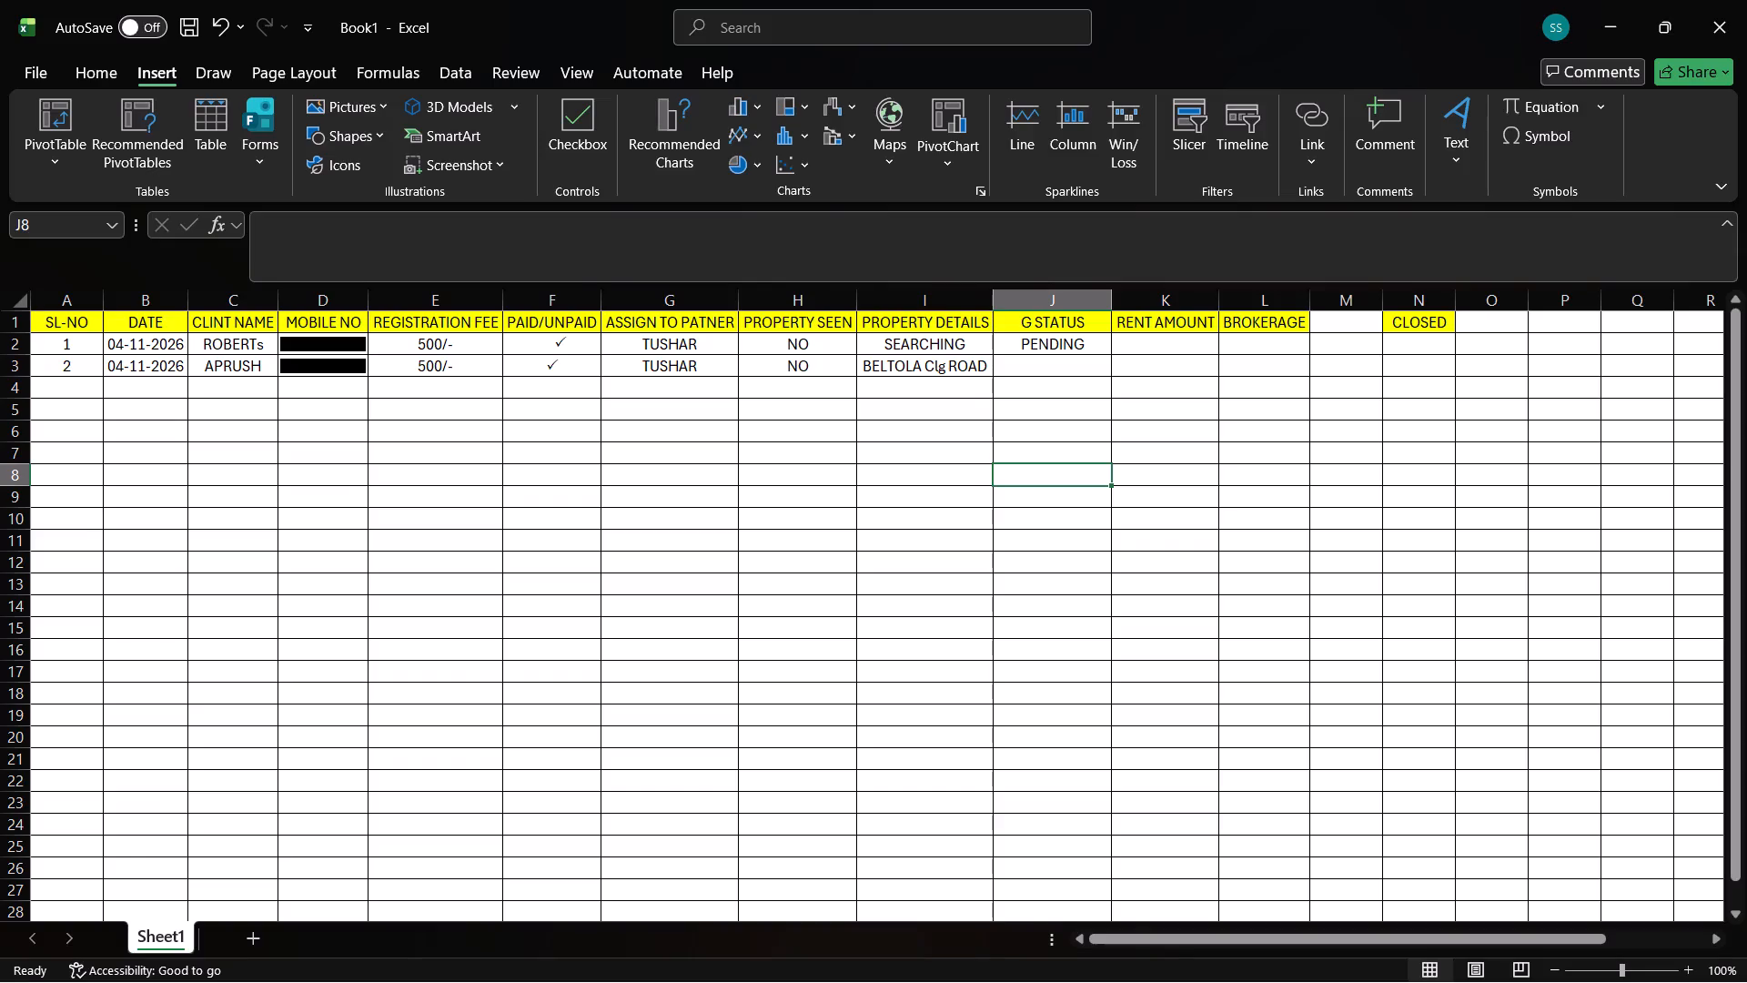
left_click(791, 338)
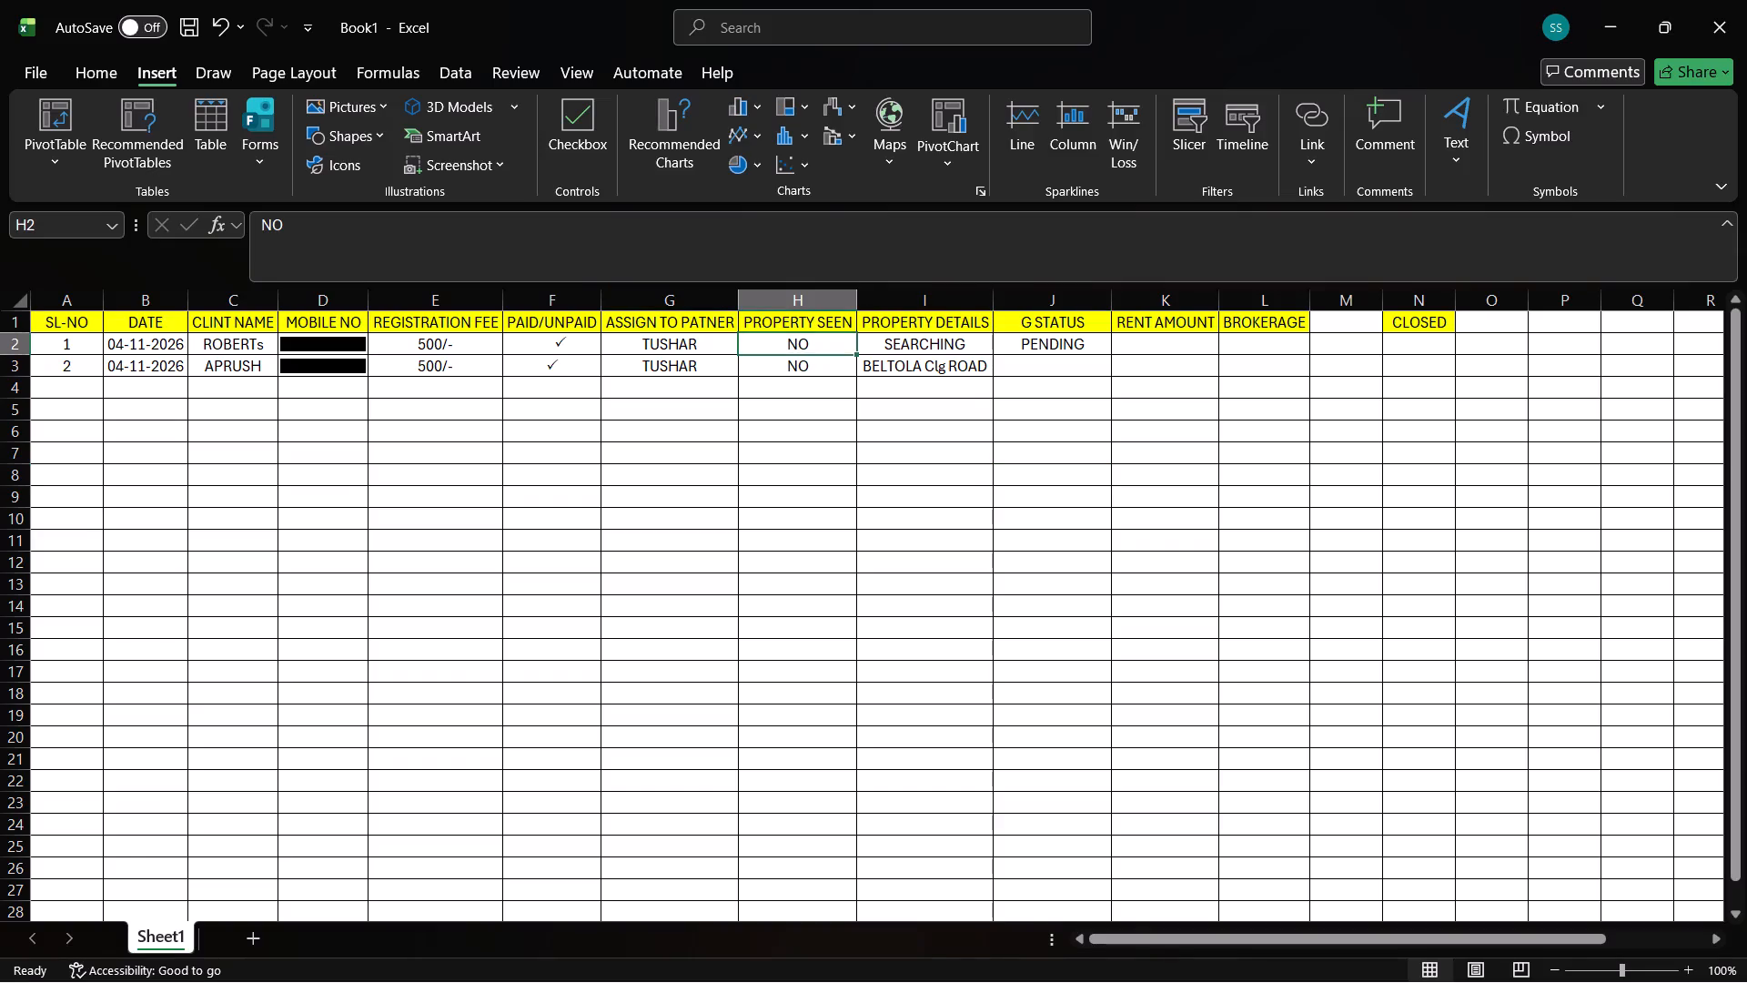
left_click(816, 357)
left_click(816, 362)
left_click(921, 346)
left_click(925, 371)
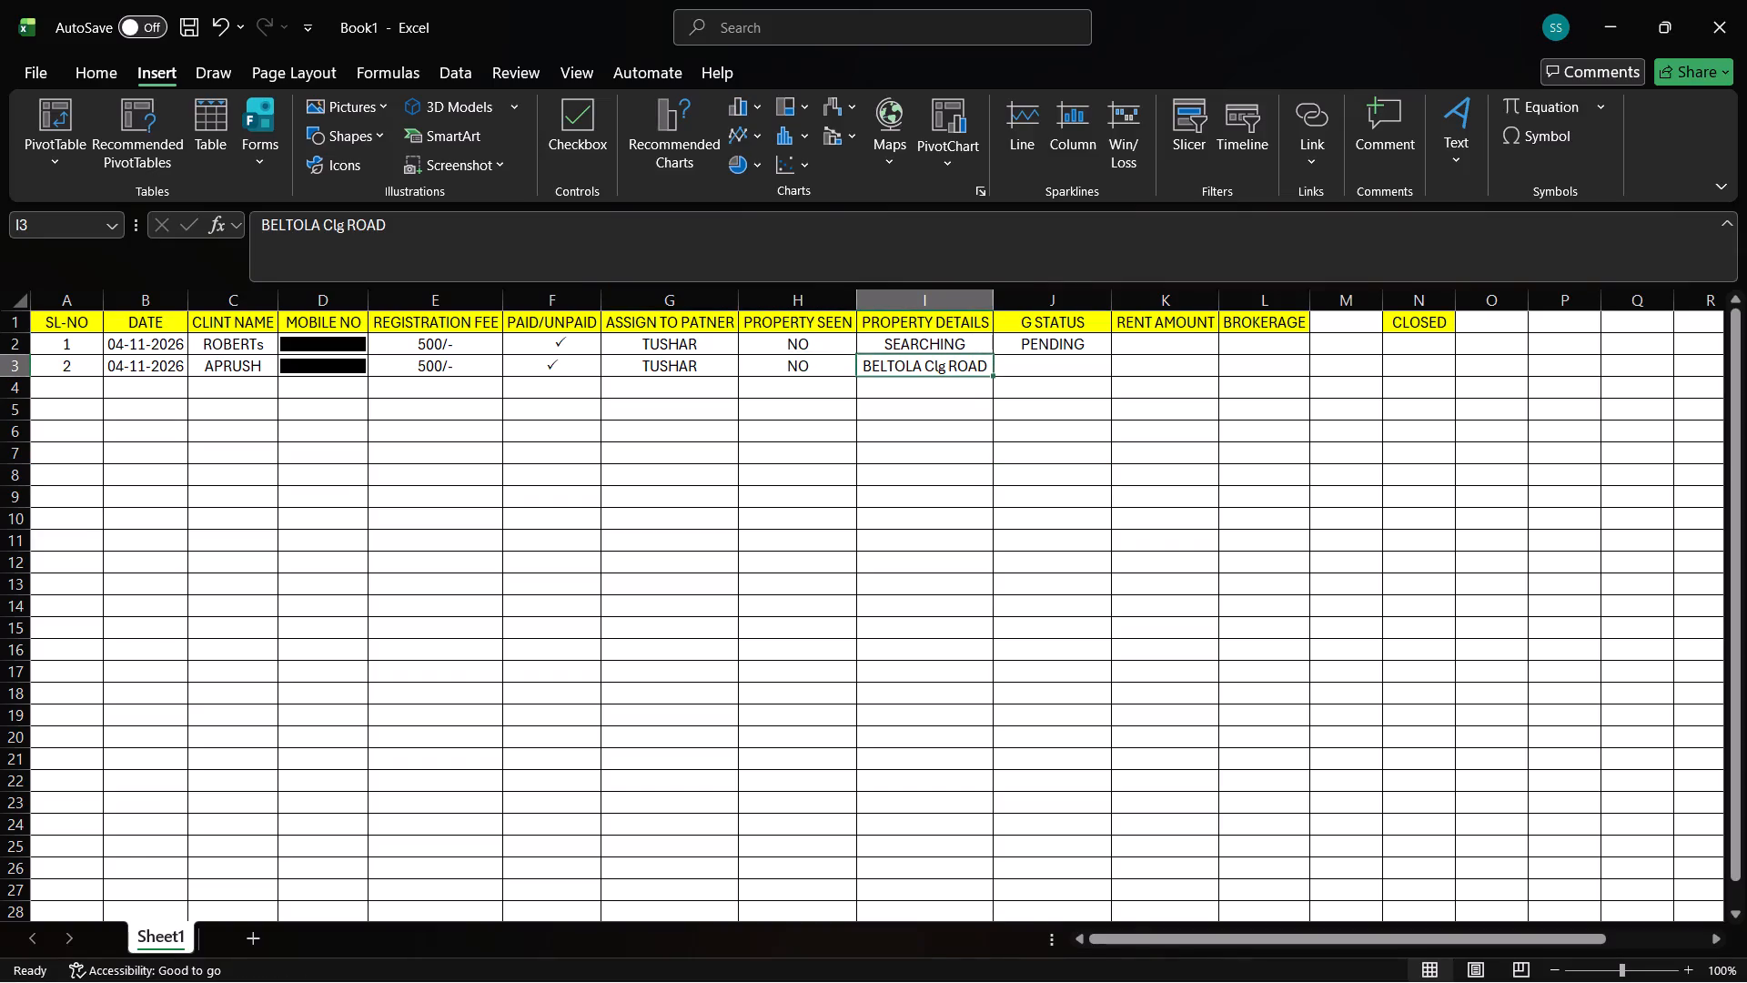
Enter the second client's status in J3 under G STATUS as PENDING in capital letters.
left_click(1057, 366)
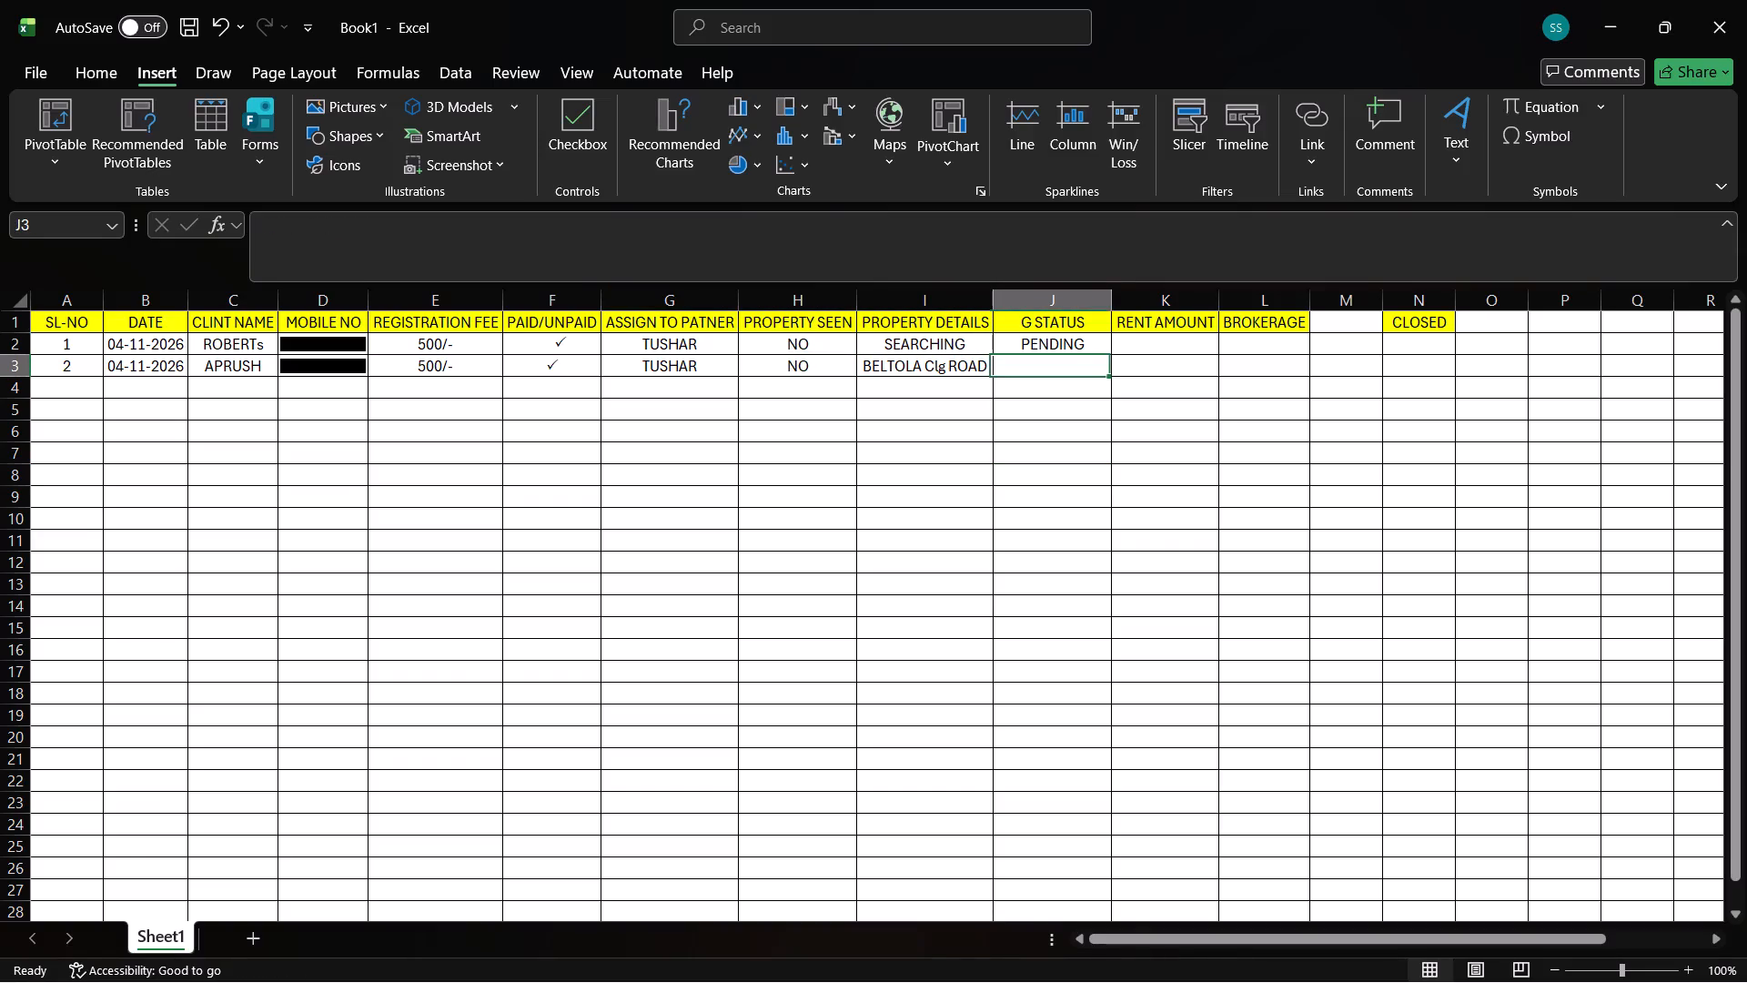
type("pending")
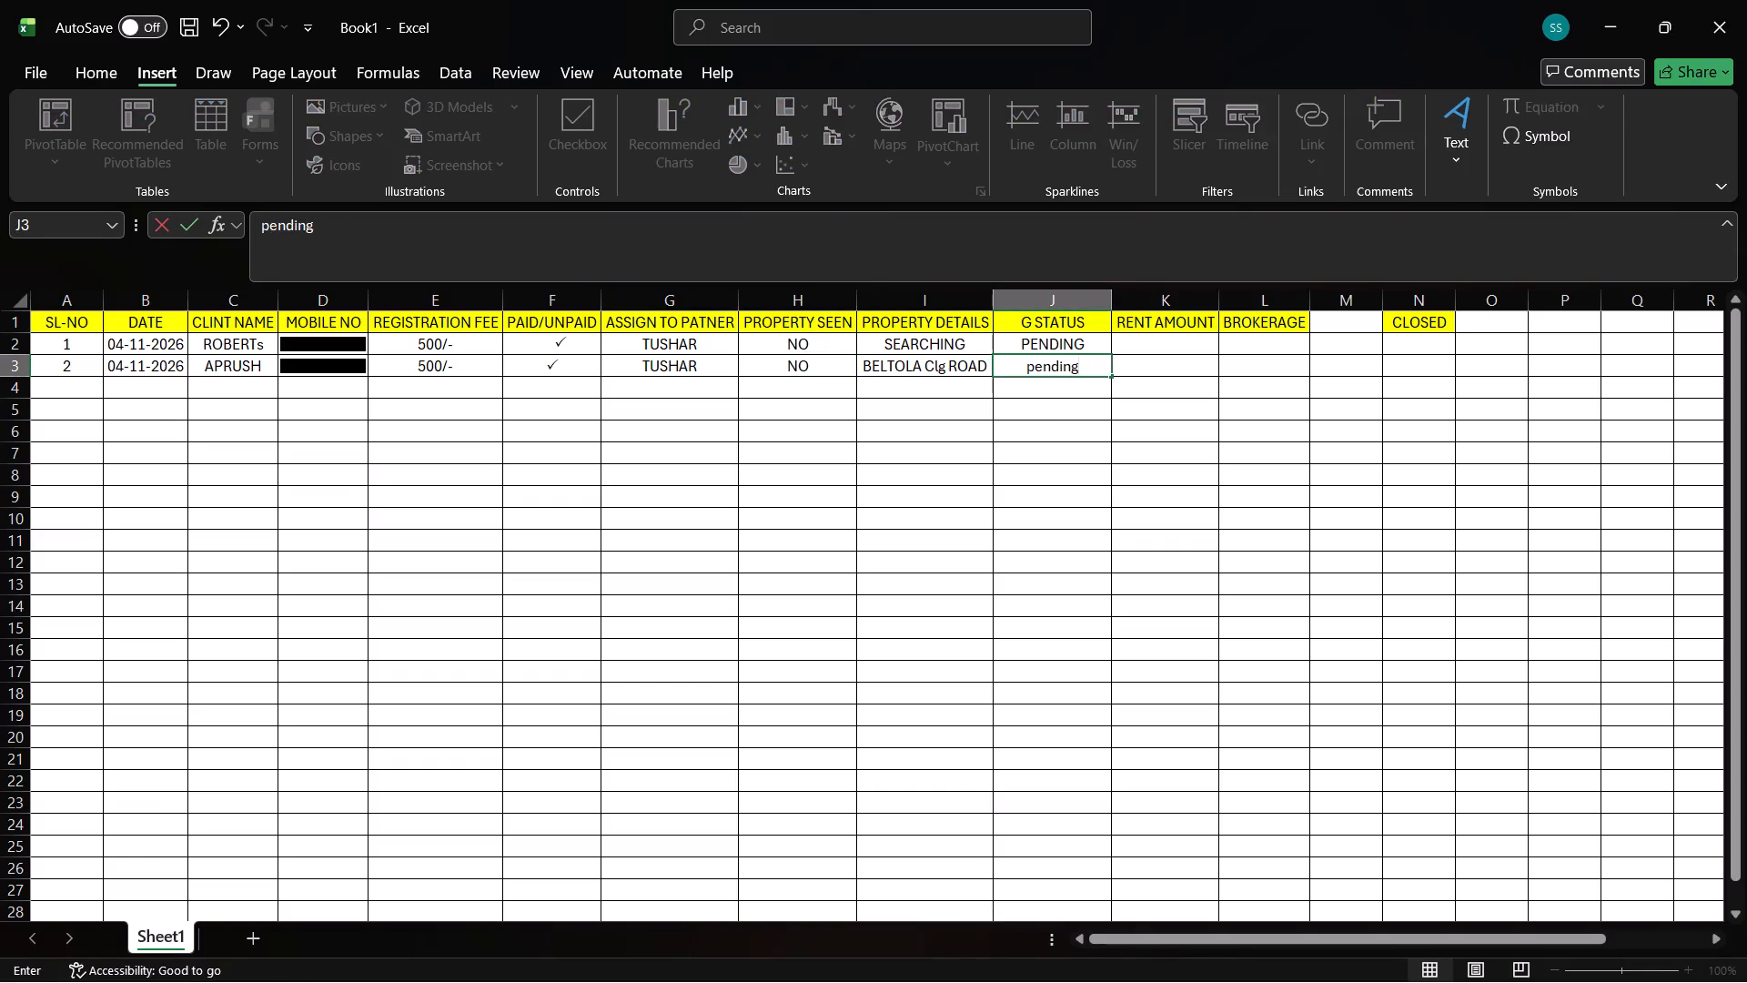
left_click(1271, 467)
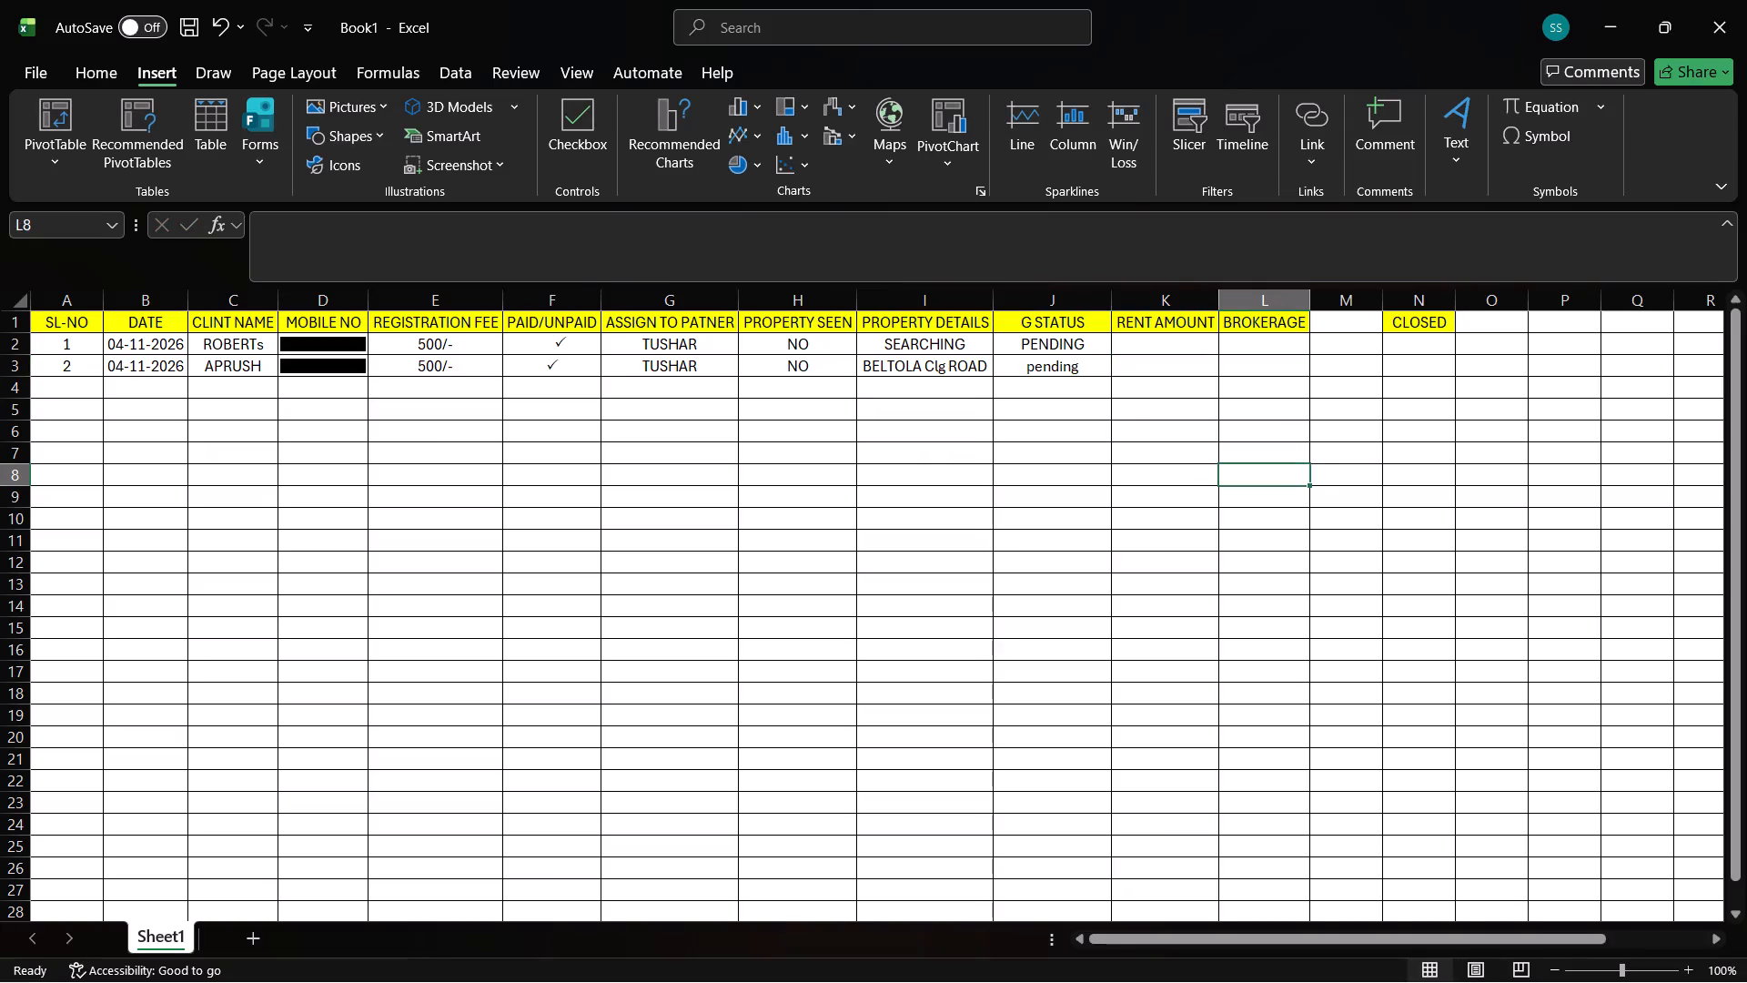
left_click(1085, 372)
key("BackSpace")
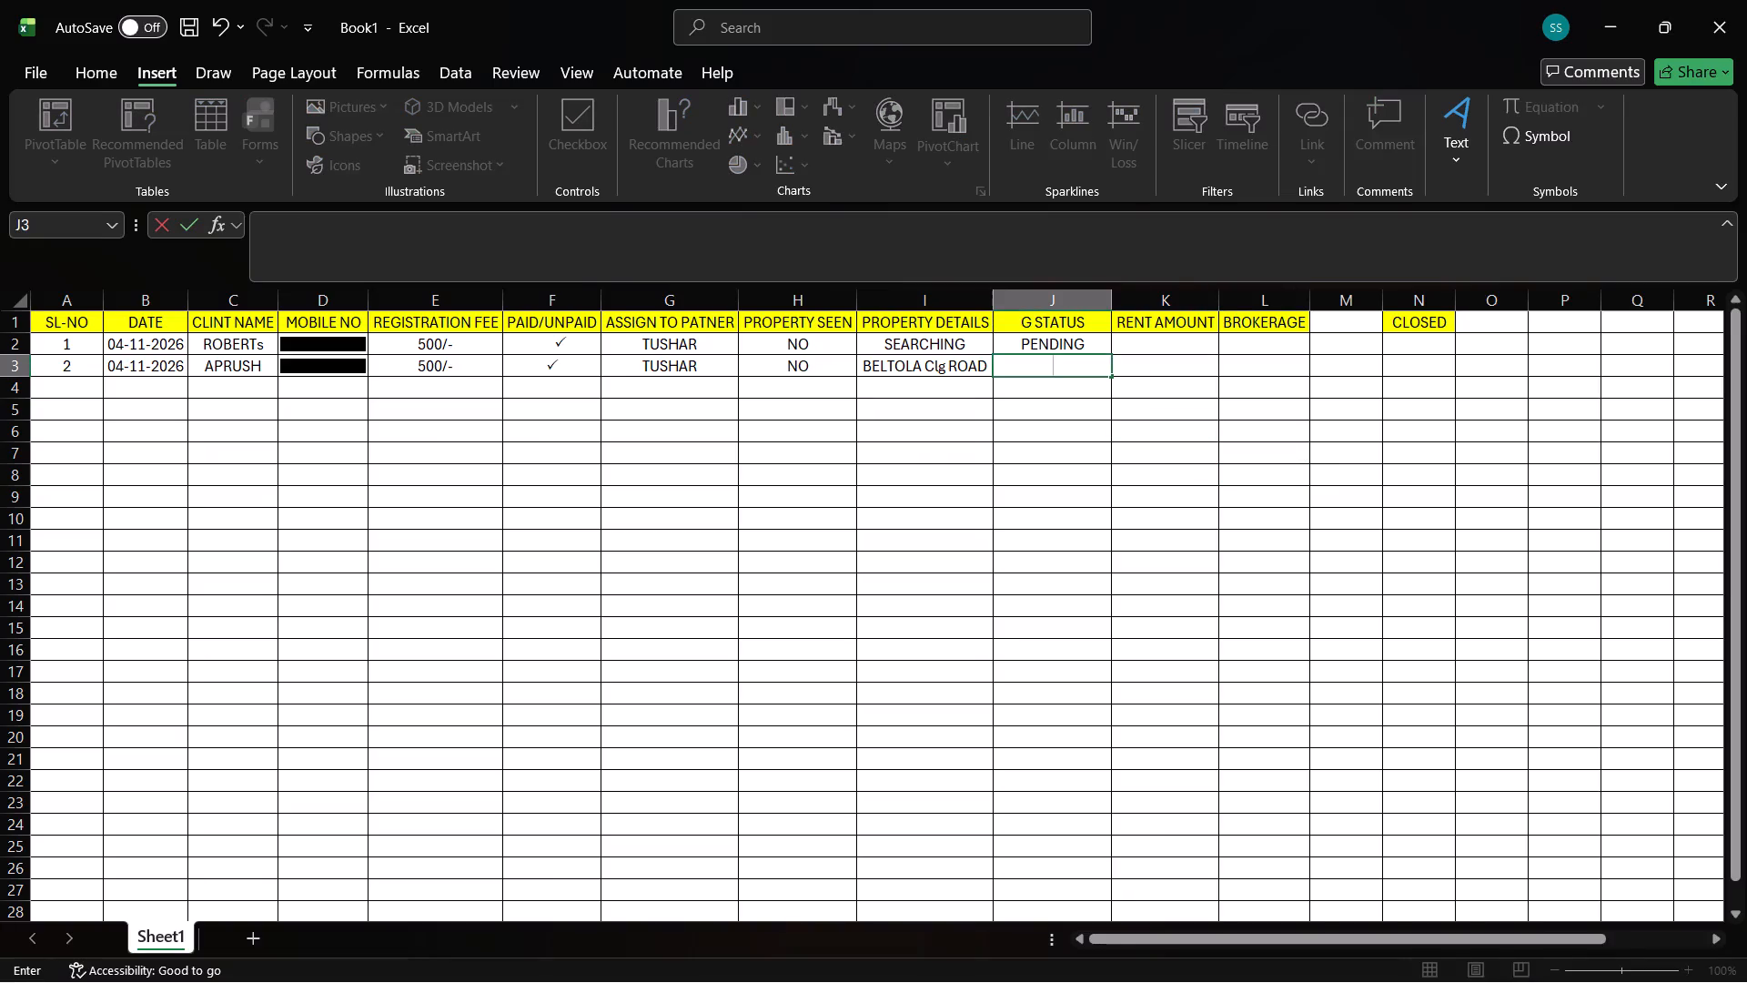
type("PENDIU")
key("BackSpace")
type("NG")
left_click(1228, 410)
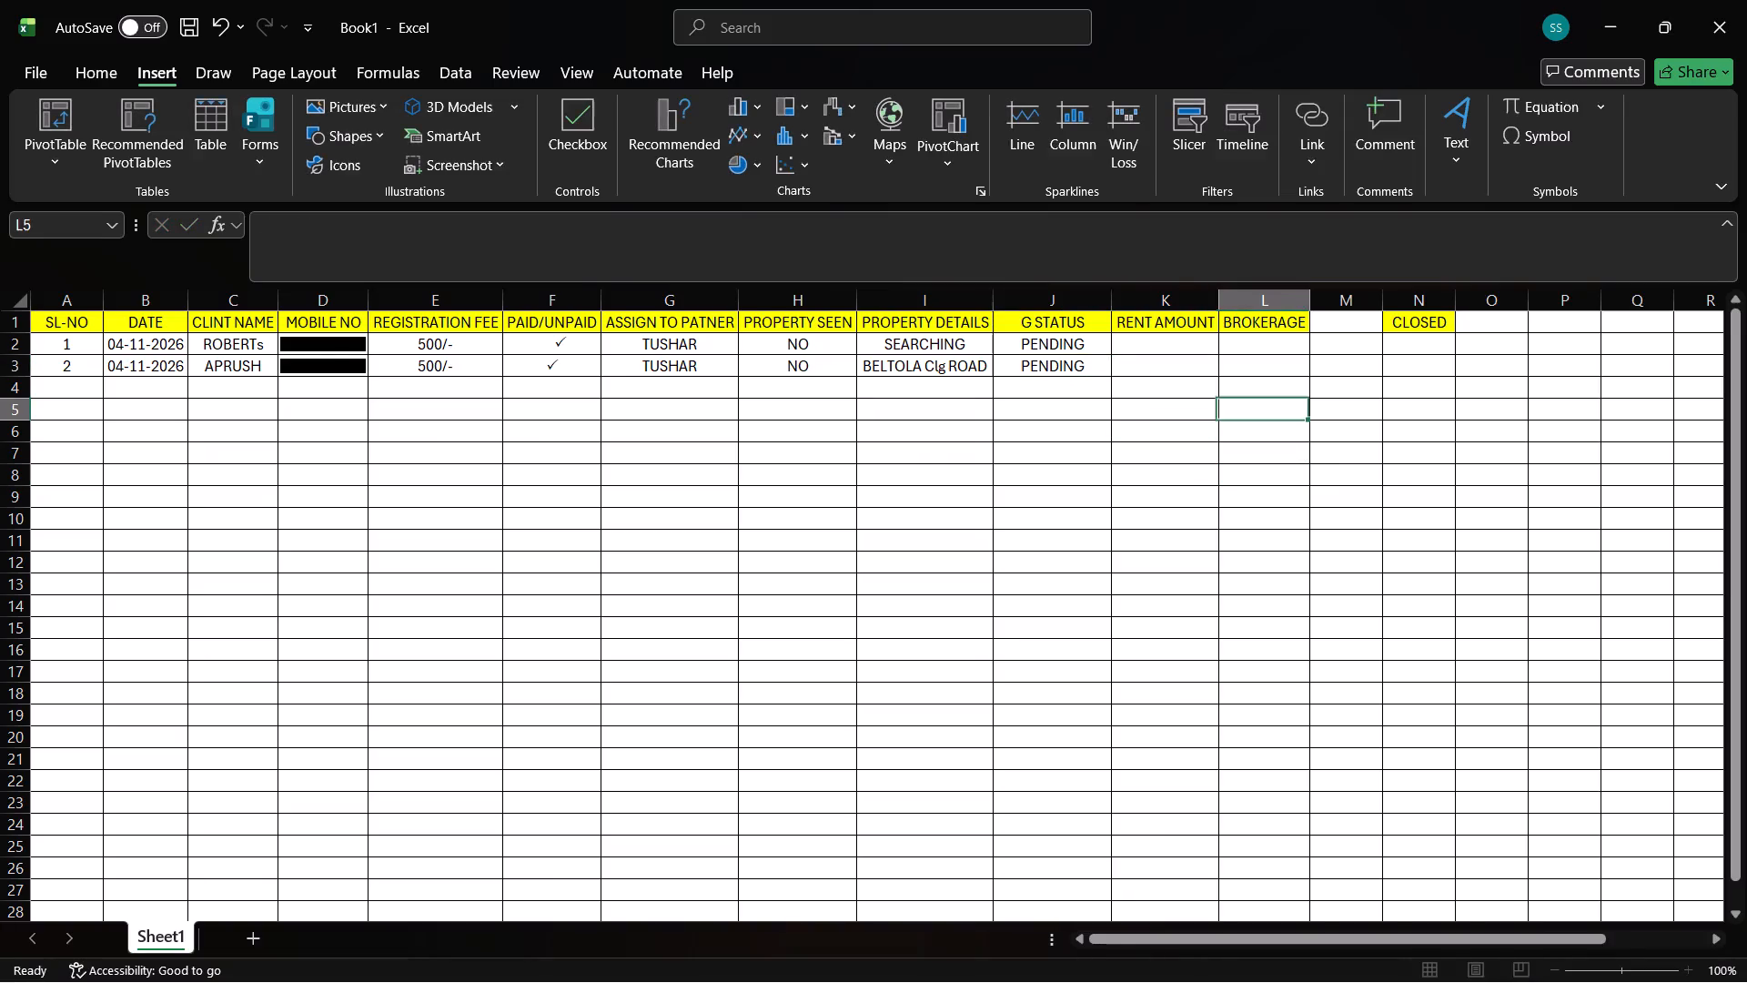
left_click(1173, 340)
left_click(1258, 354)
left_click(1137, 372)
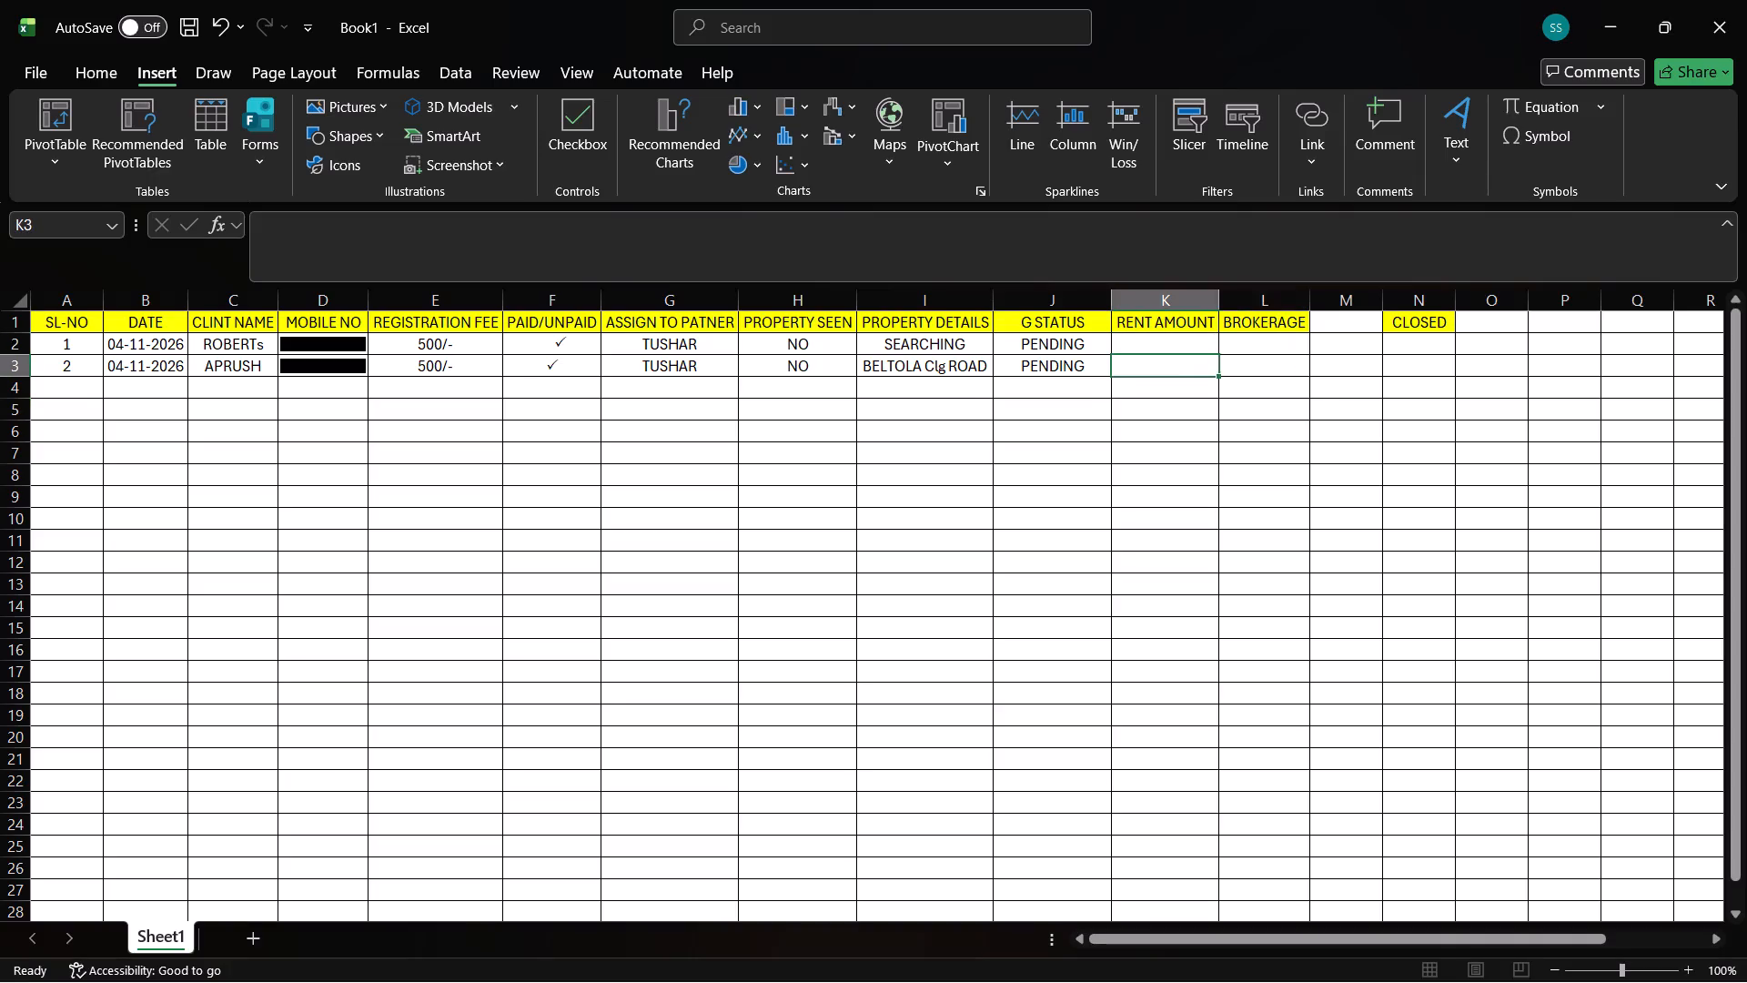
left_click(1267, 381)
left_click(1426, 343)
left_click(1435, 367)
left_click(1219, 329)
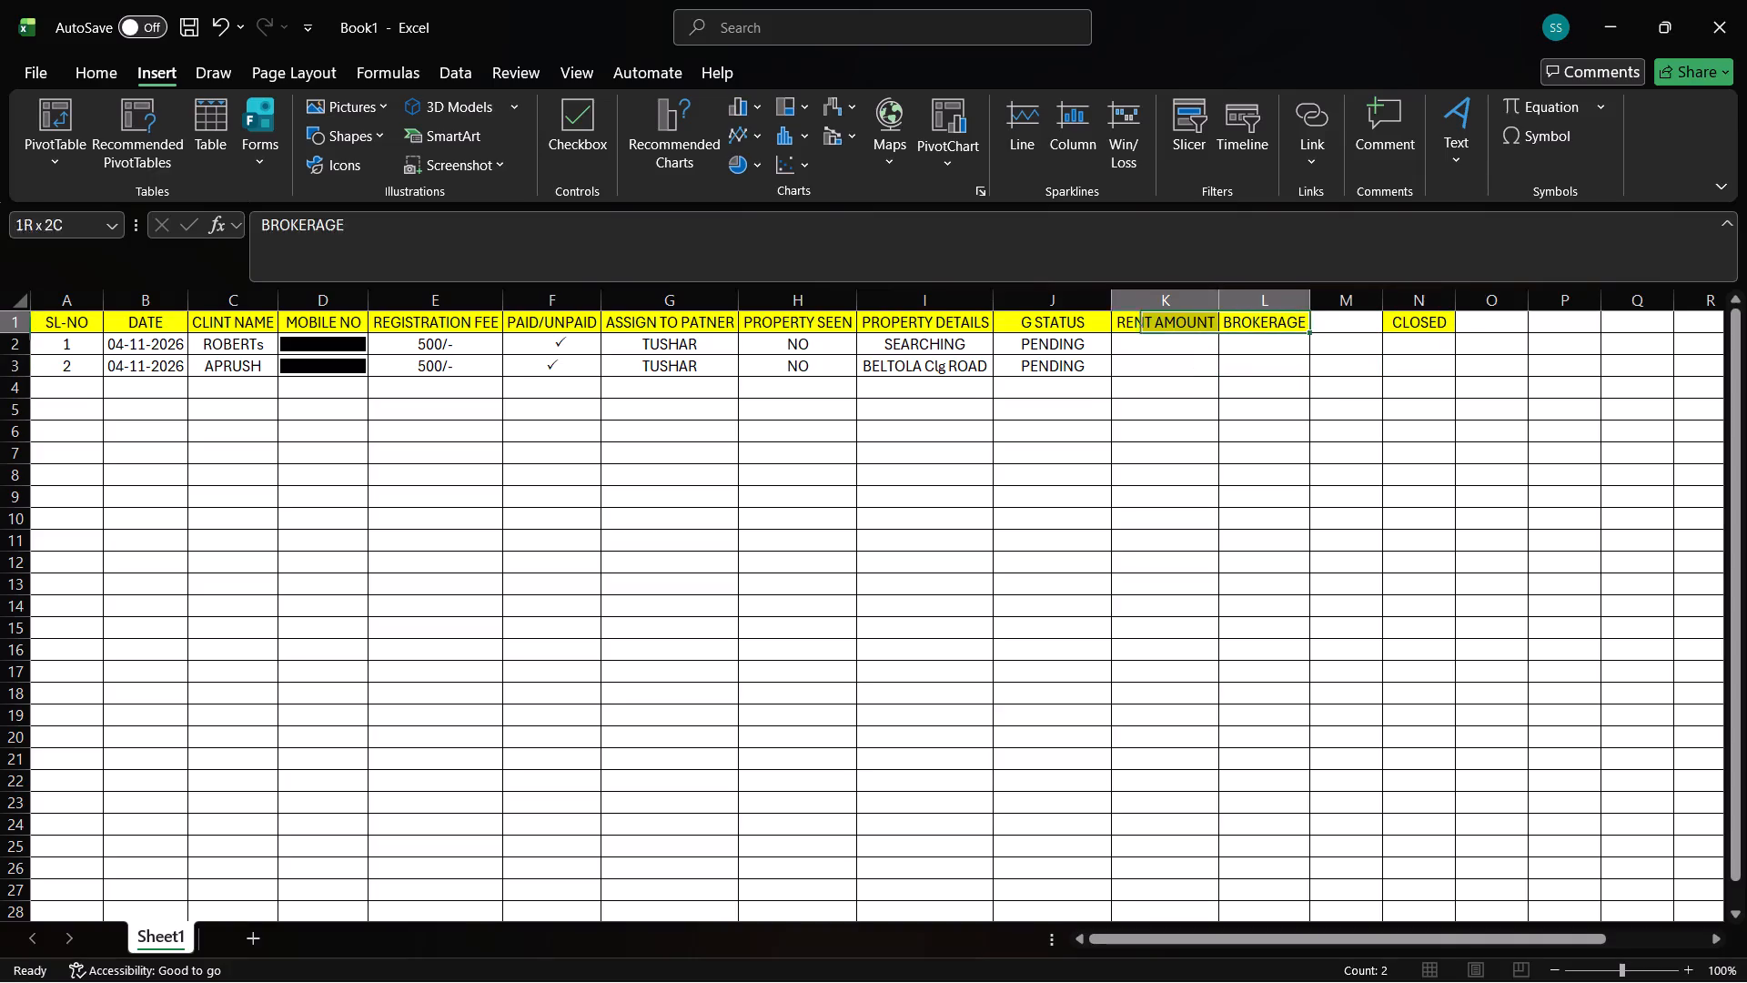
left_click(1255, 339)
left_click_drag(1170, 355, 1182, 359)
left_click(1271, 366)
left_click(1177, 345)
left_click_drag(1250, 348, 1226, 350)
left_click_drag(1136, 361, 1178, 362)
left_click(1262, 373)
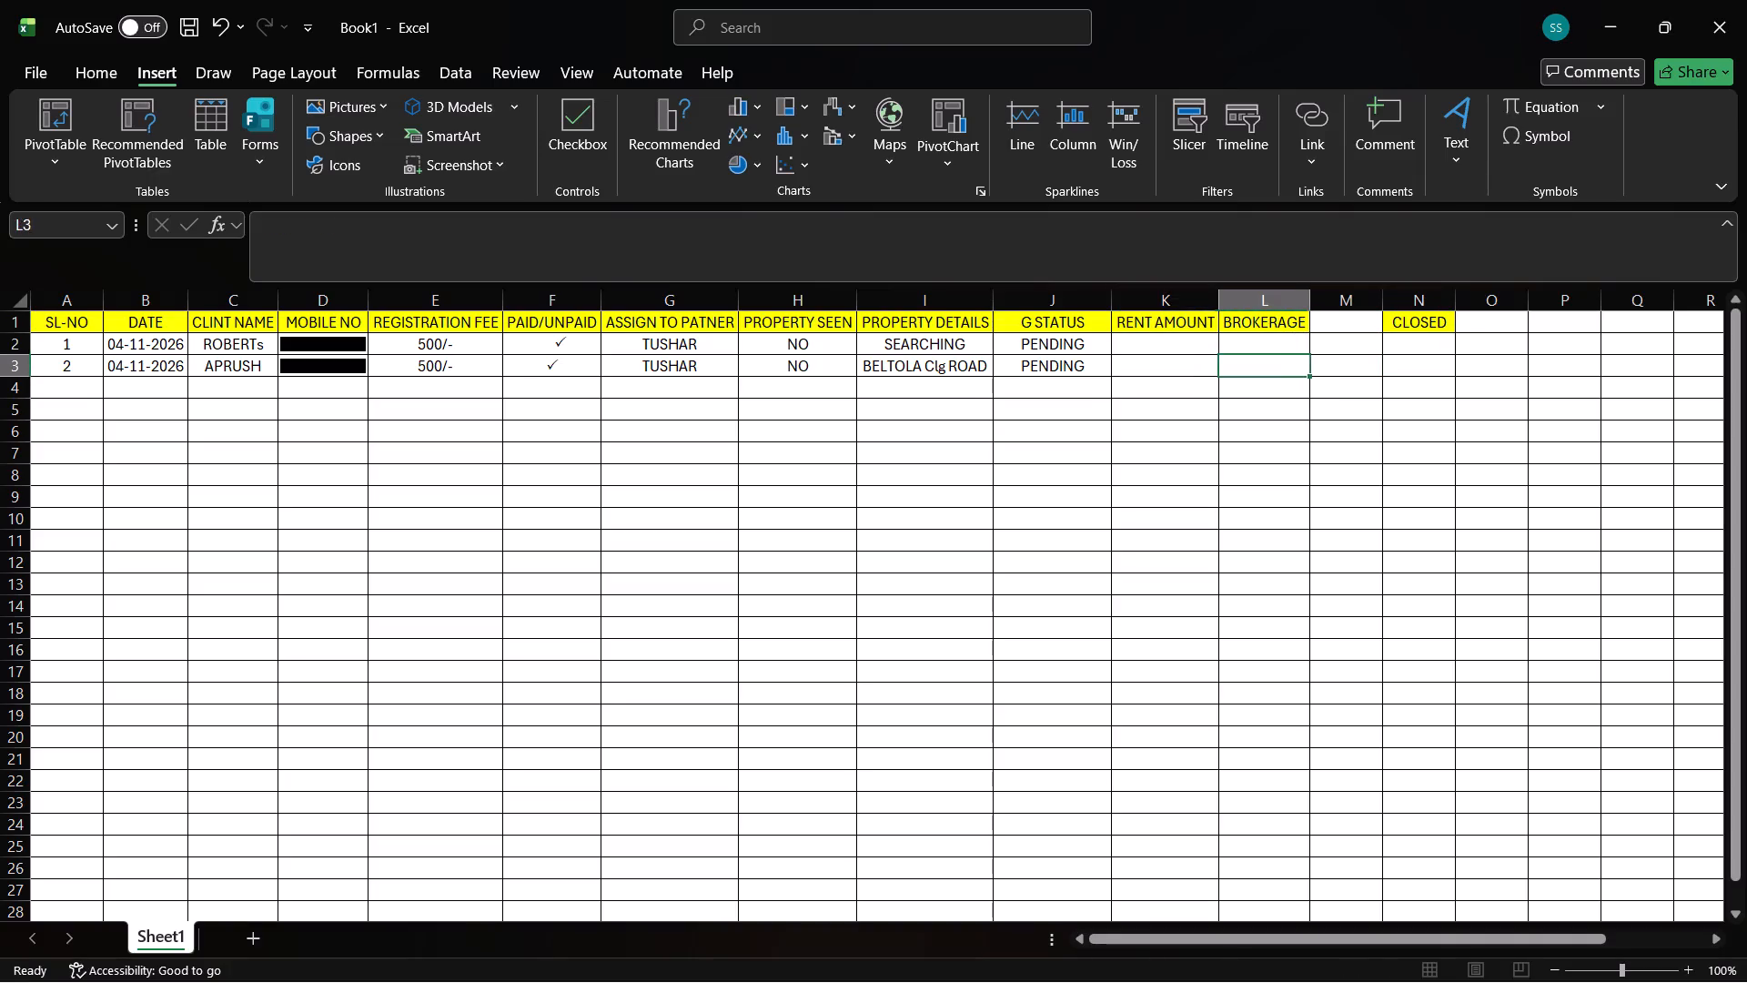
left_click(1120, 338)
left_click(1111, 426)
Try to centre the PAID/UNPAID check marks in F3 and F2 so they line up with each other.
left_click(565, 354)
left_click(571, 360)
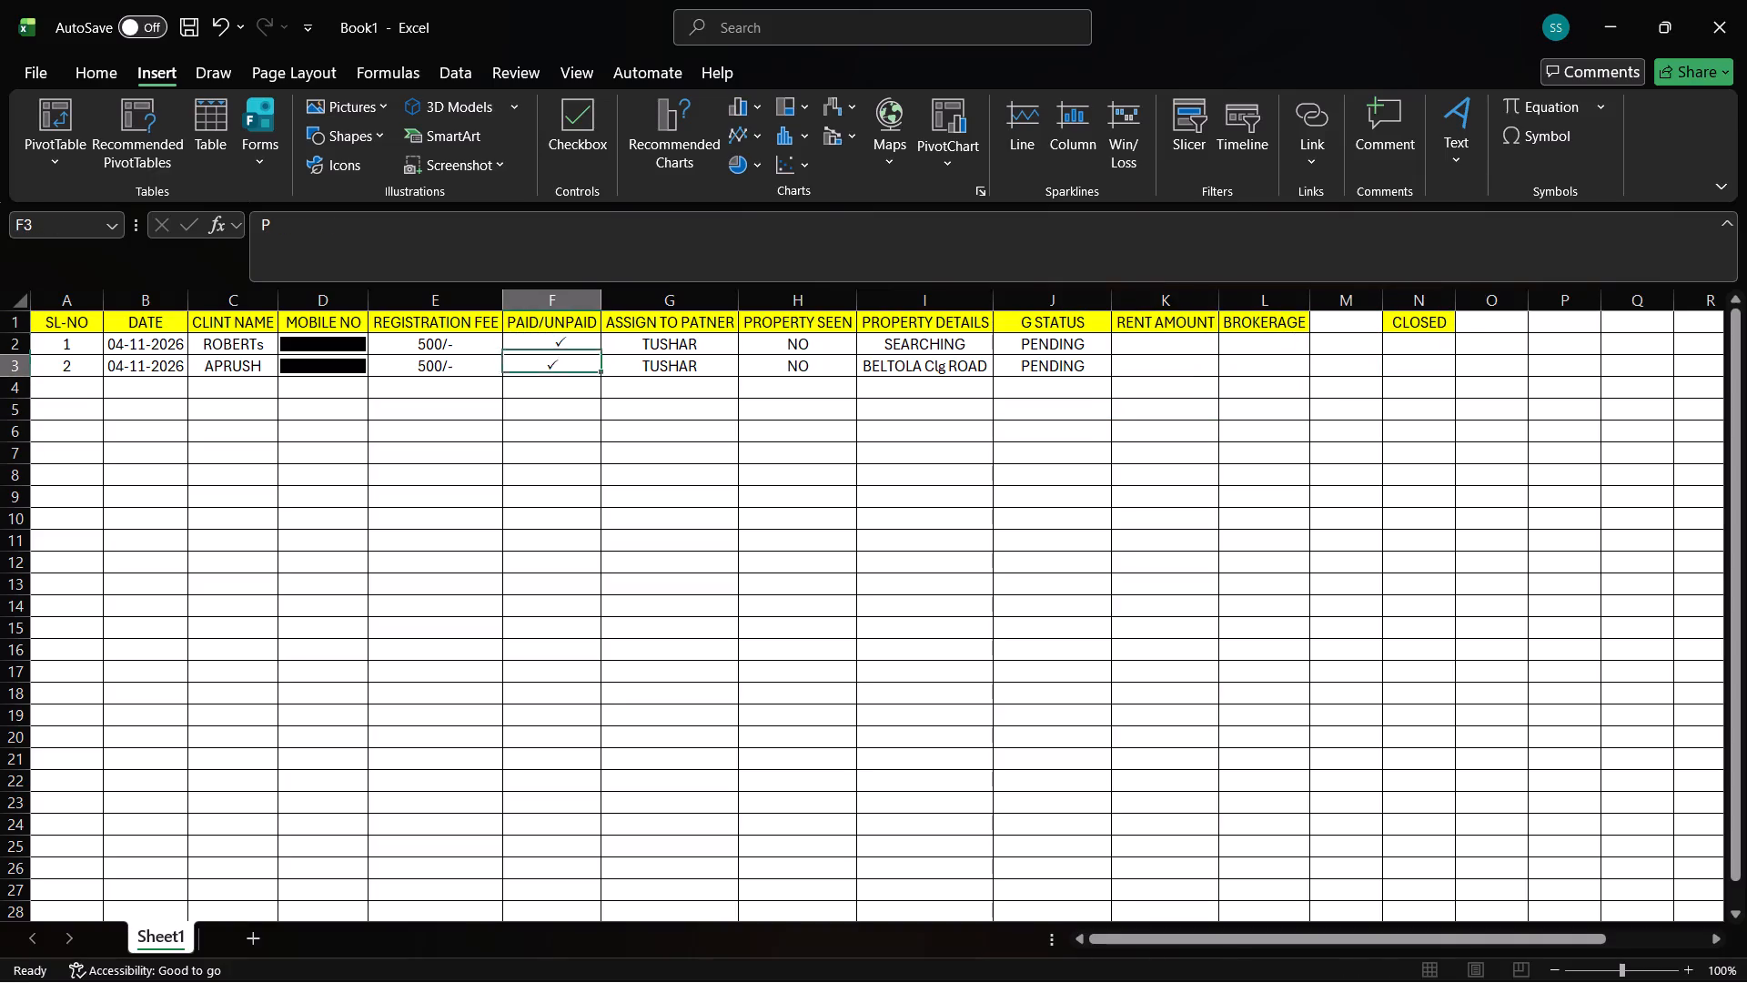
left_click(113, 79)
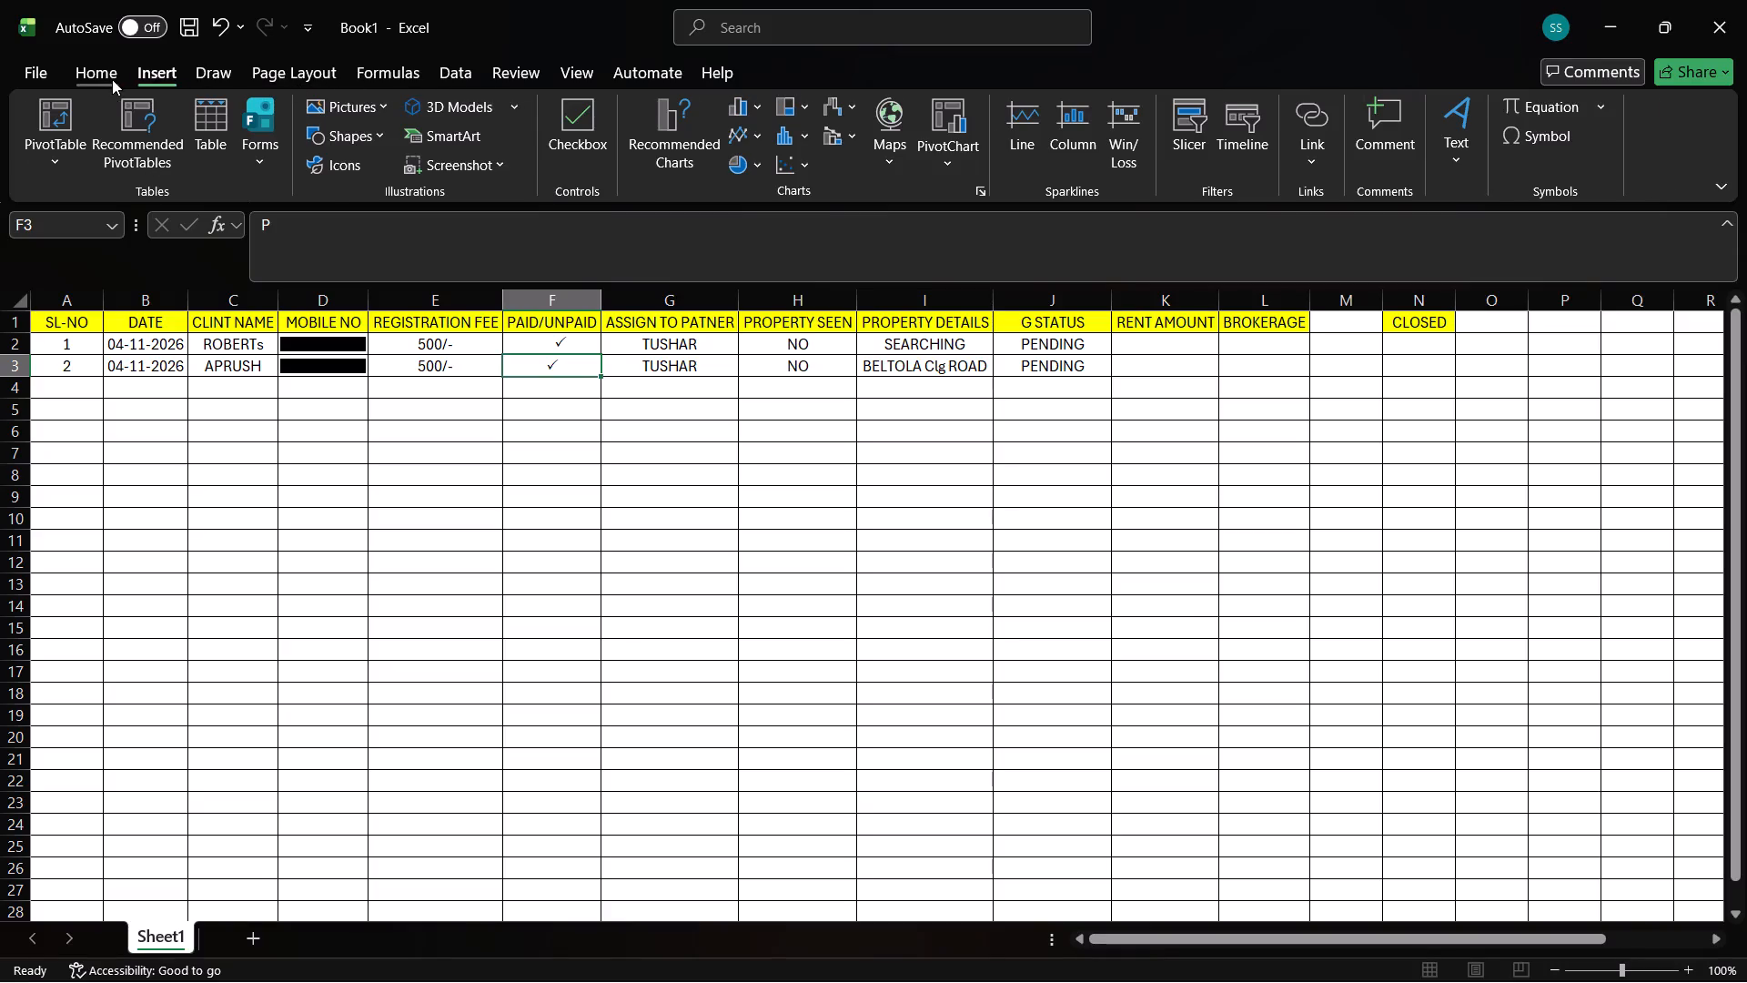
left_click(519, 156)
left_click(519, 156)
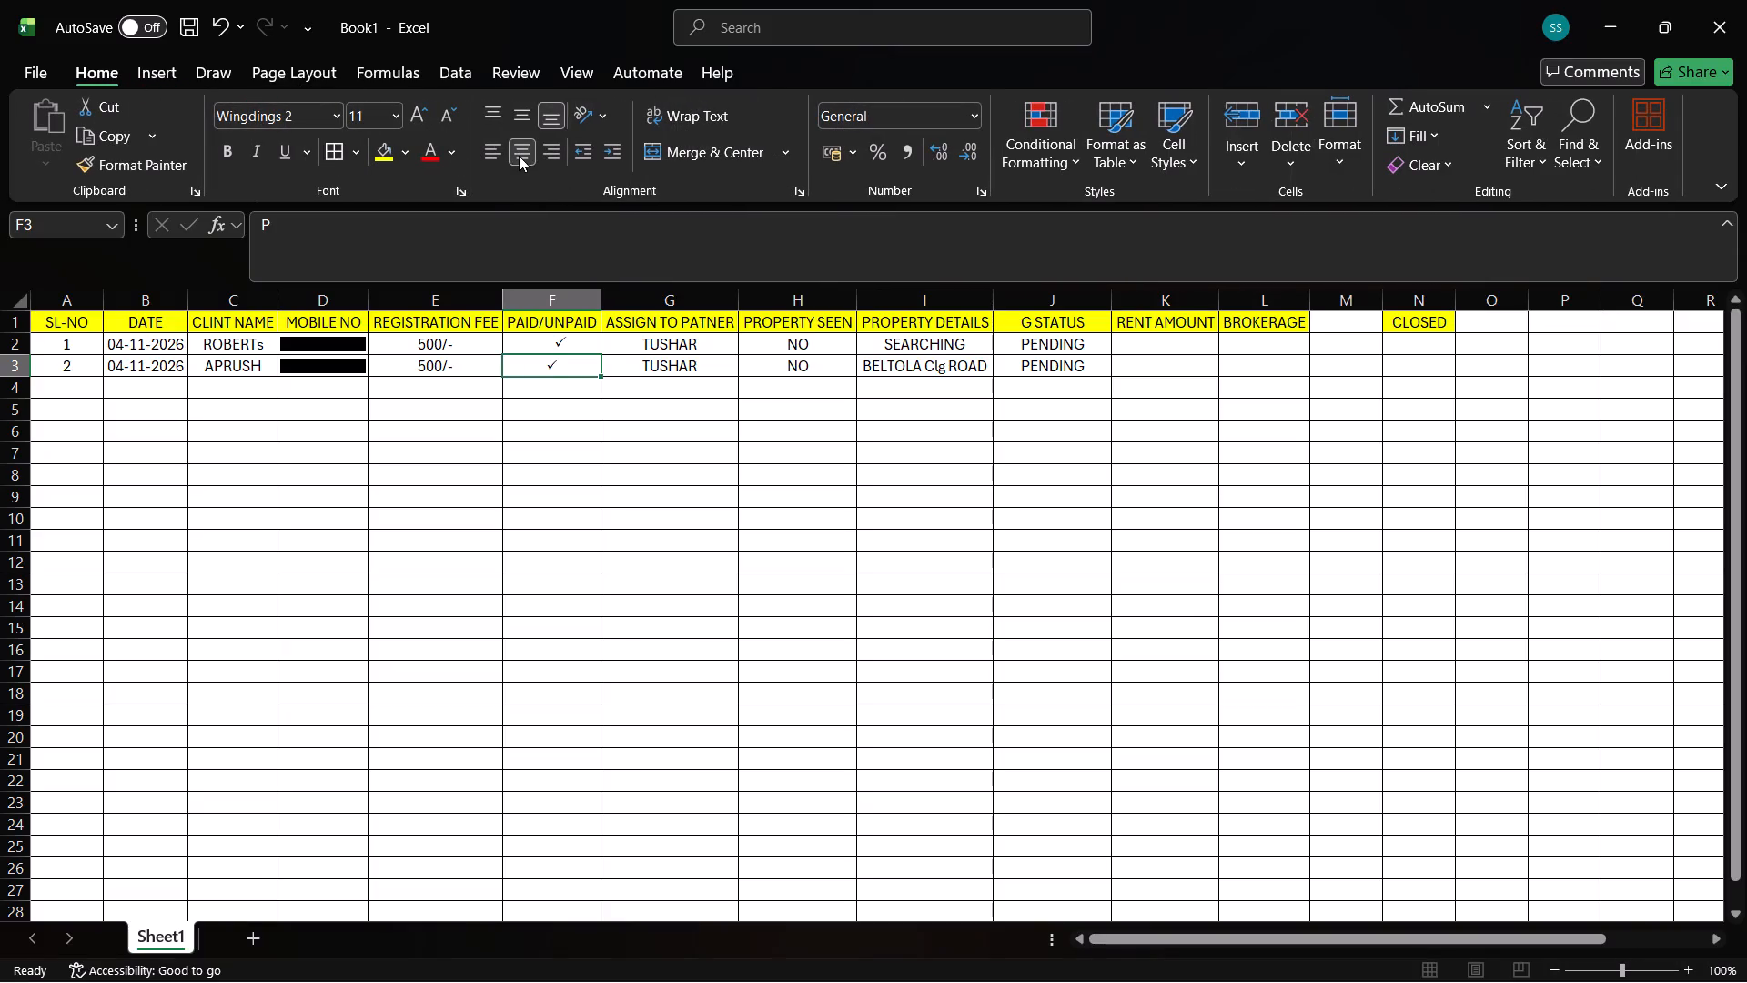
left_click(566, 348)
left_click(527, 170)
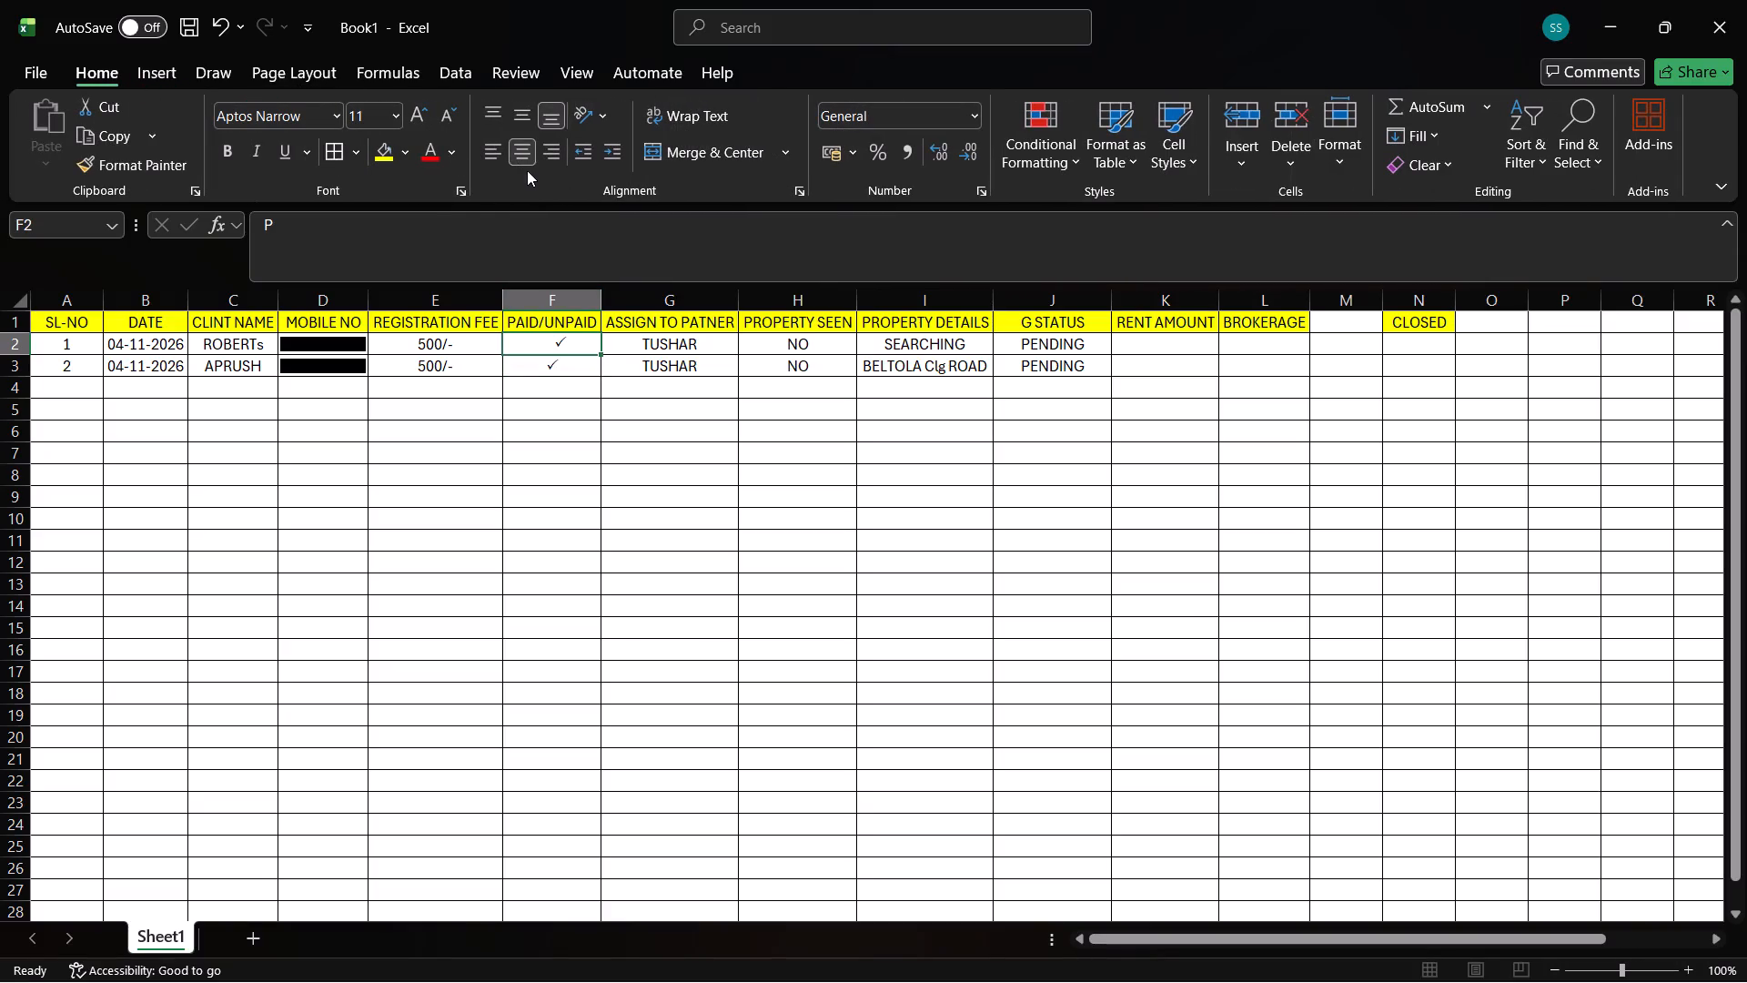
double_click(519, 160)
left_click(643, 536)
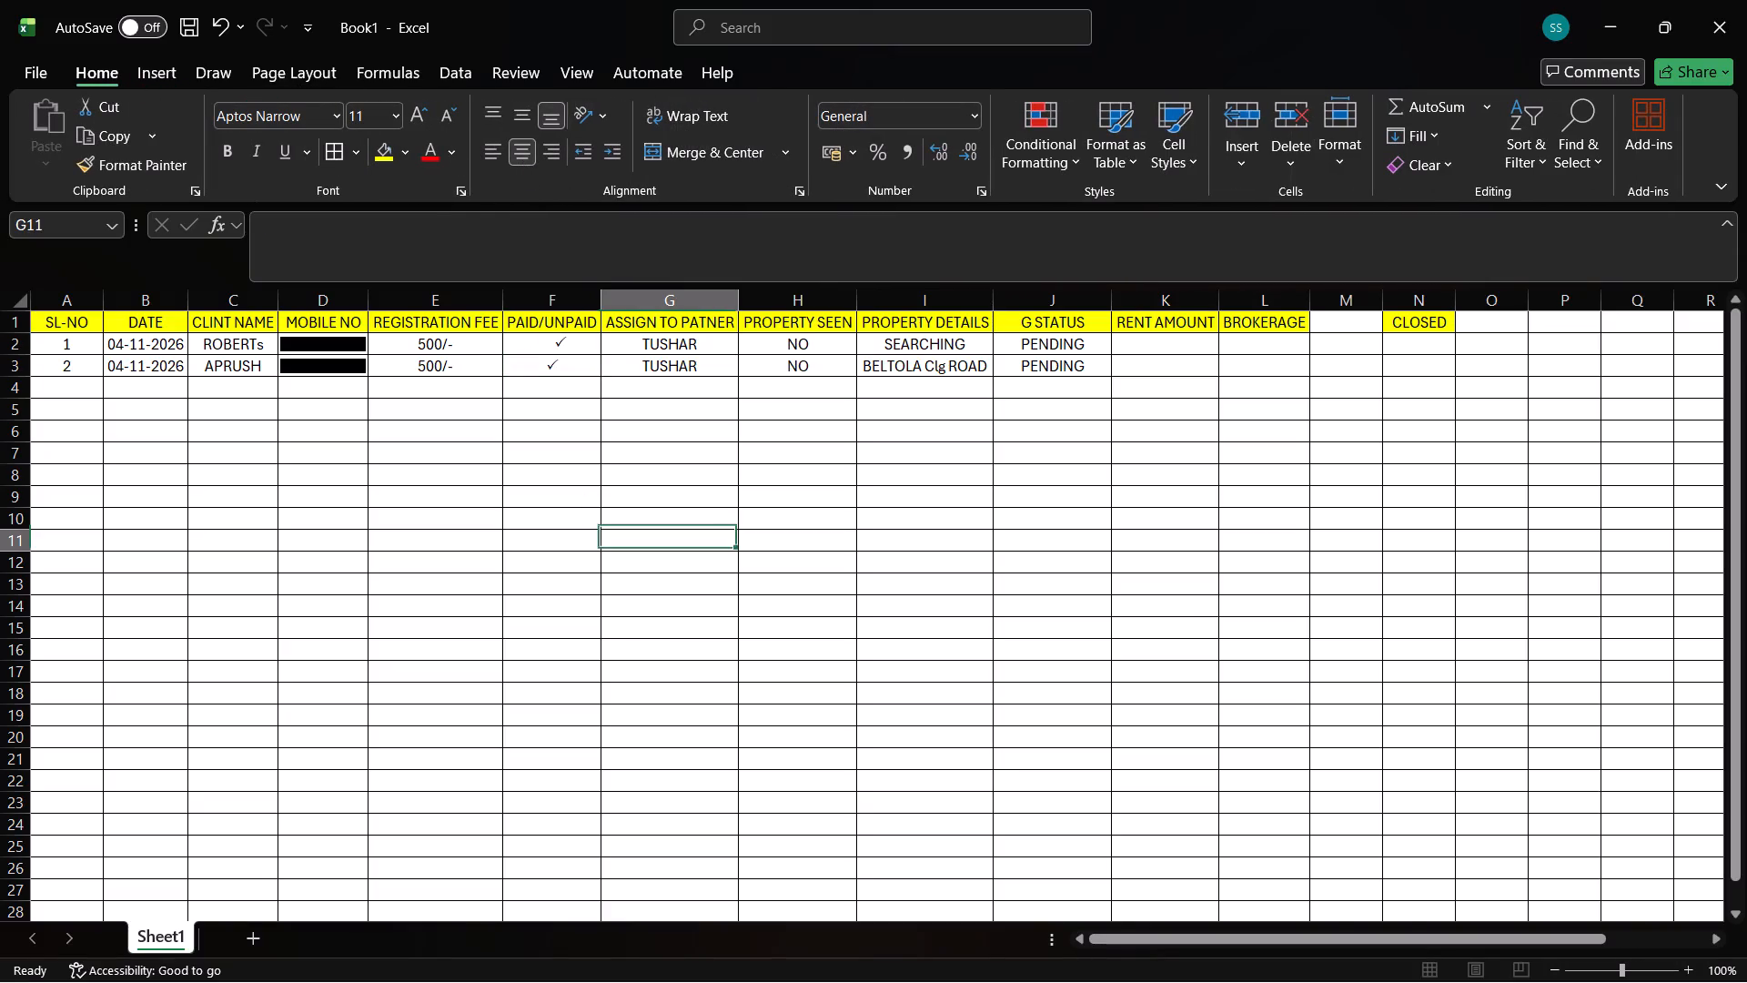